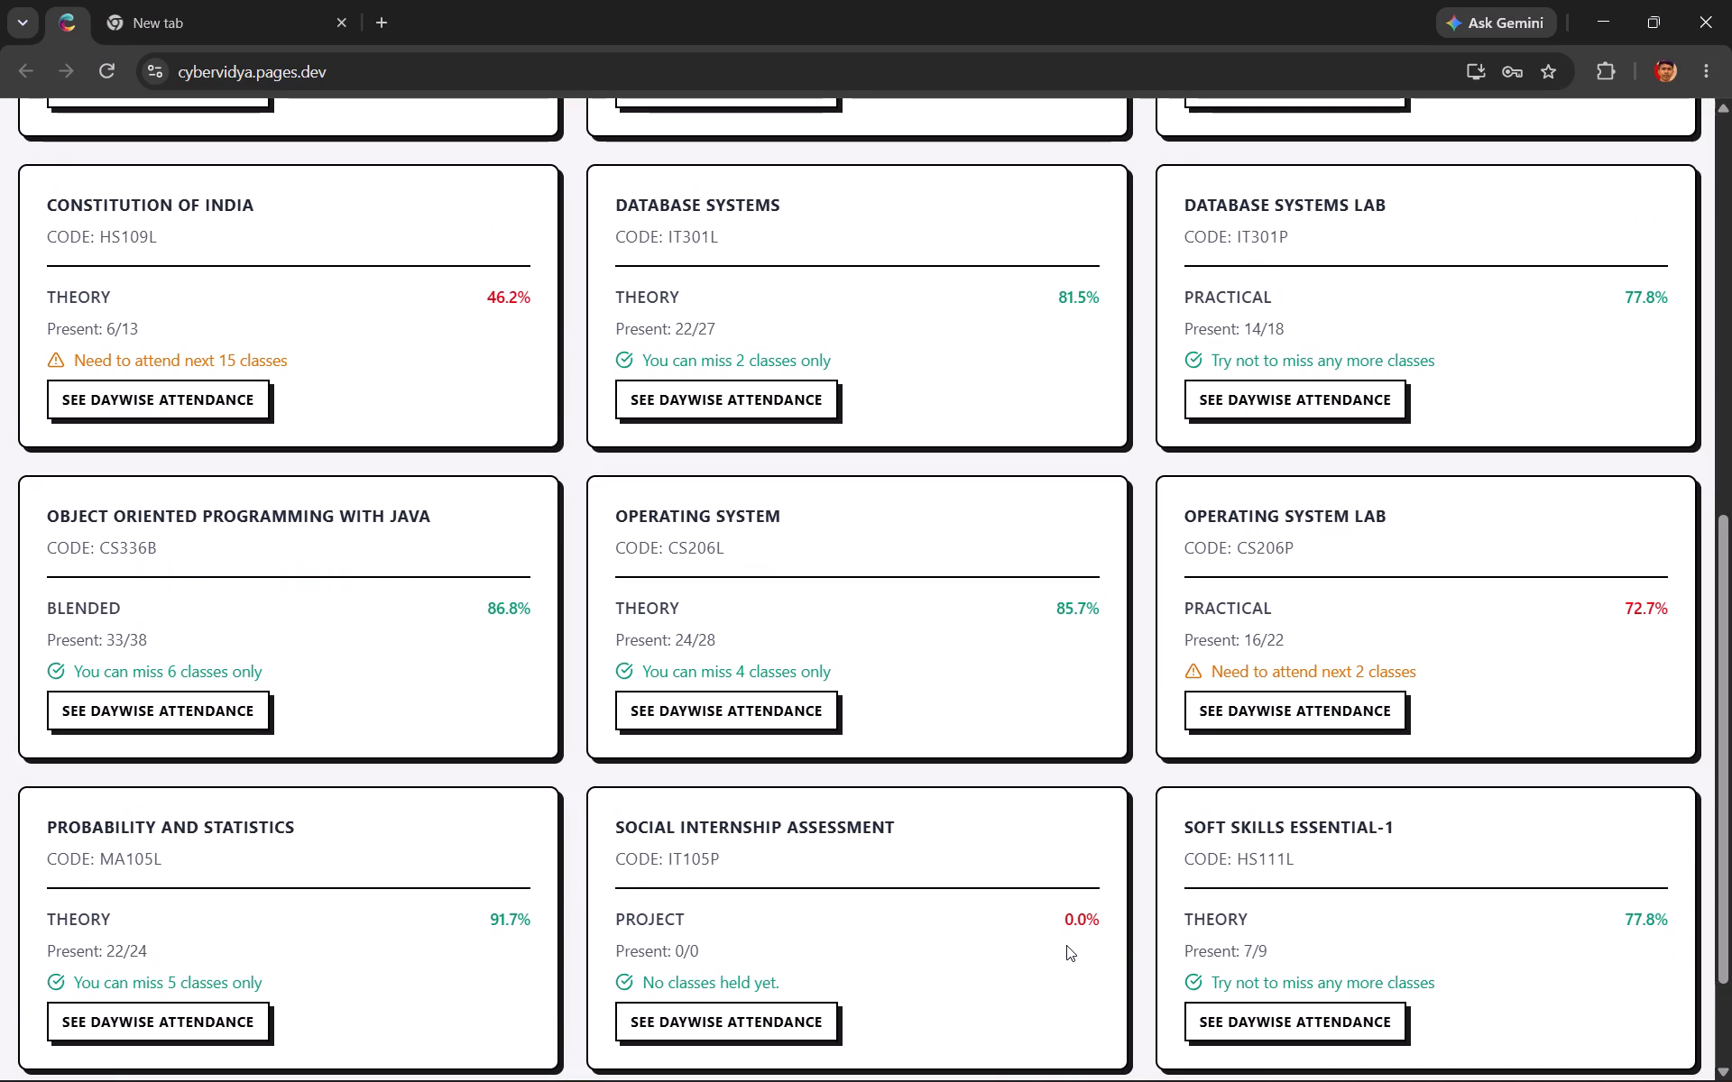
Review the overall attendance and the subject-wise attendance cards on the college attendance dashboard.
scroll(1066, 945, "up", 3)
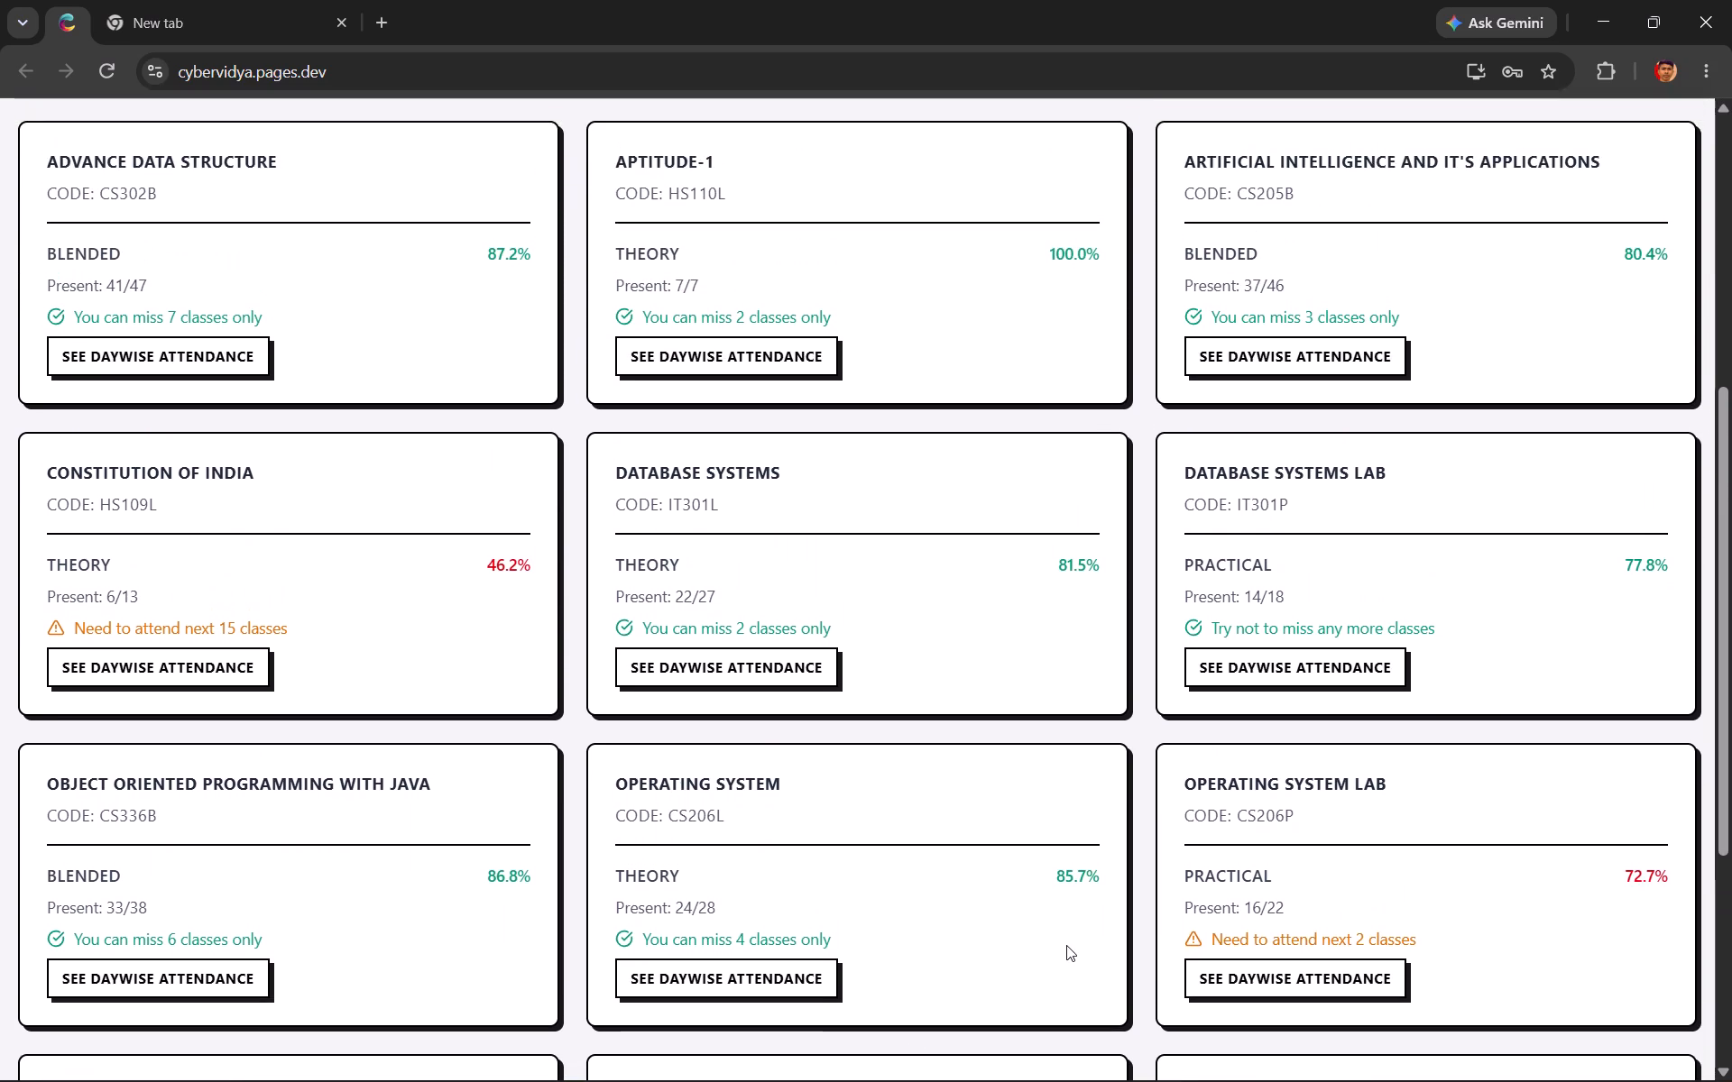
scroll(1066, 945, "up", 1)
scroll(1066, 945, "down", 3)
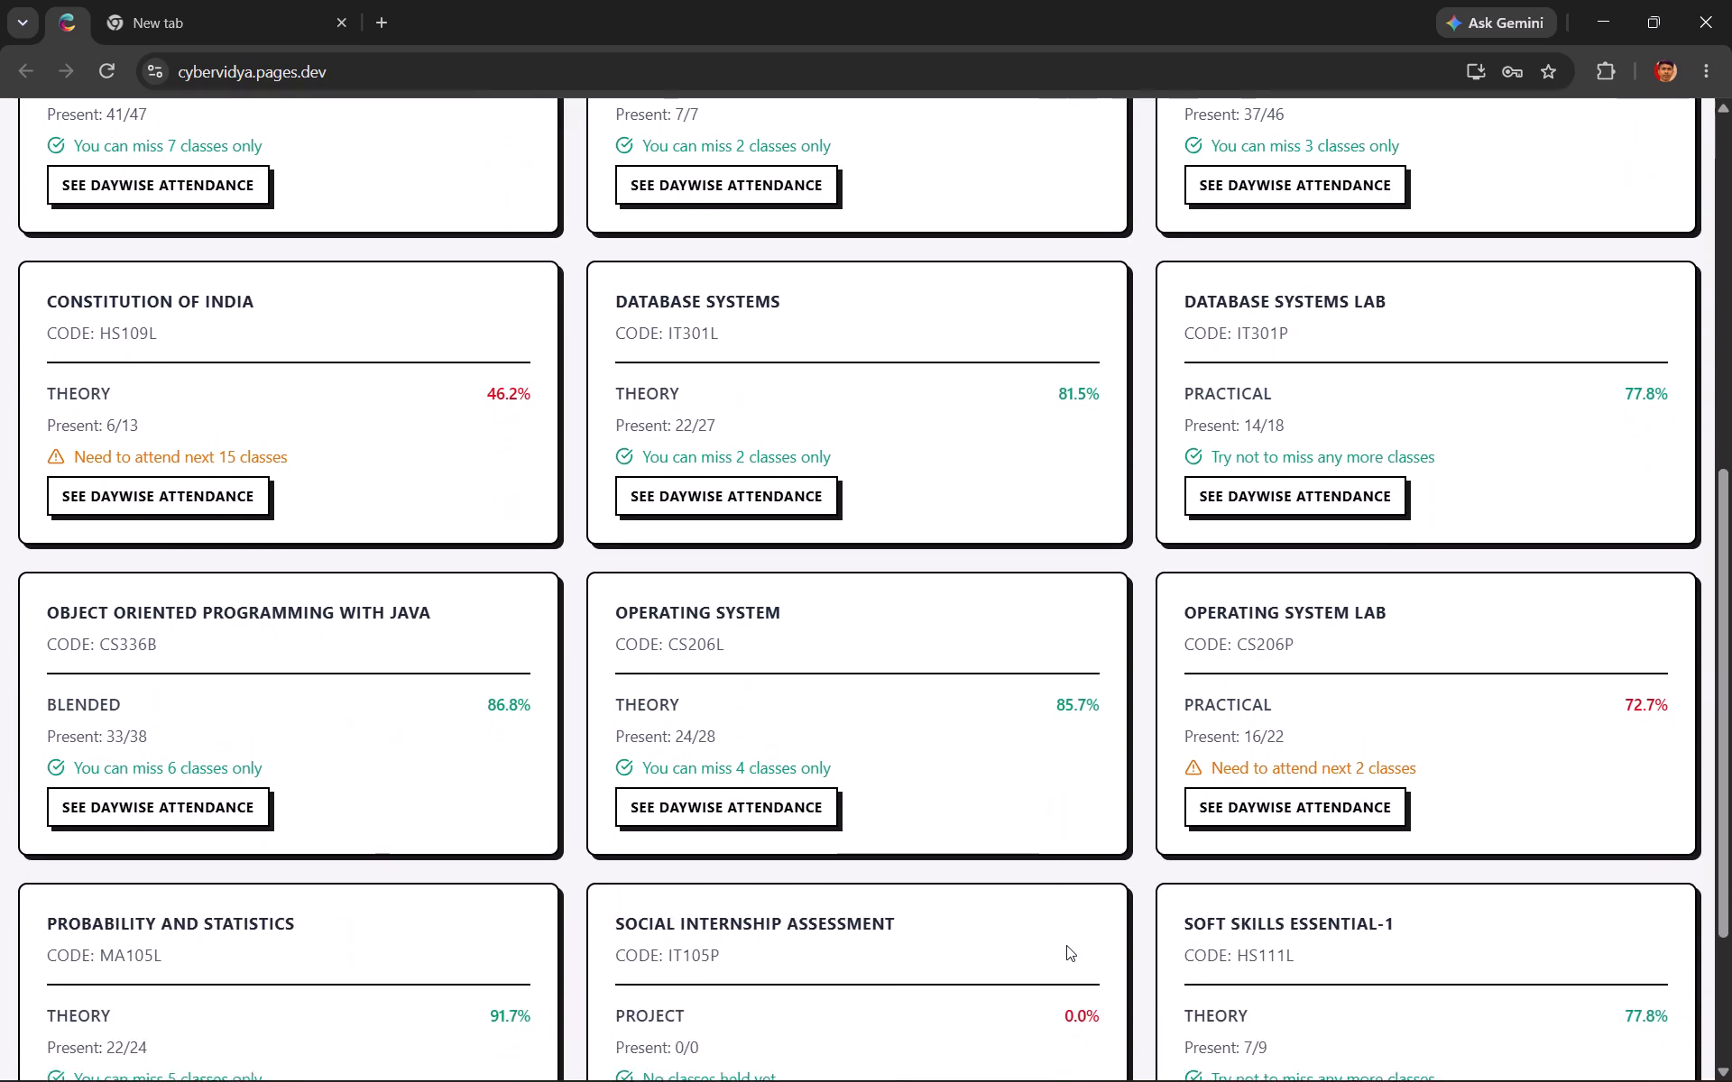
scroll(1066, 945, "down", 1)
scroll(1066, 945, "up", 3)
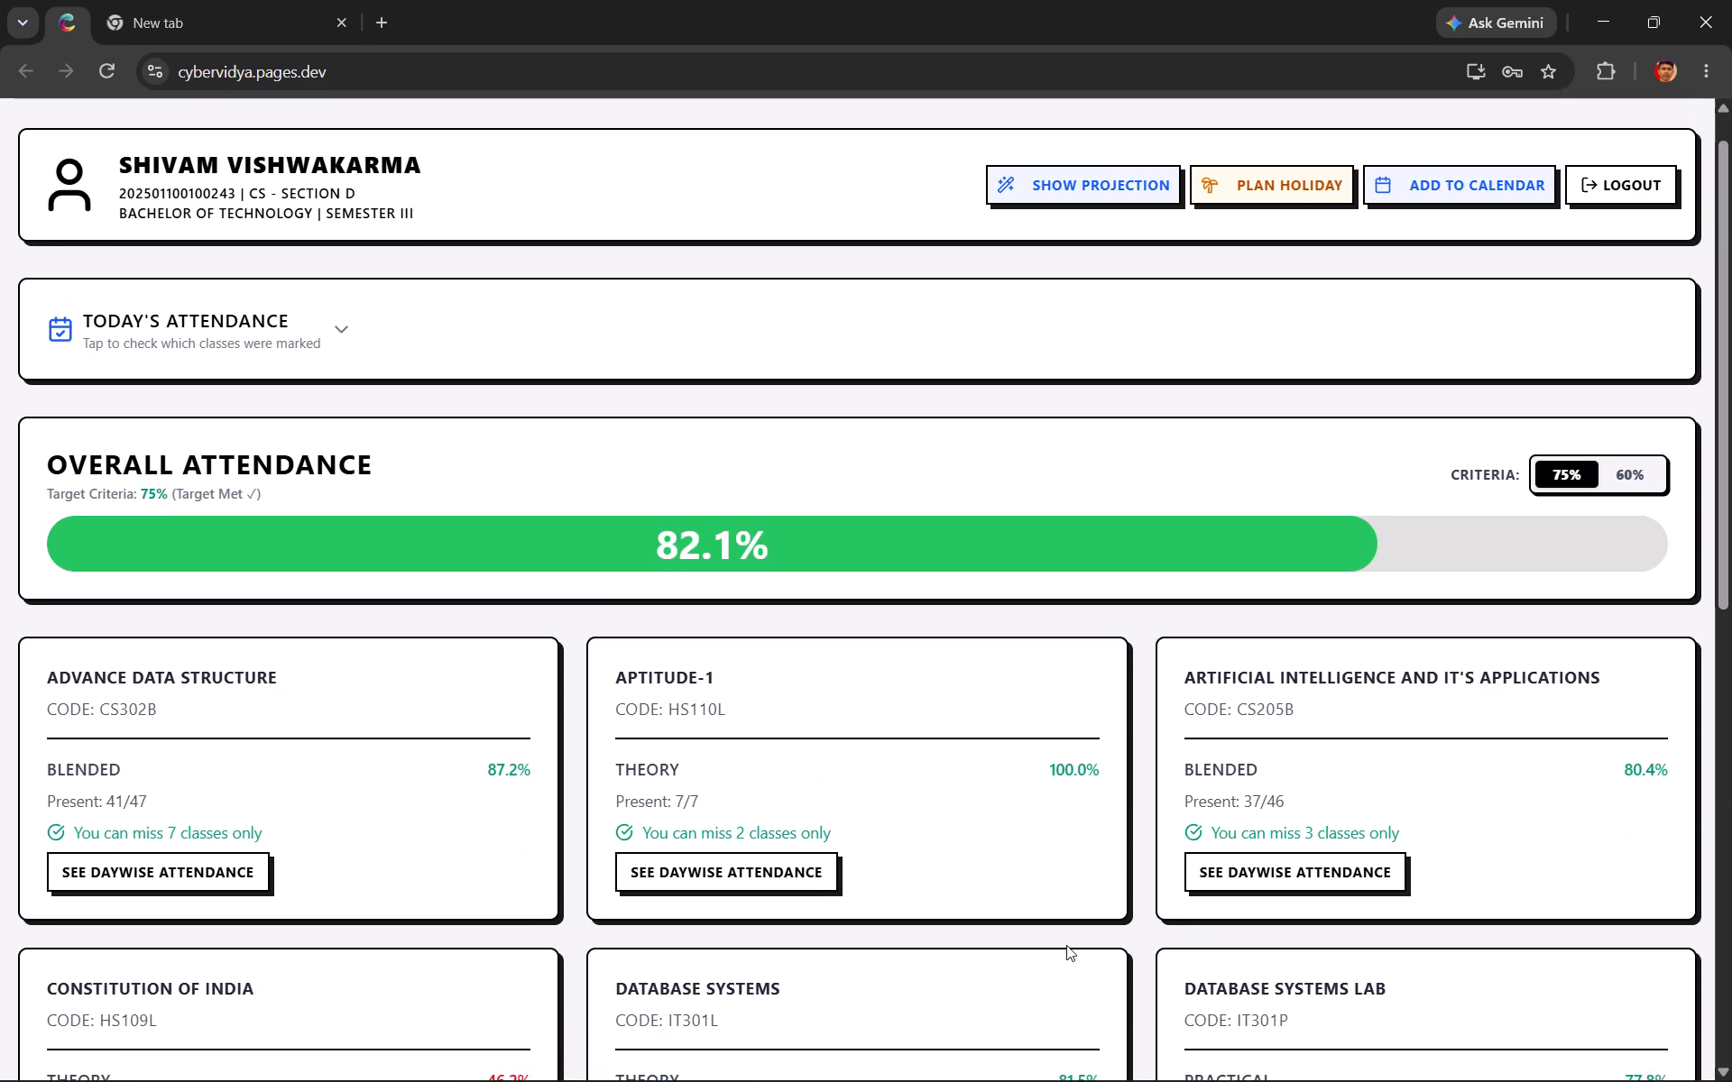
scroll(1066, 945, "up", 1)
scroll(1066, 945, "down", 1)
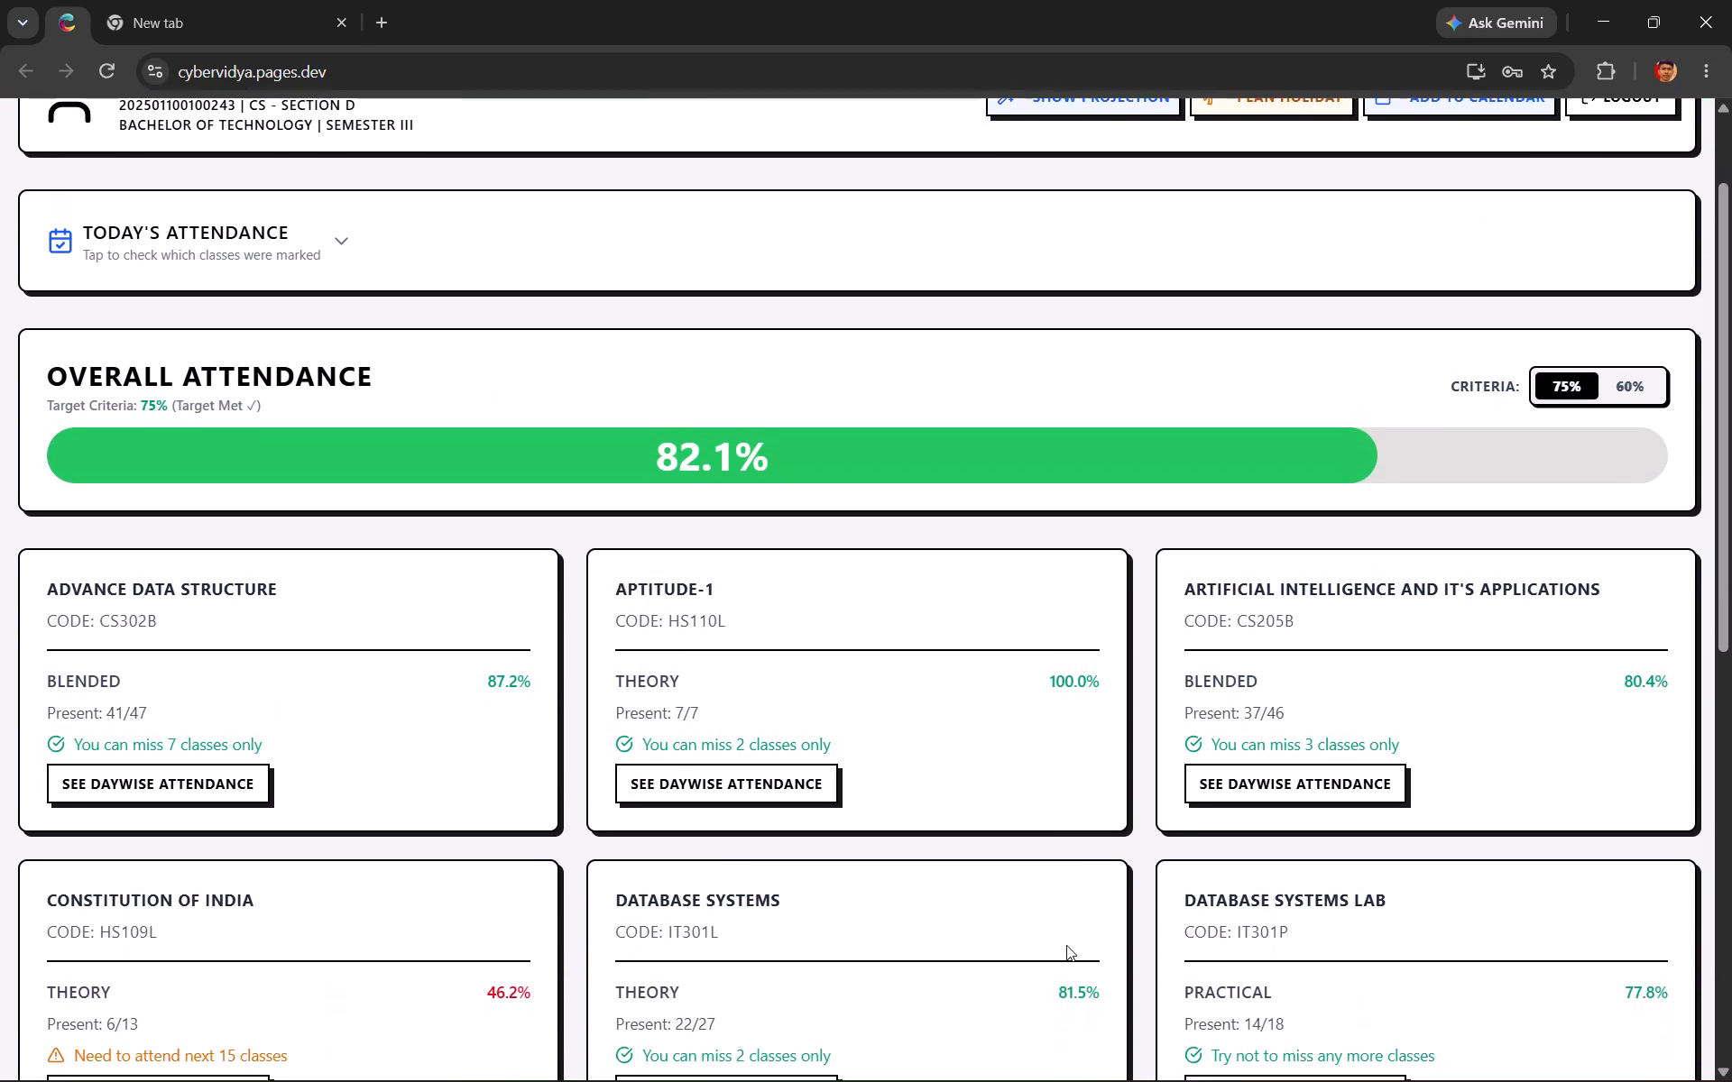
scroll(1066, 945, "down", 2)
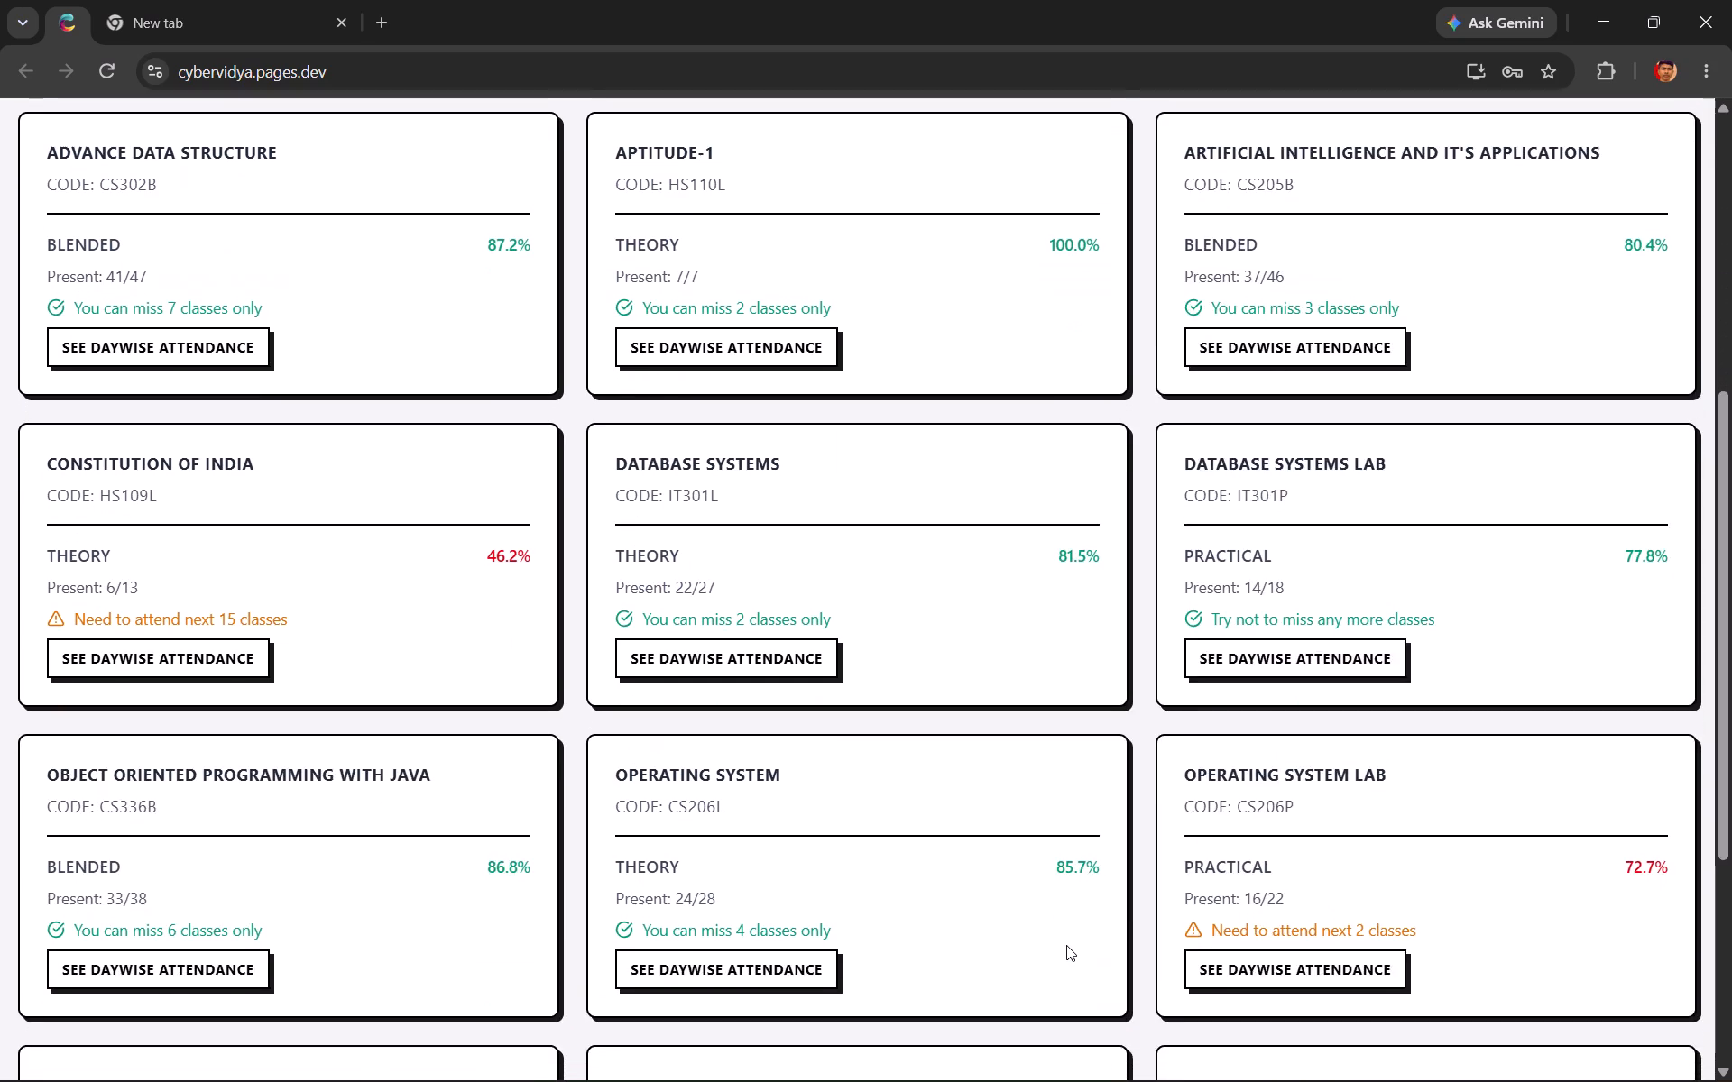
scroll(1066, 945, "down", 2)
scroll(1066, 945, "up", 2)
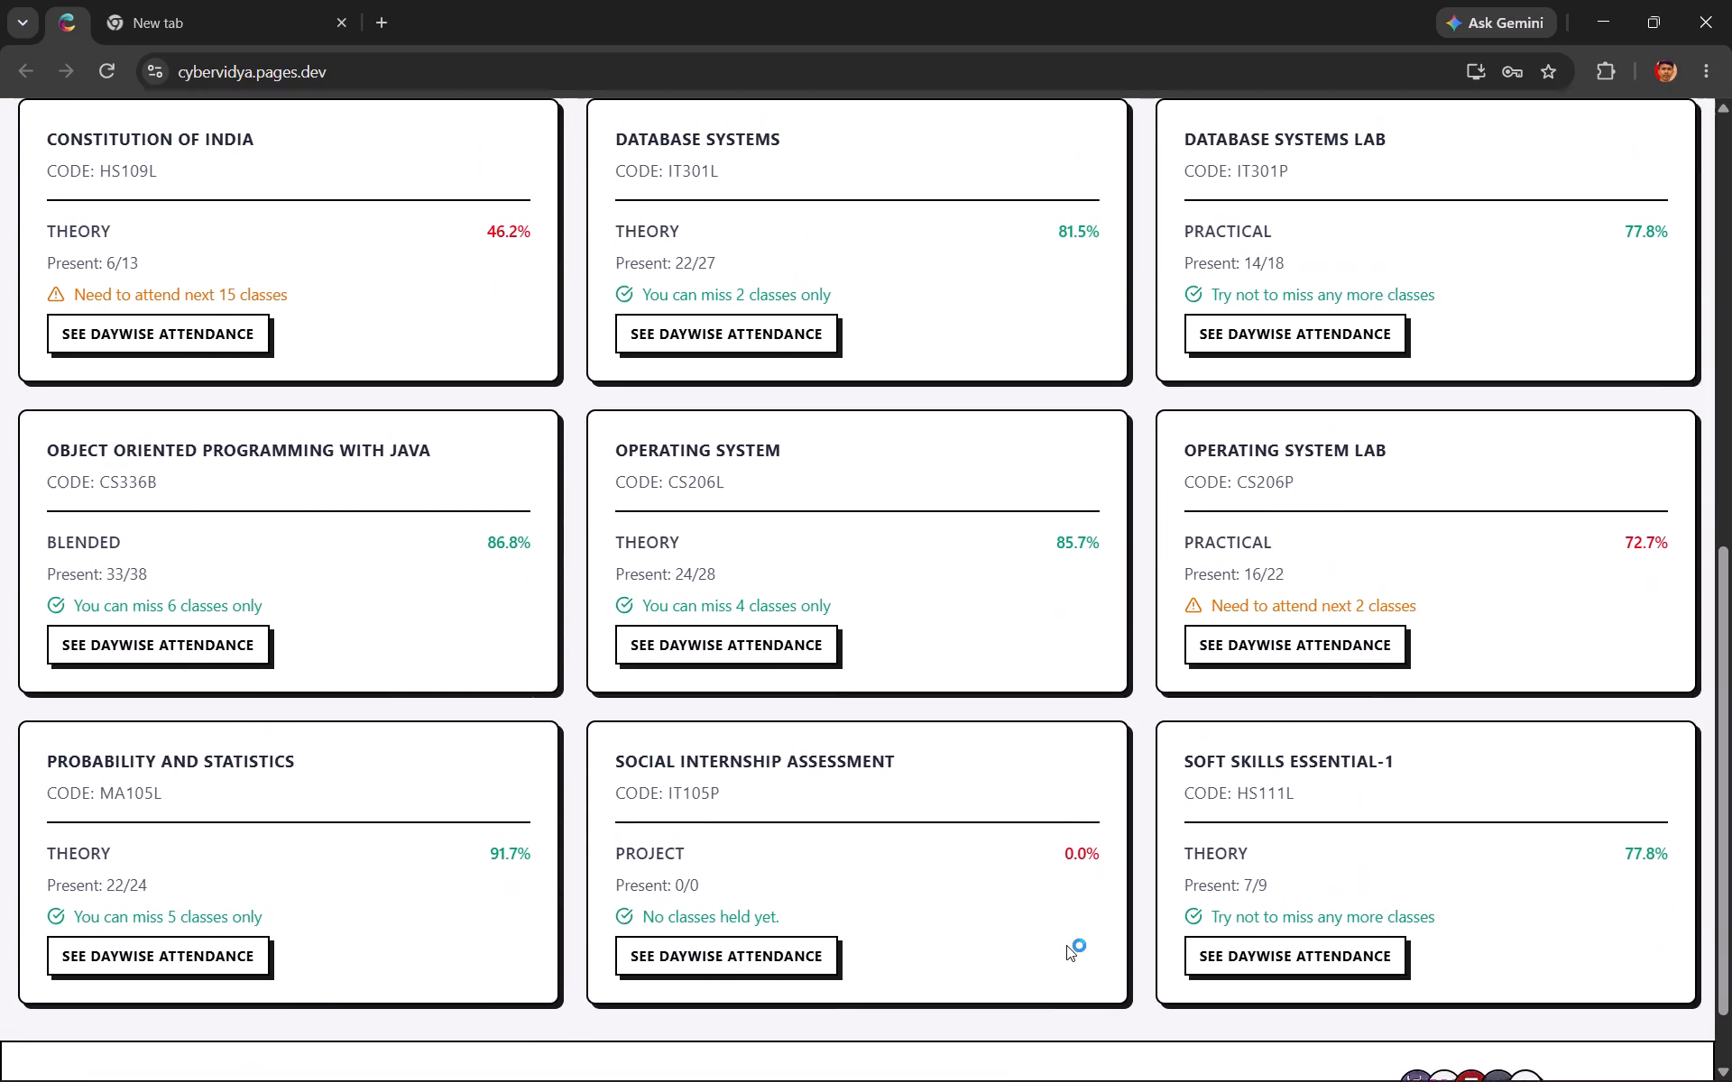
scroll(1066, 945, "up", 3)
scroll(1066, 945, "down", 1)
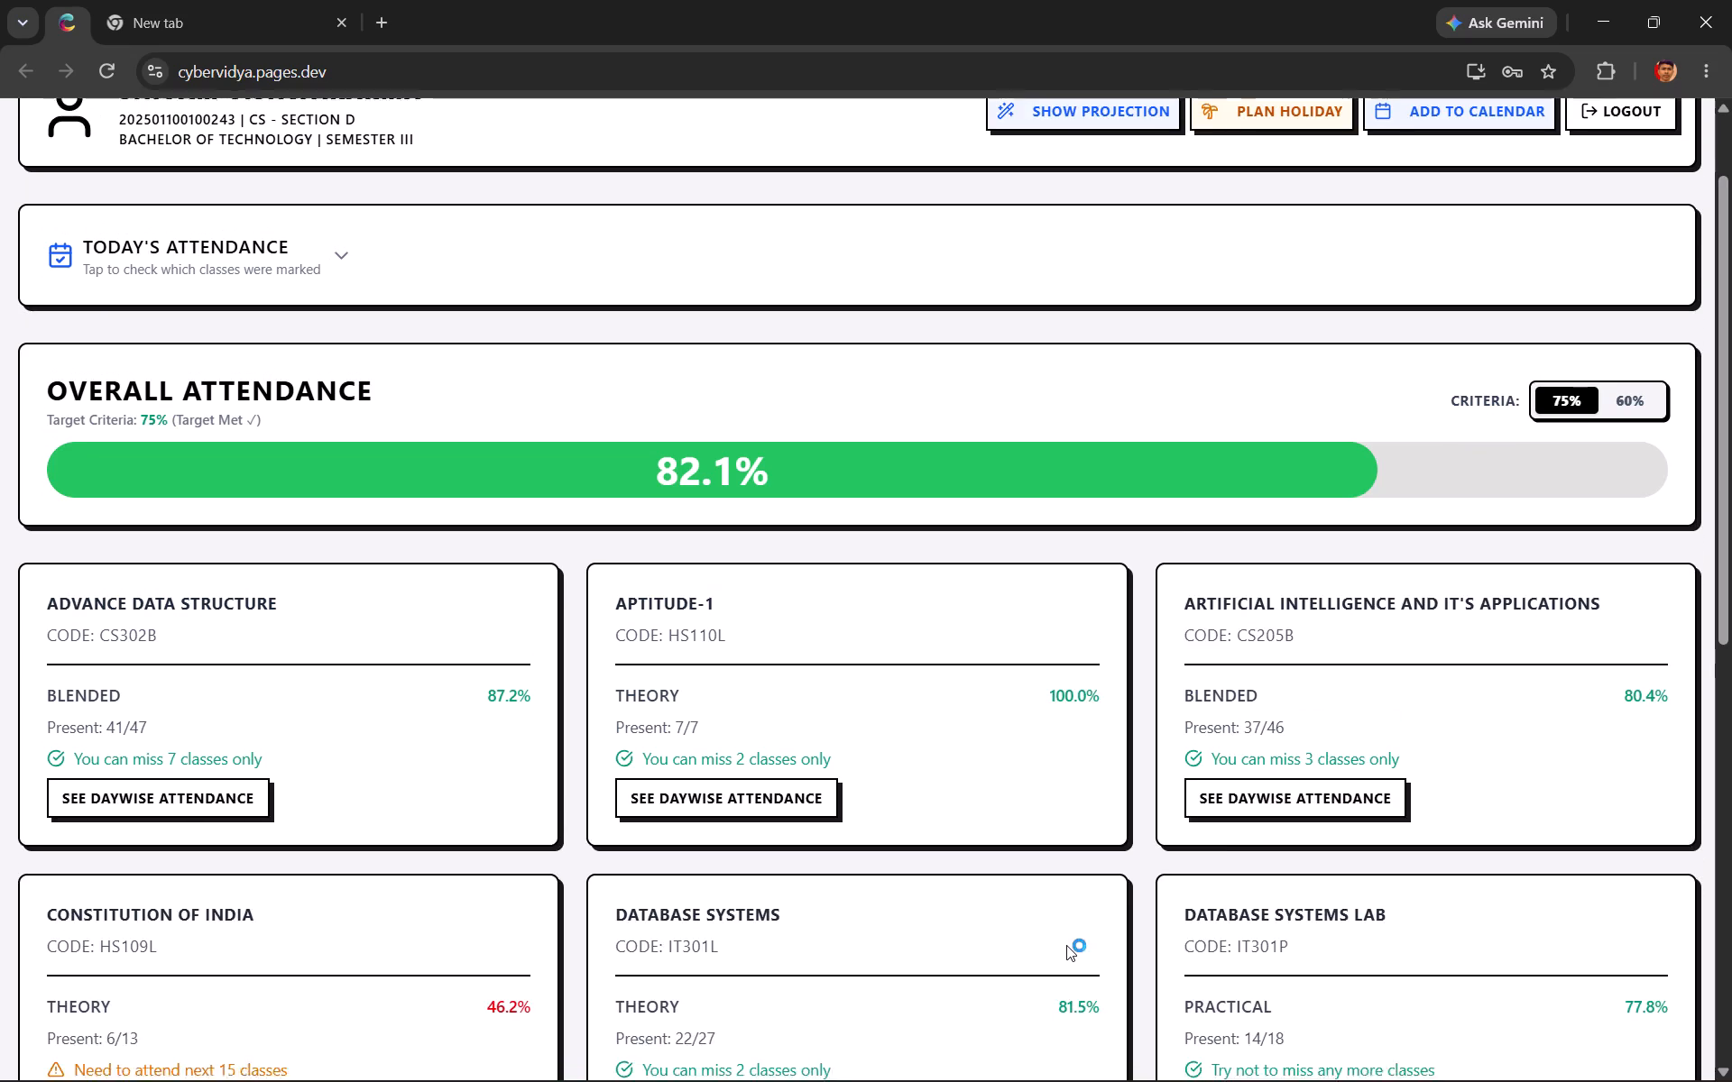
scroll(1066, 945, "down", 3)
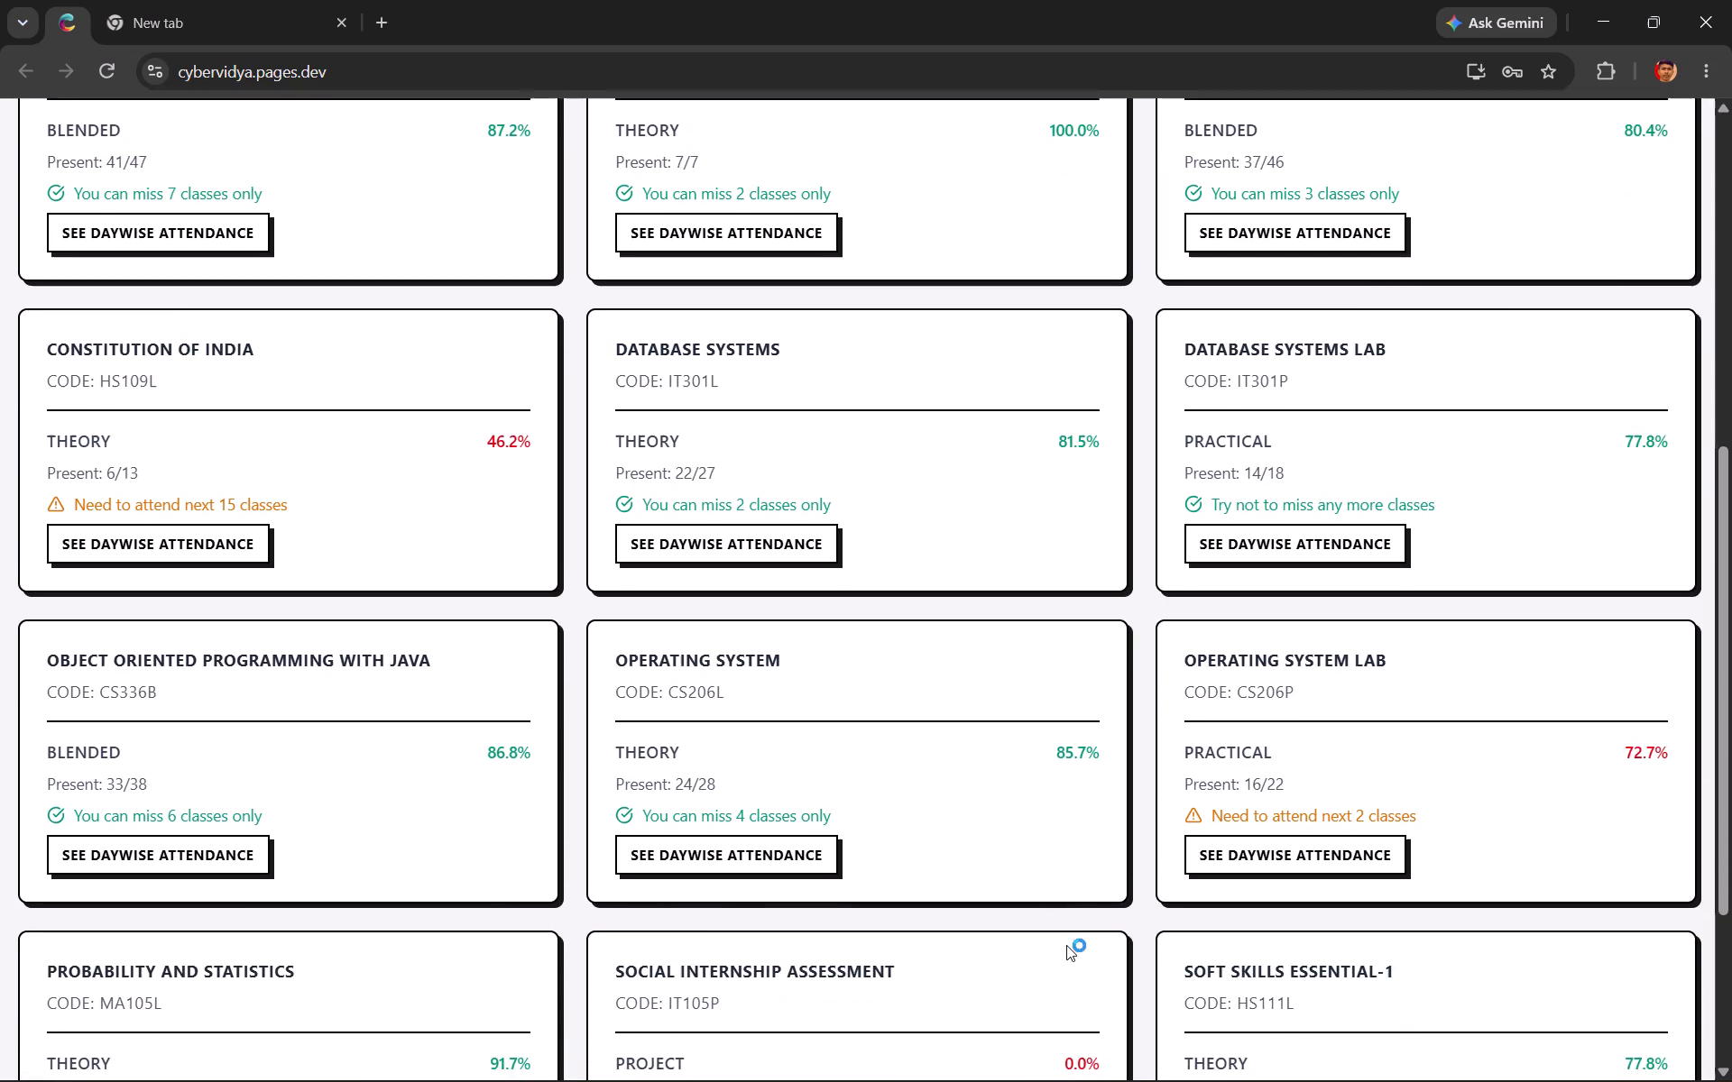
scroll(1066, 945, "down", 1)
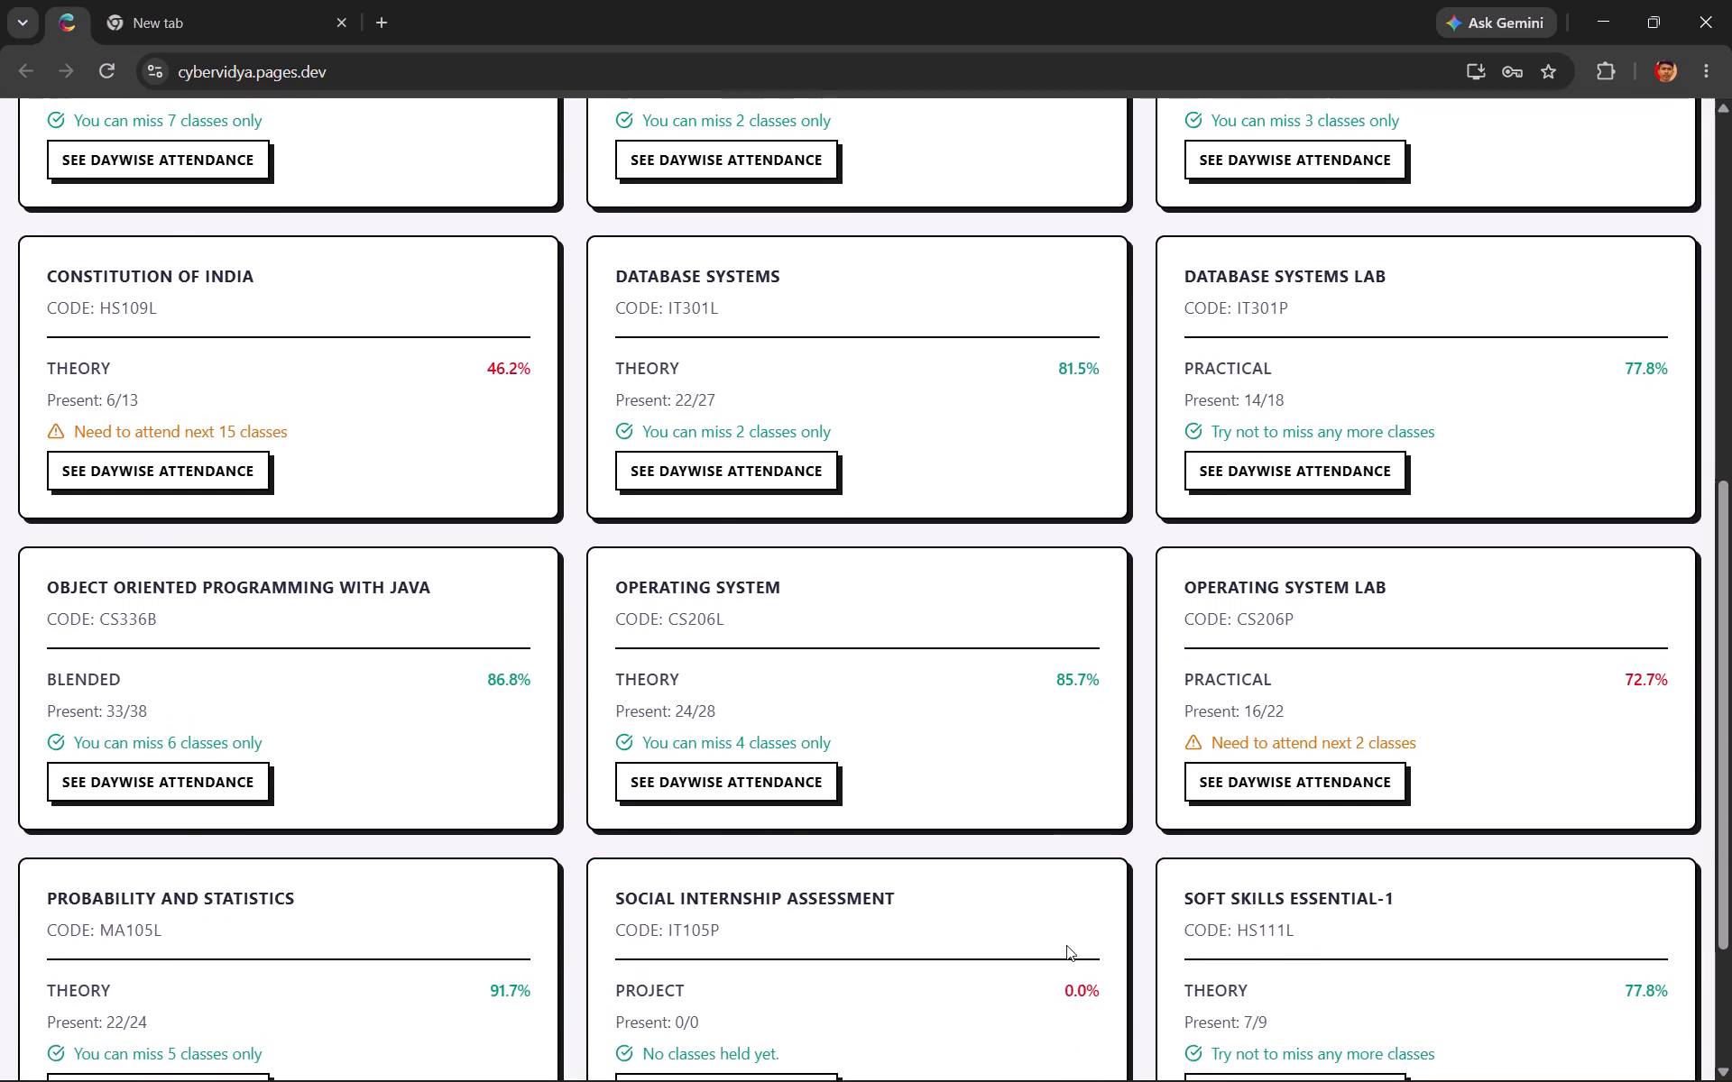
scroll(1066, 945, "down", 1)
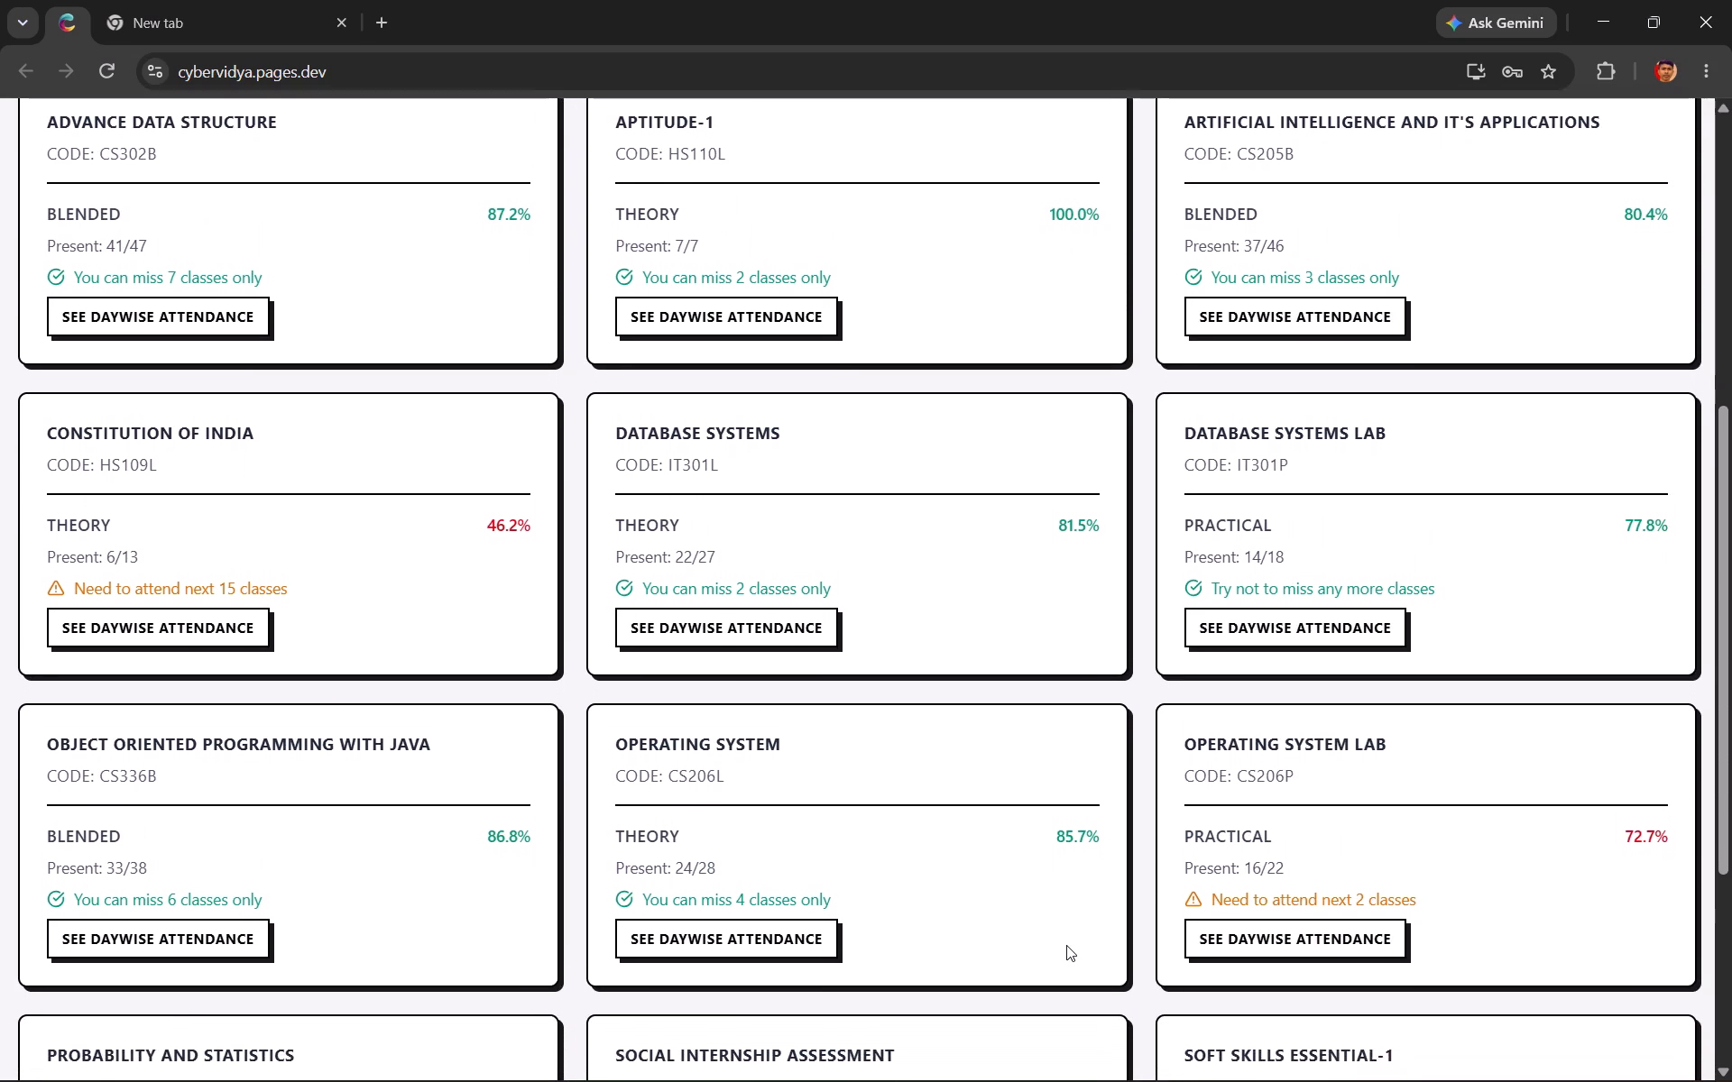
scroll(1066, 945, "down", 1)
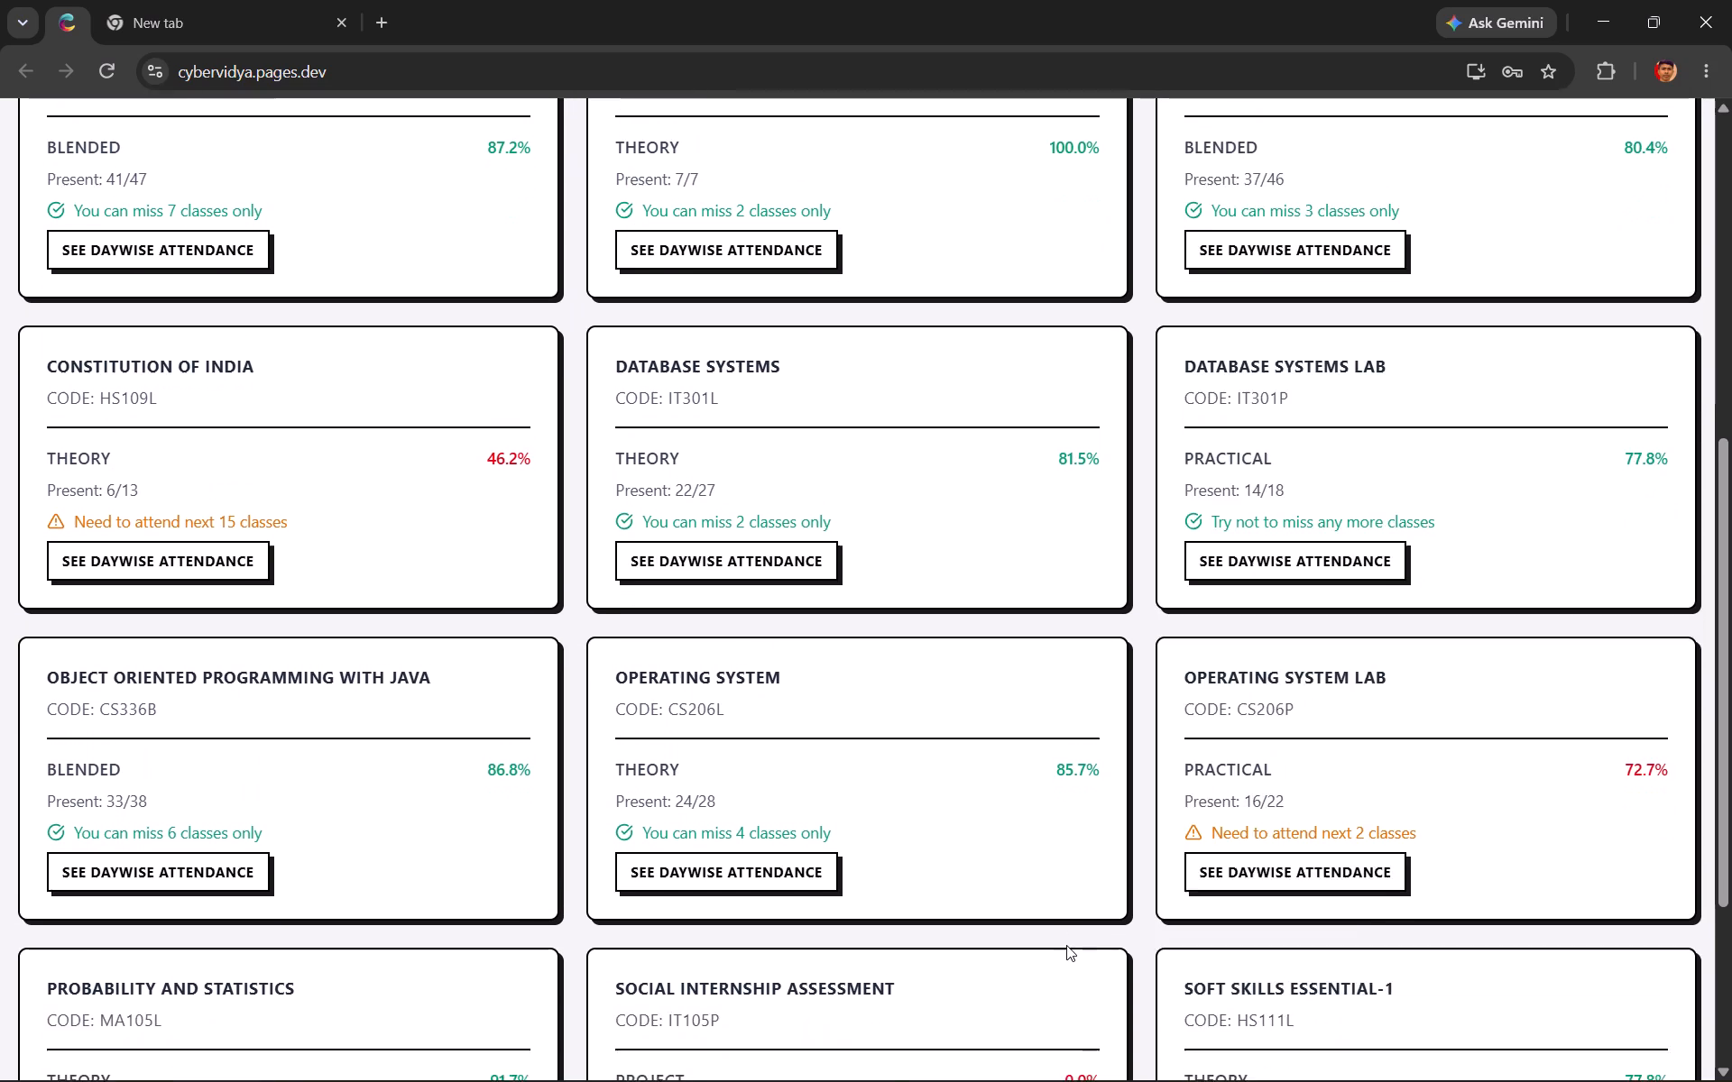
scroll(1066, 945, "down", 4)
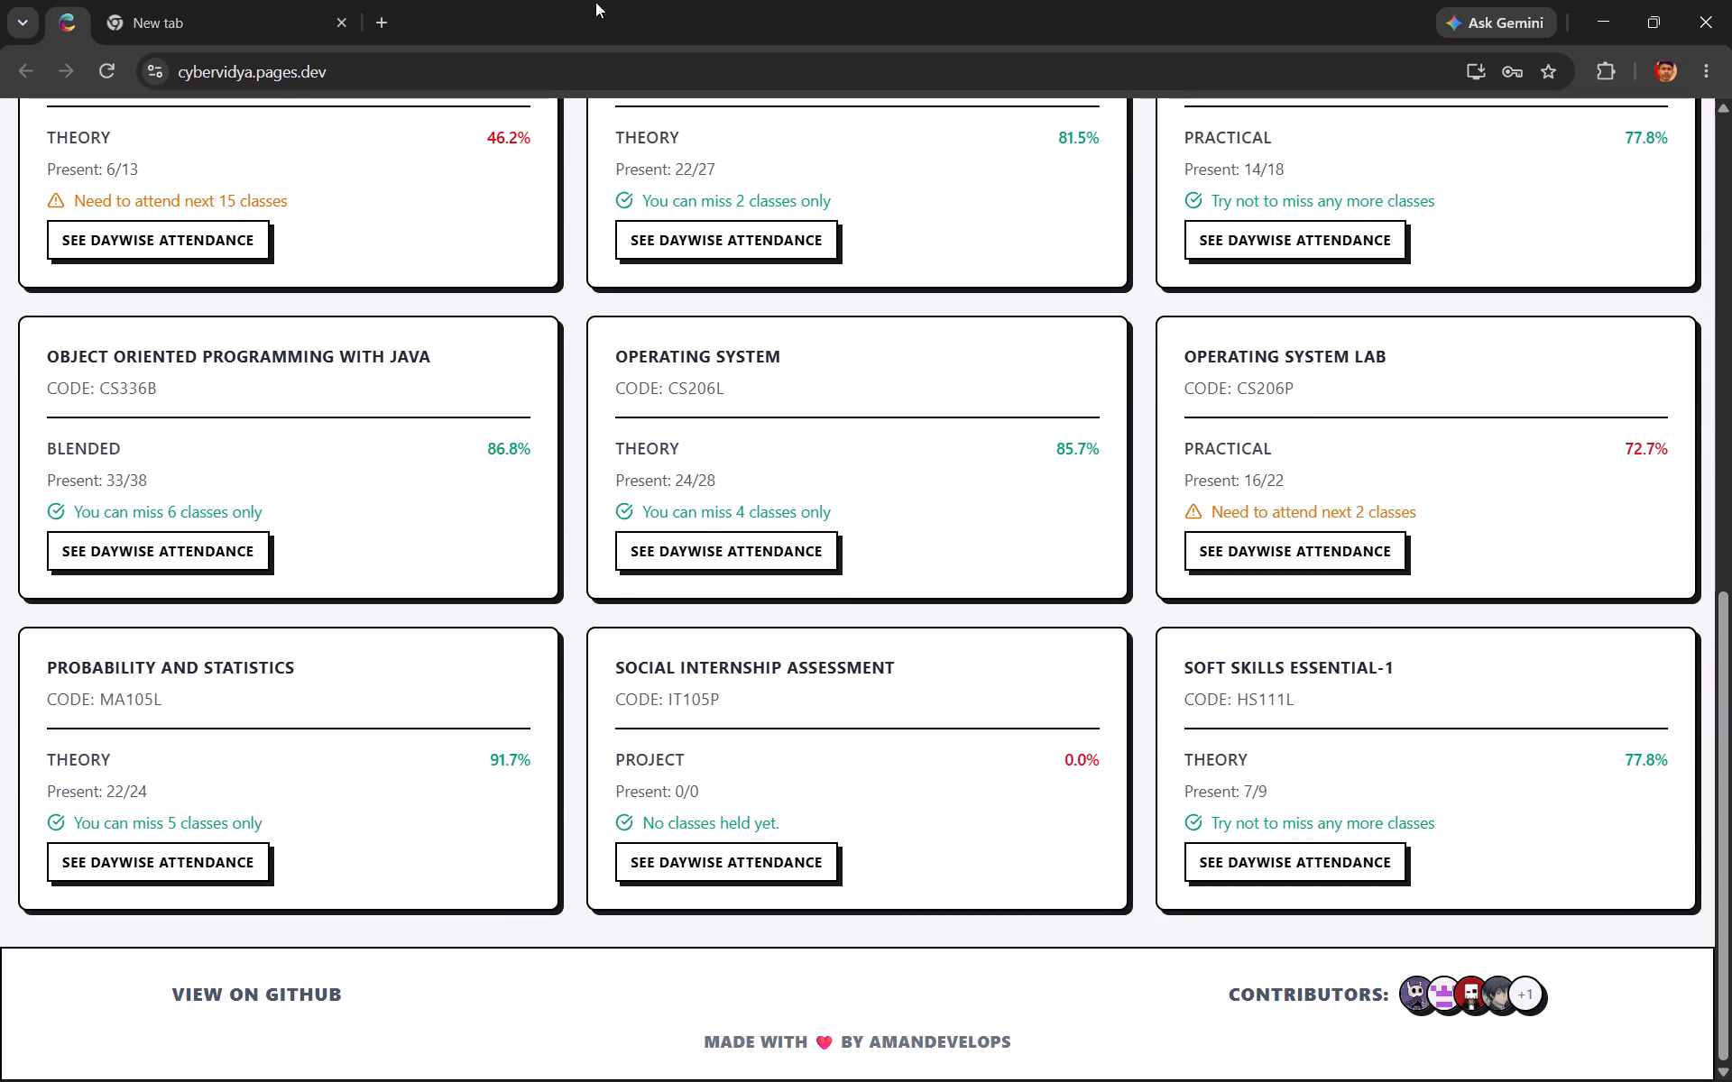
Open the modih design from Canva in a new browser tab and go to its page 3.
left_click(388, 18)
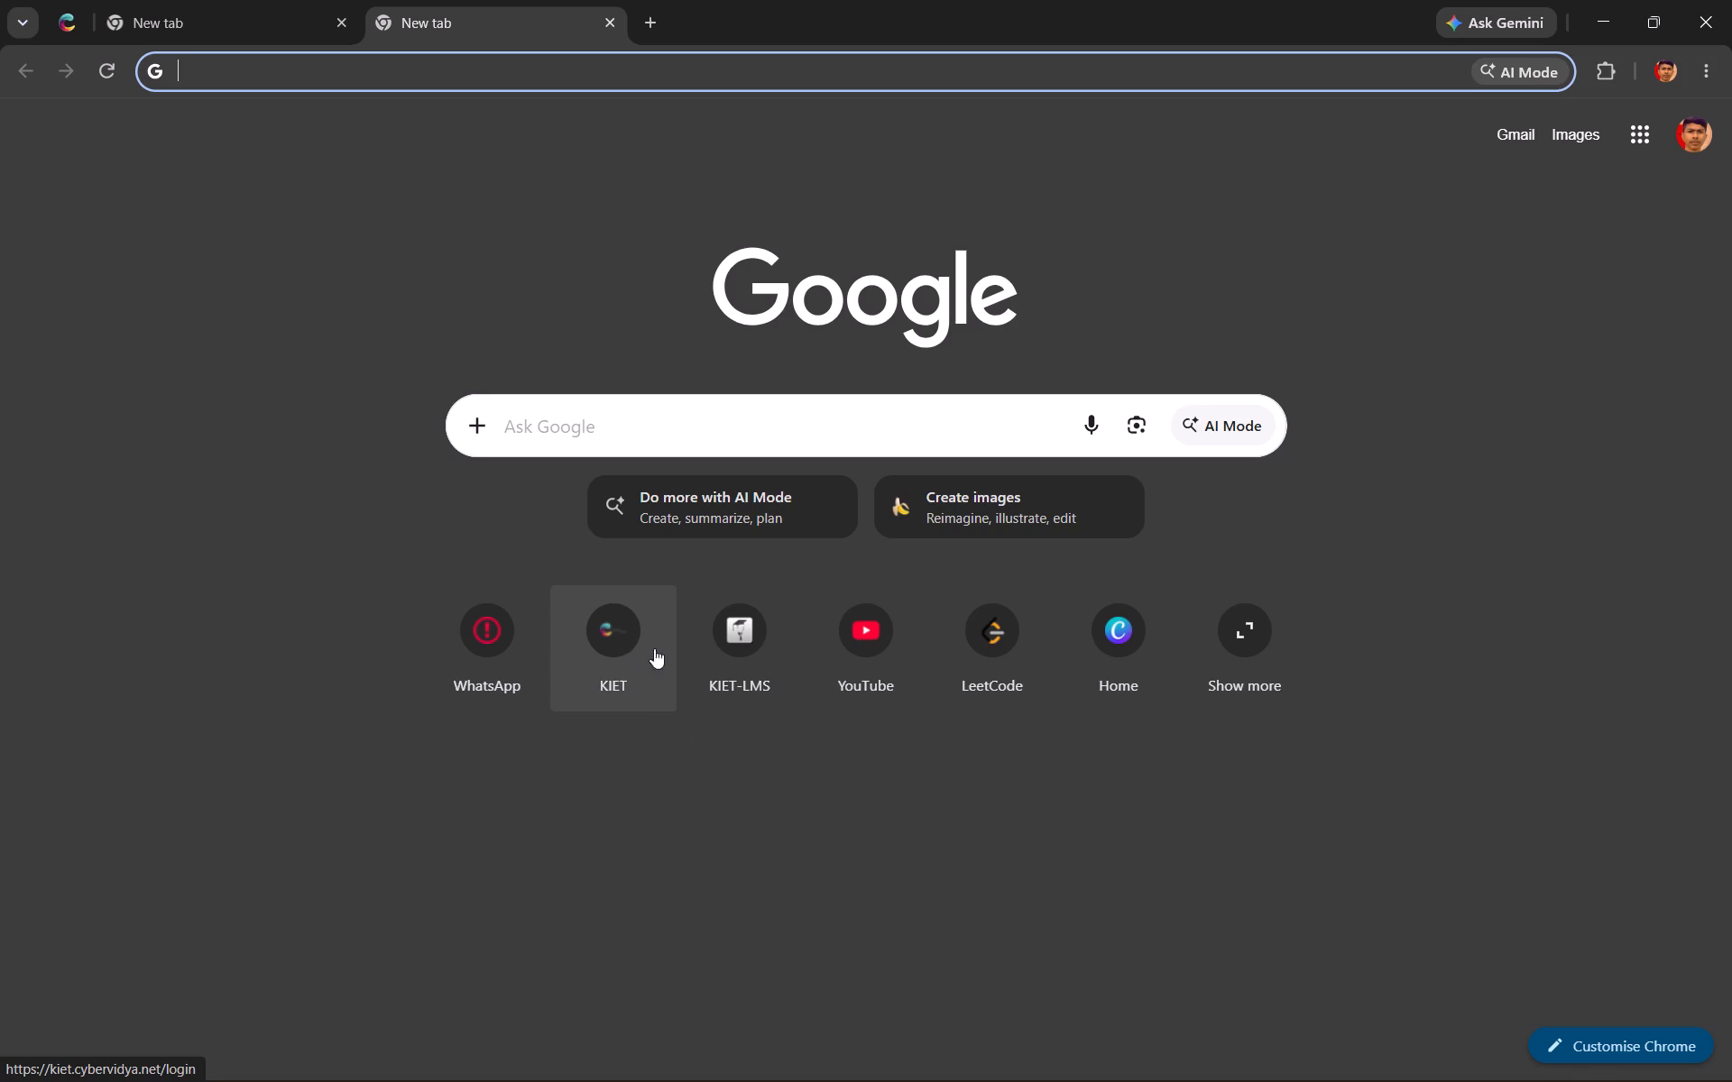
left_click(1120, 679)
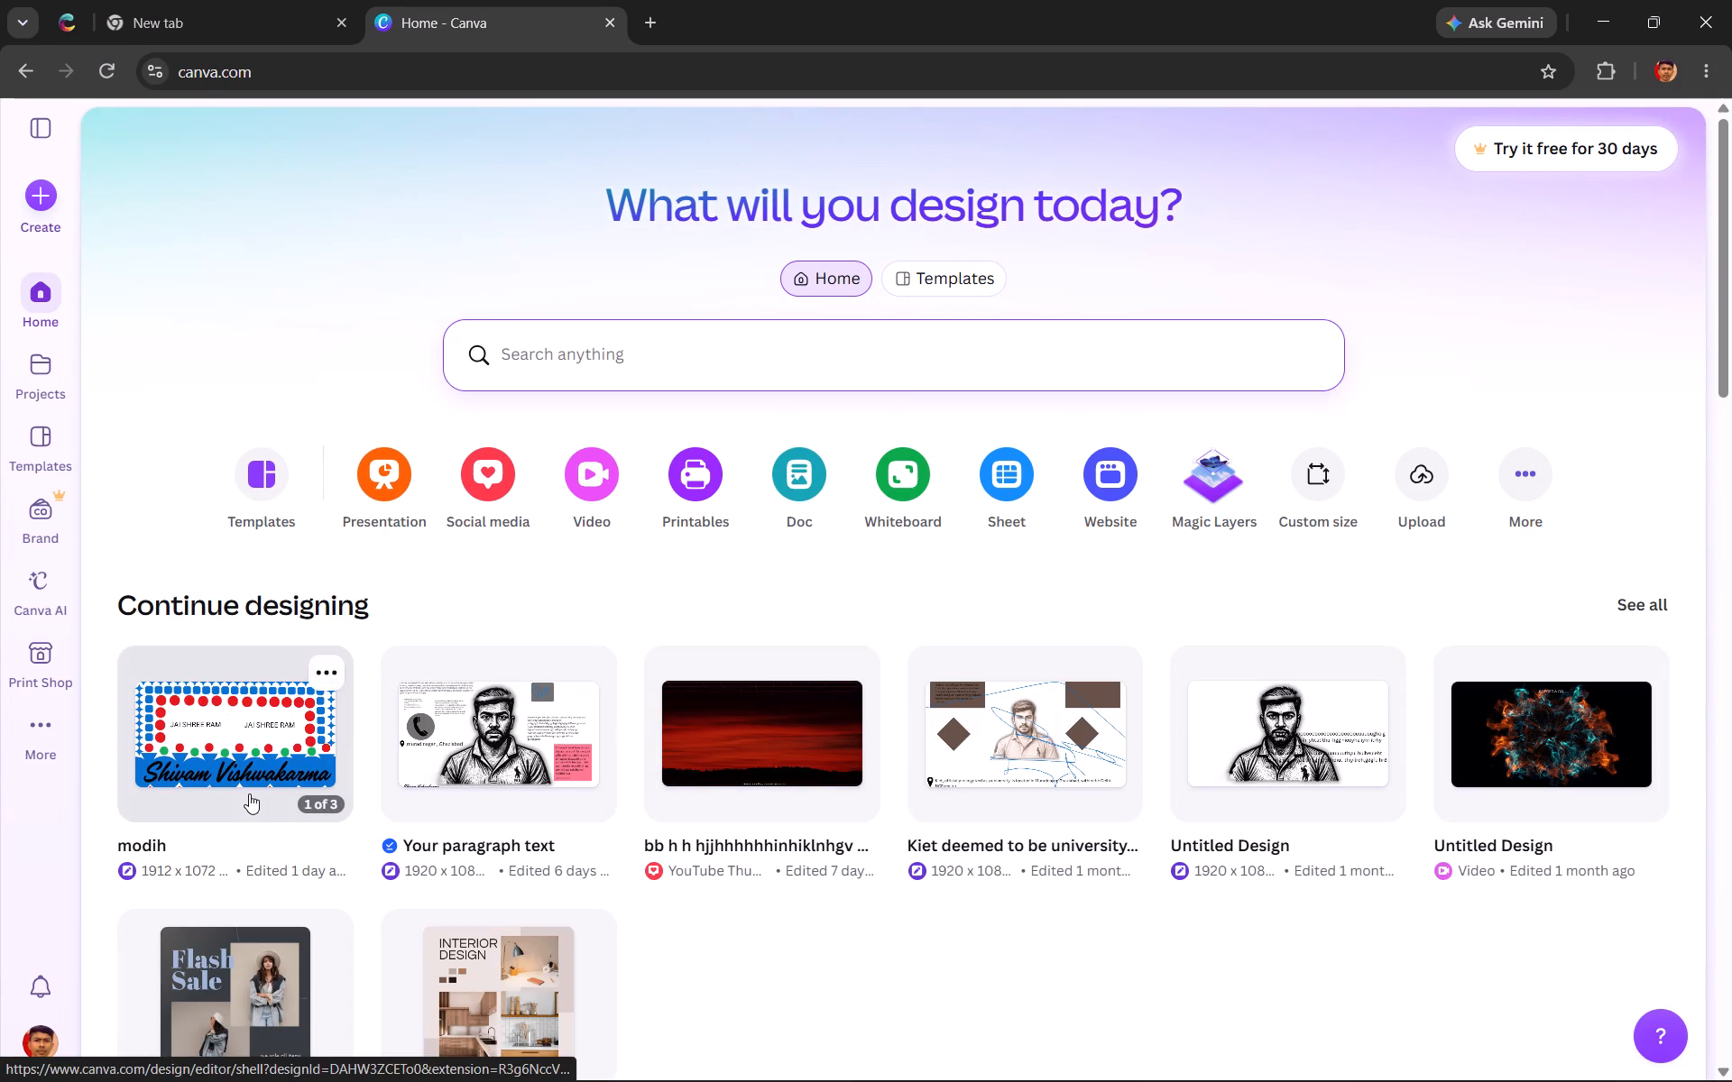
left_click(249, 793)
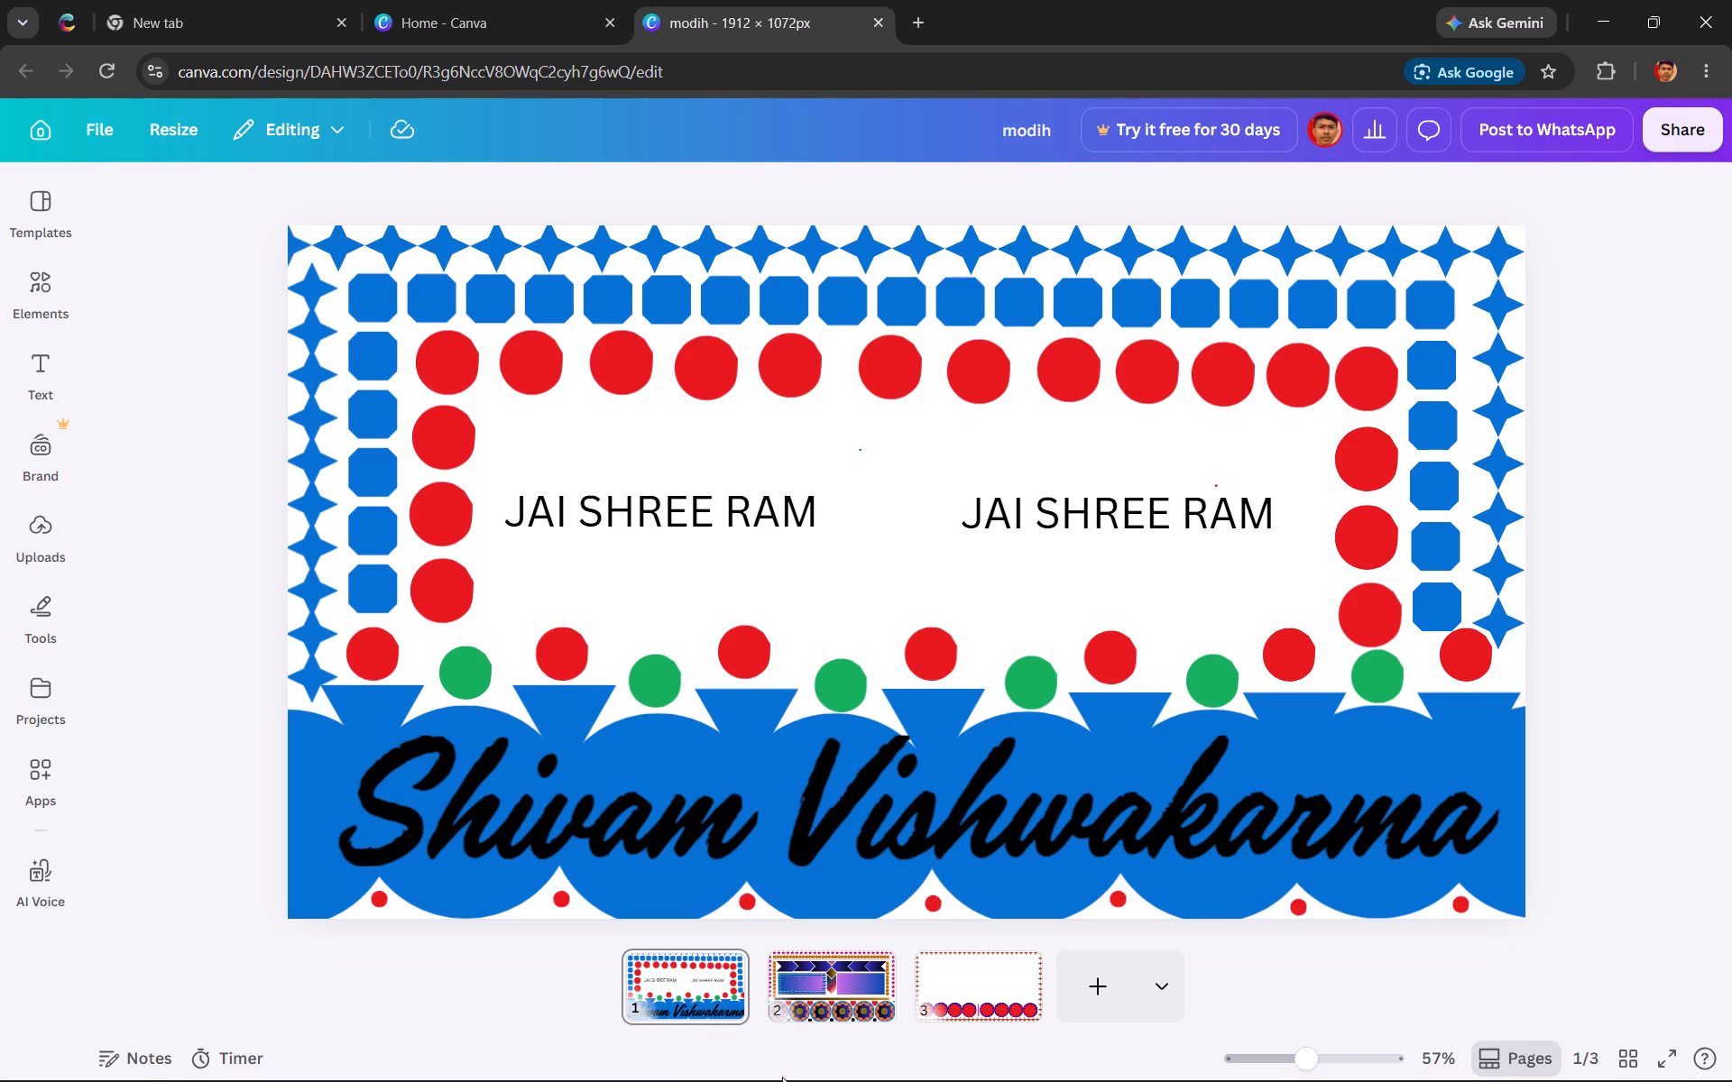
left_click(978, 985)
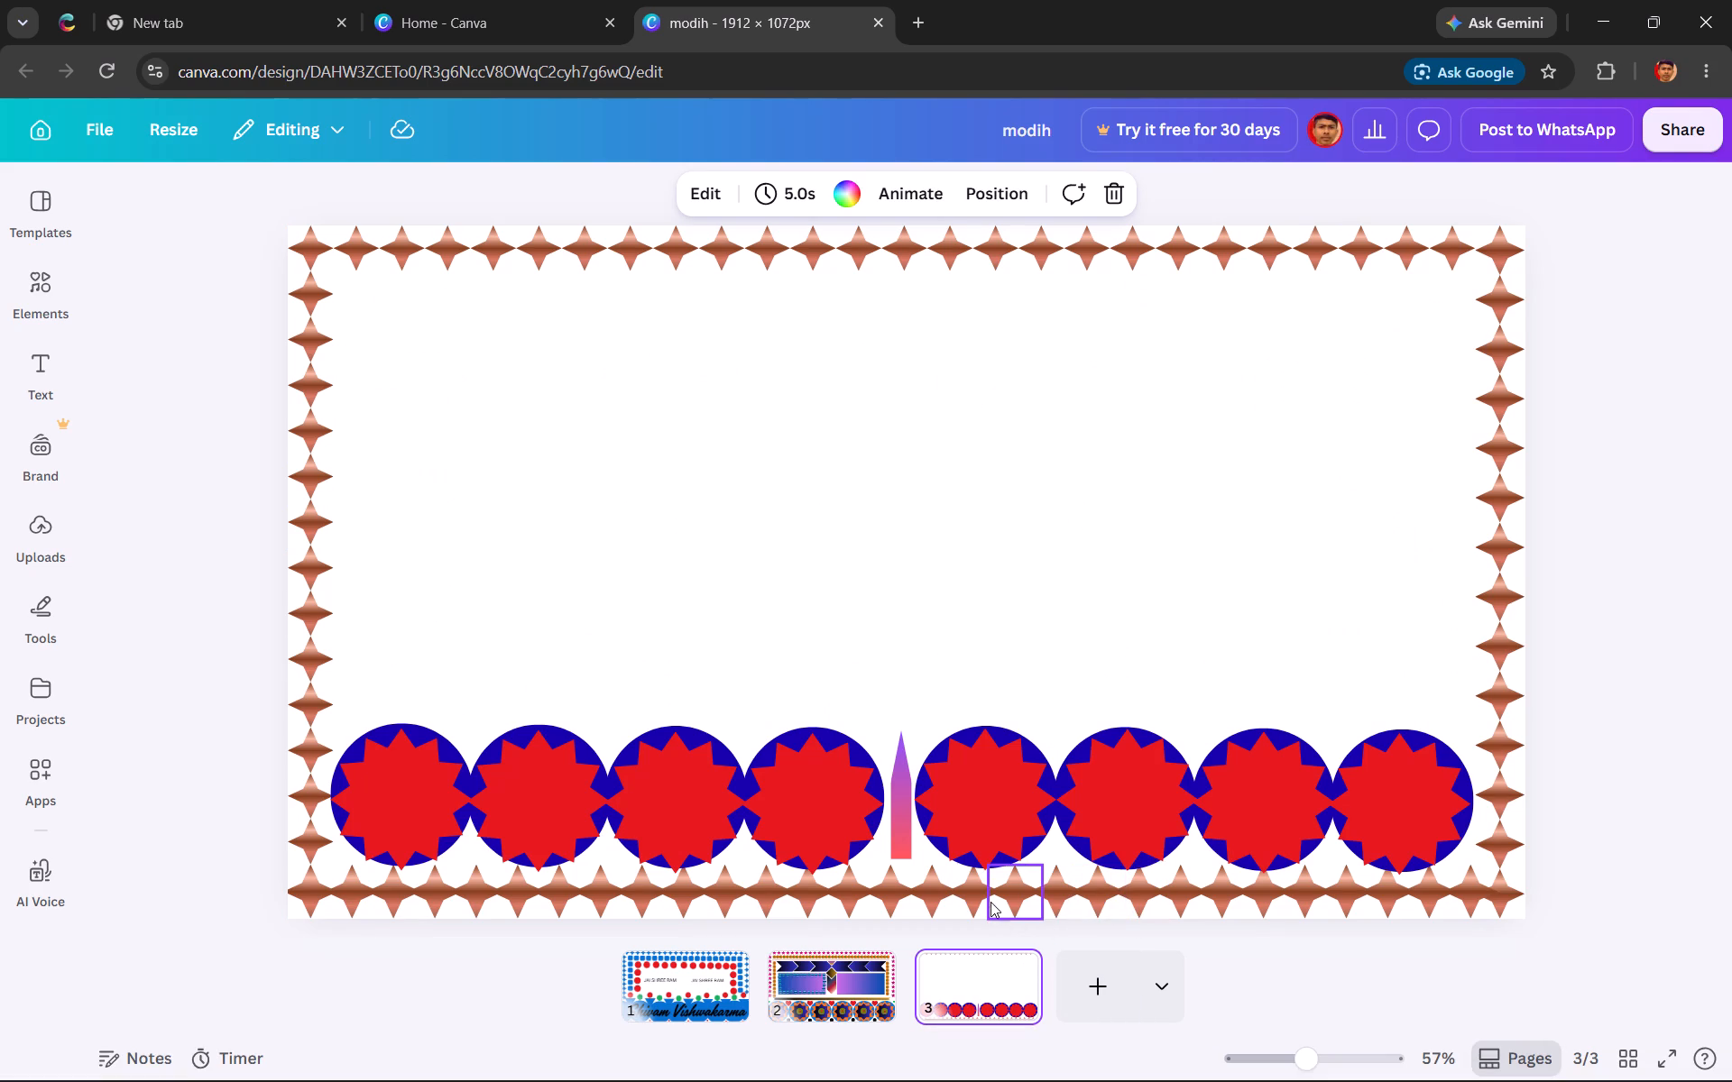
Draw a red rounded rectangle above the row of circles on page 3, about 1,010 × 322, extending to near the page's left star border.
left_click(910, 675)
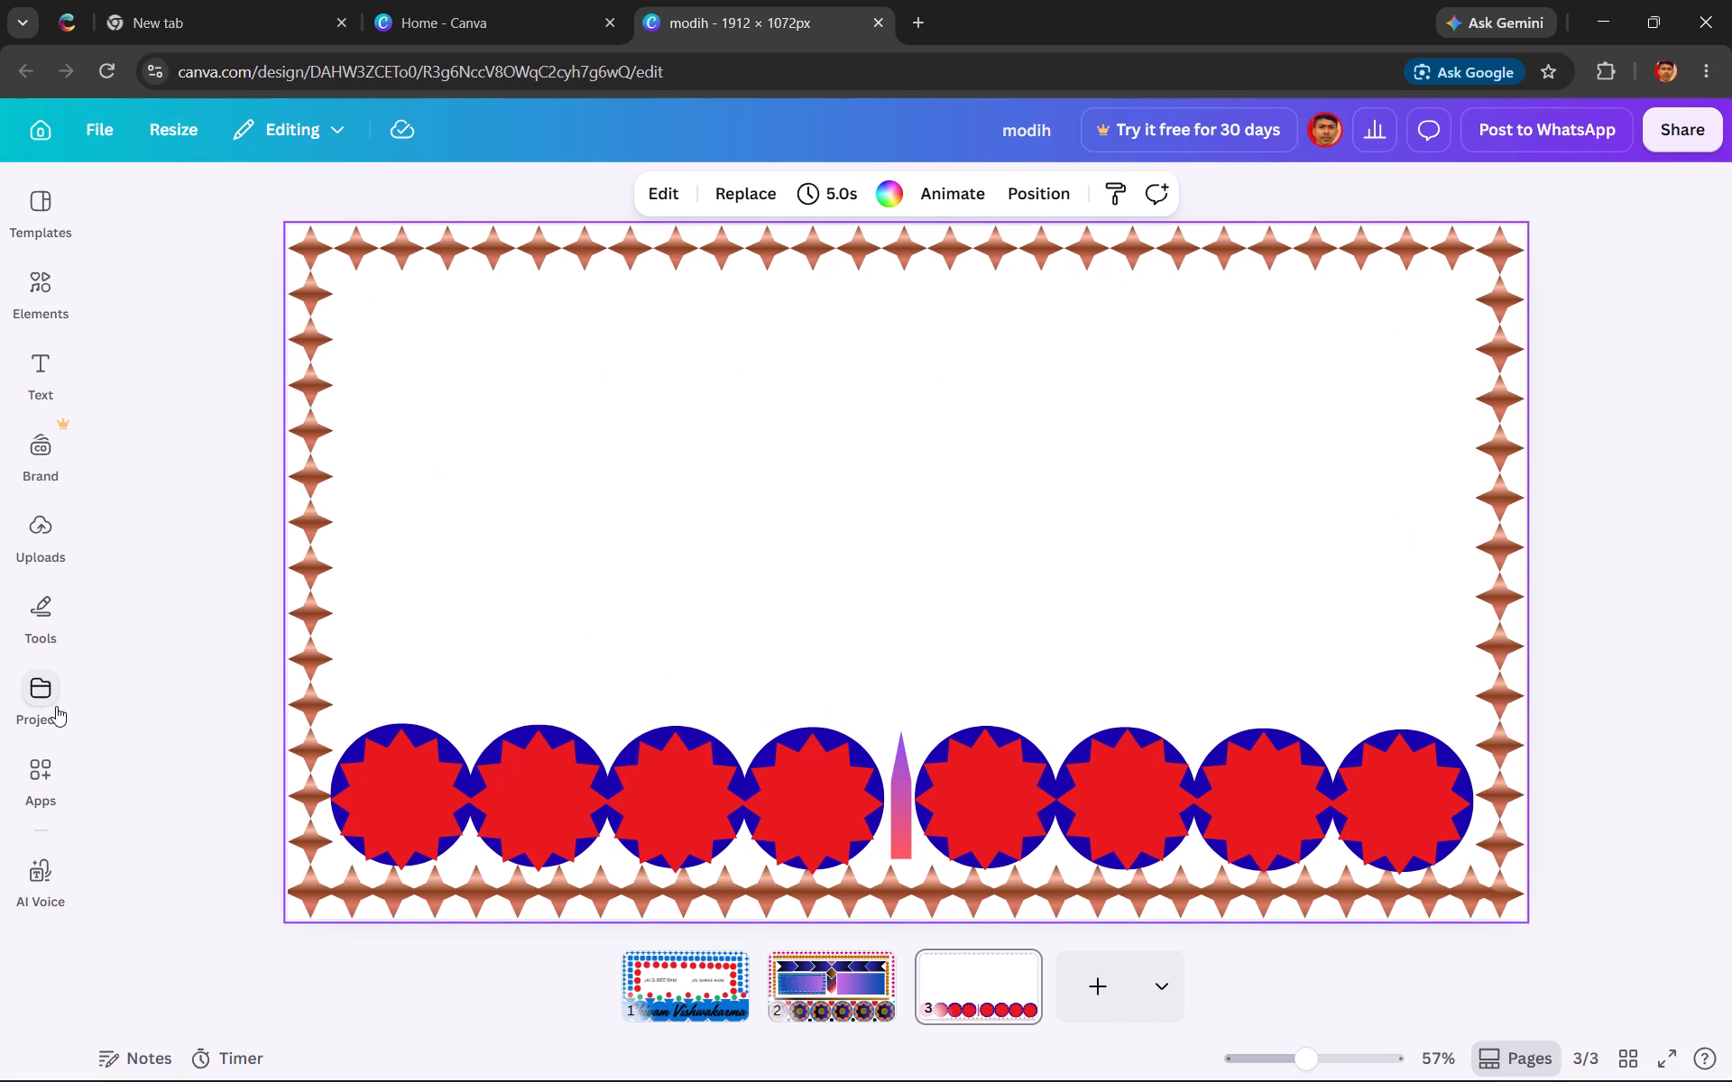
left_click(42, 601)
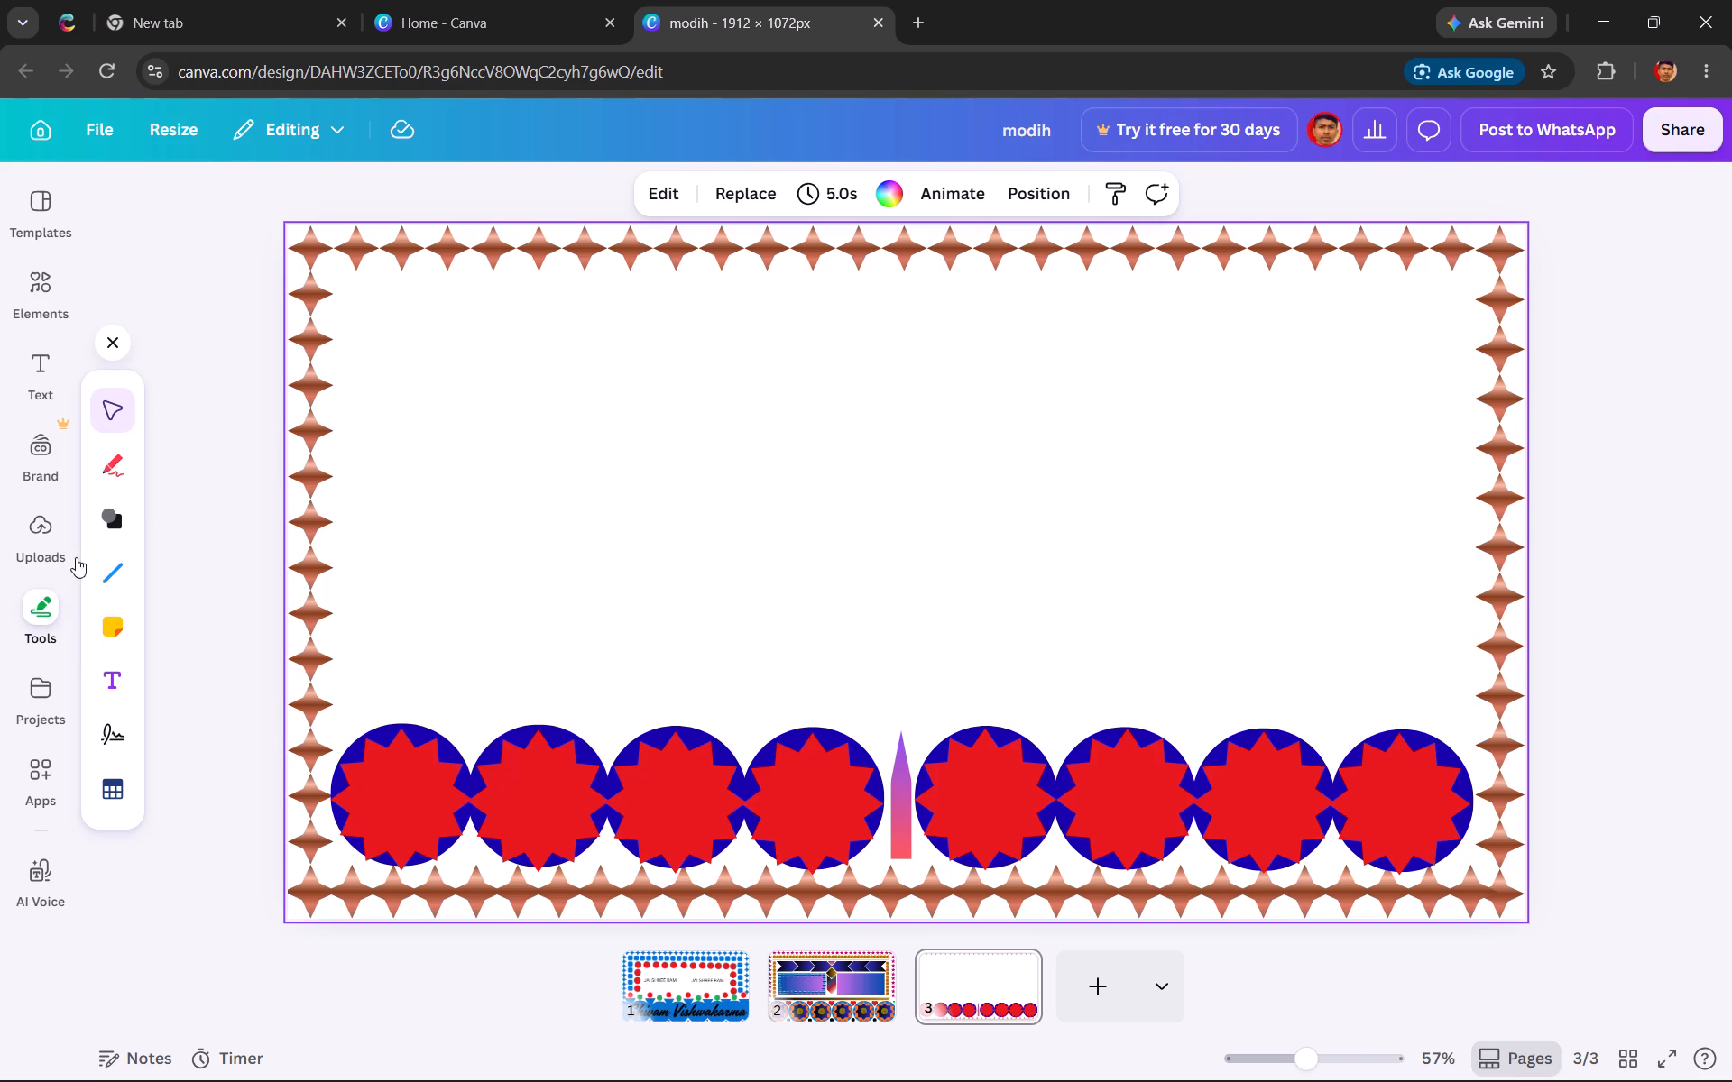
left_click(115, 515)
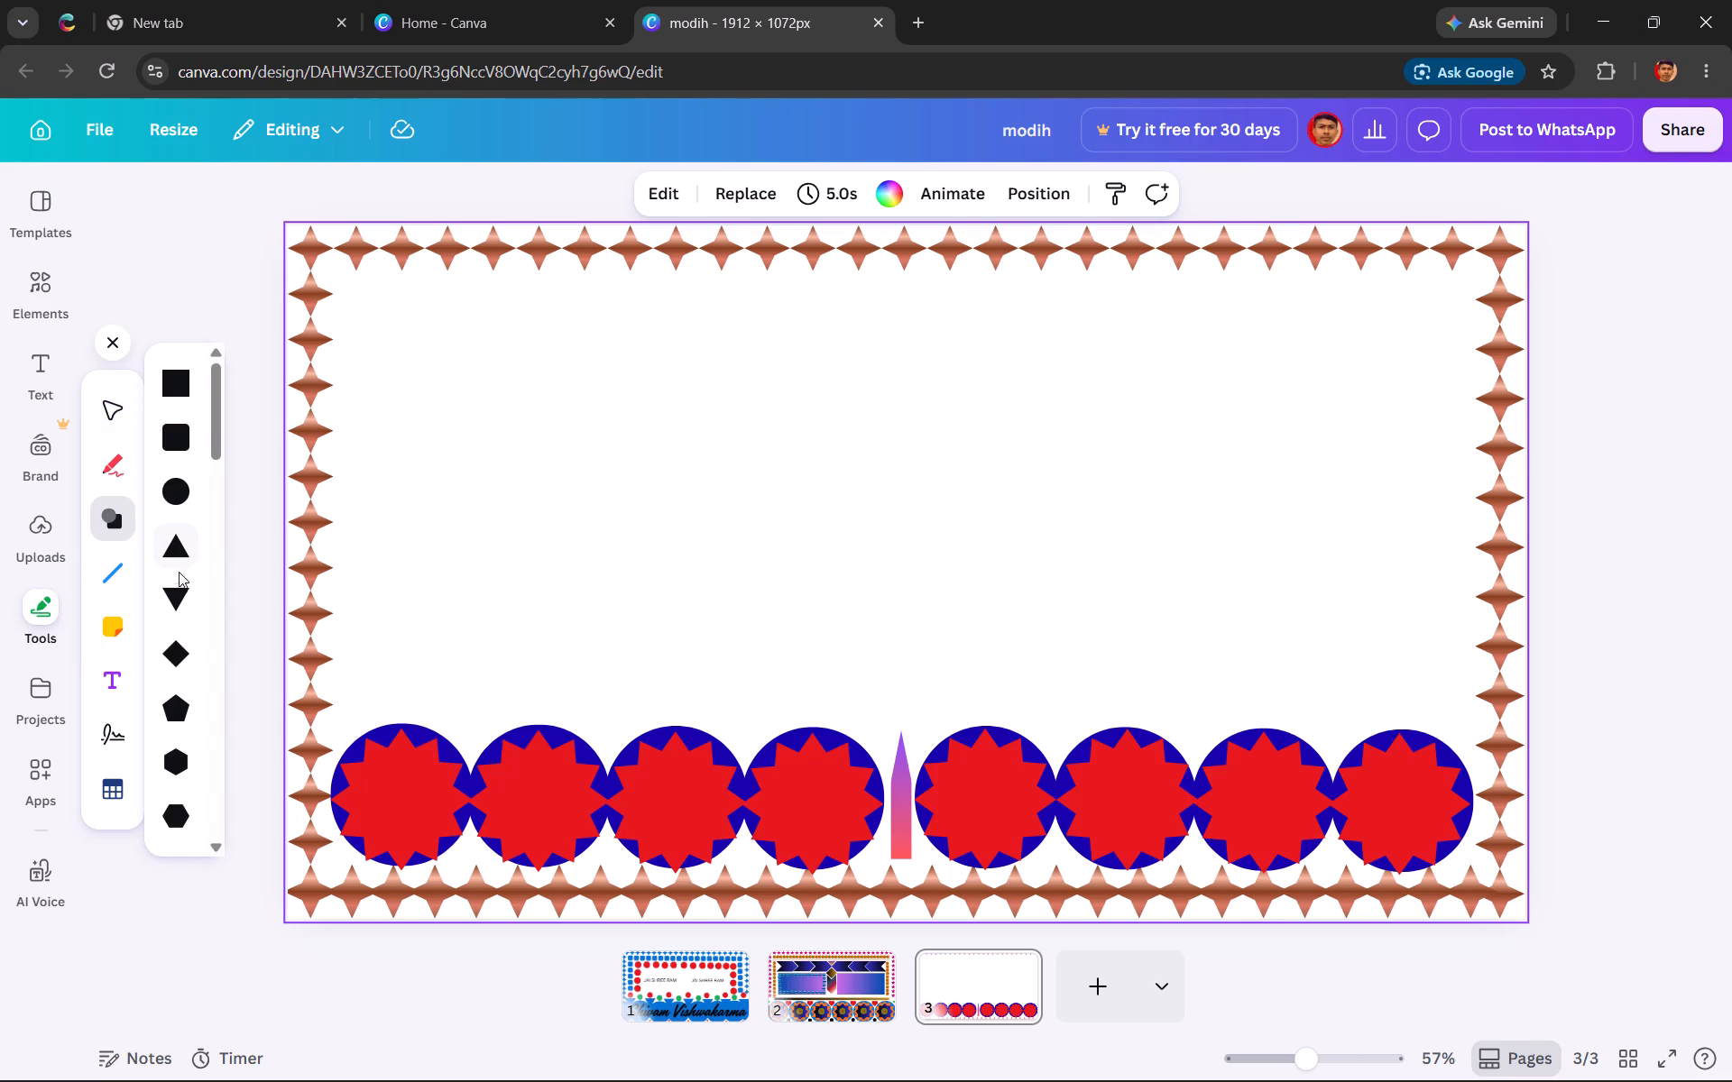
left_click(172, 426)
left_click_drag(803, 569, 364, 621)
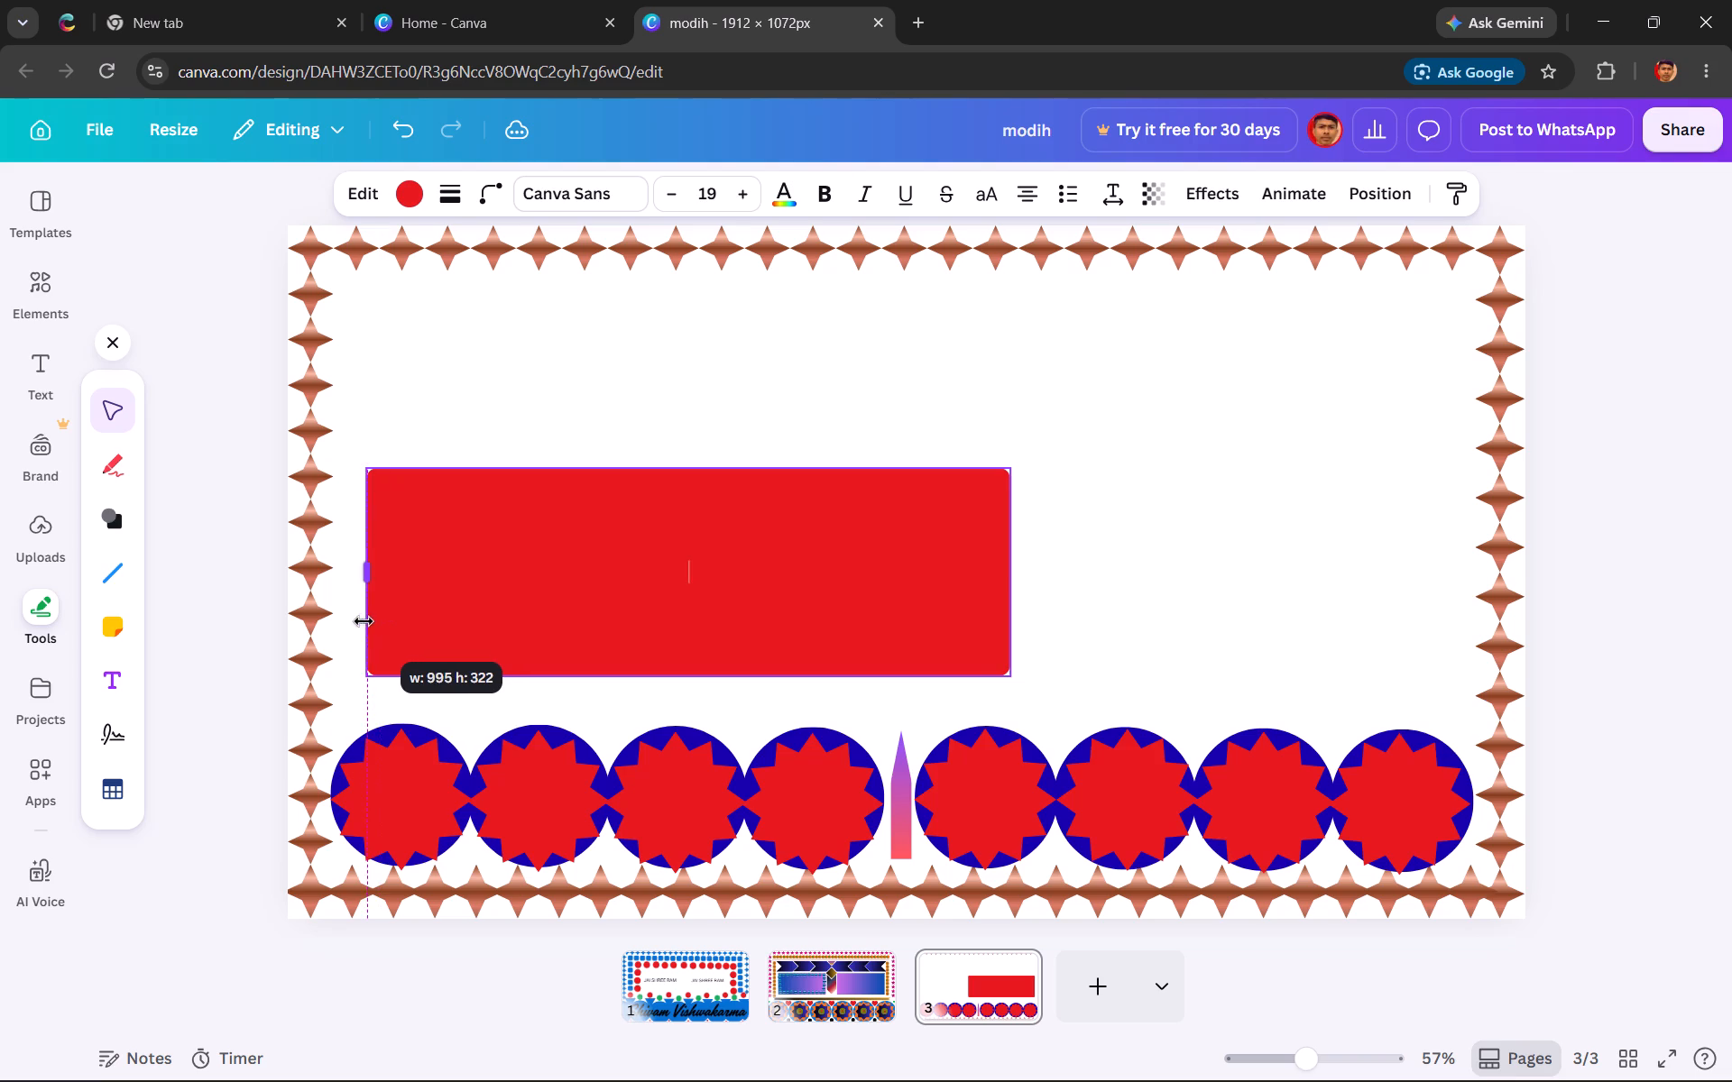
left_click_drag(364, 621, 361, 619)
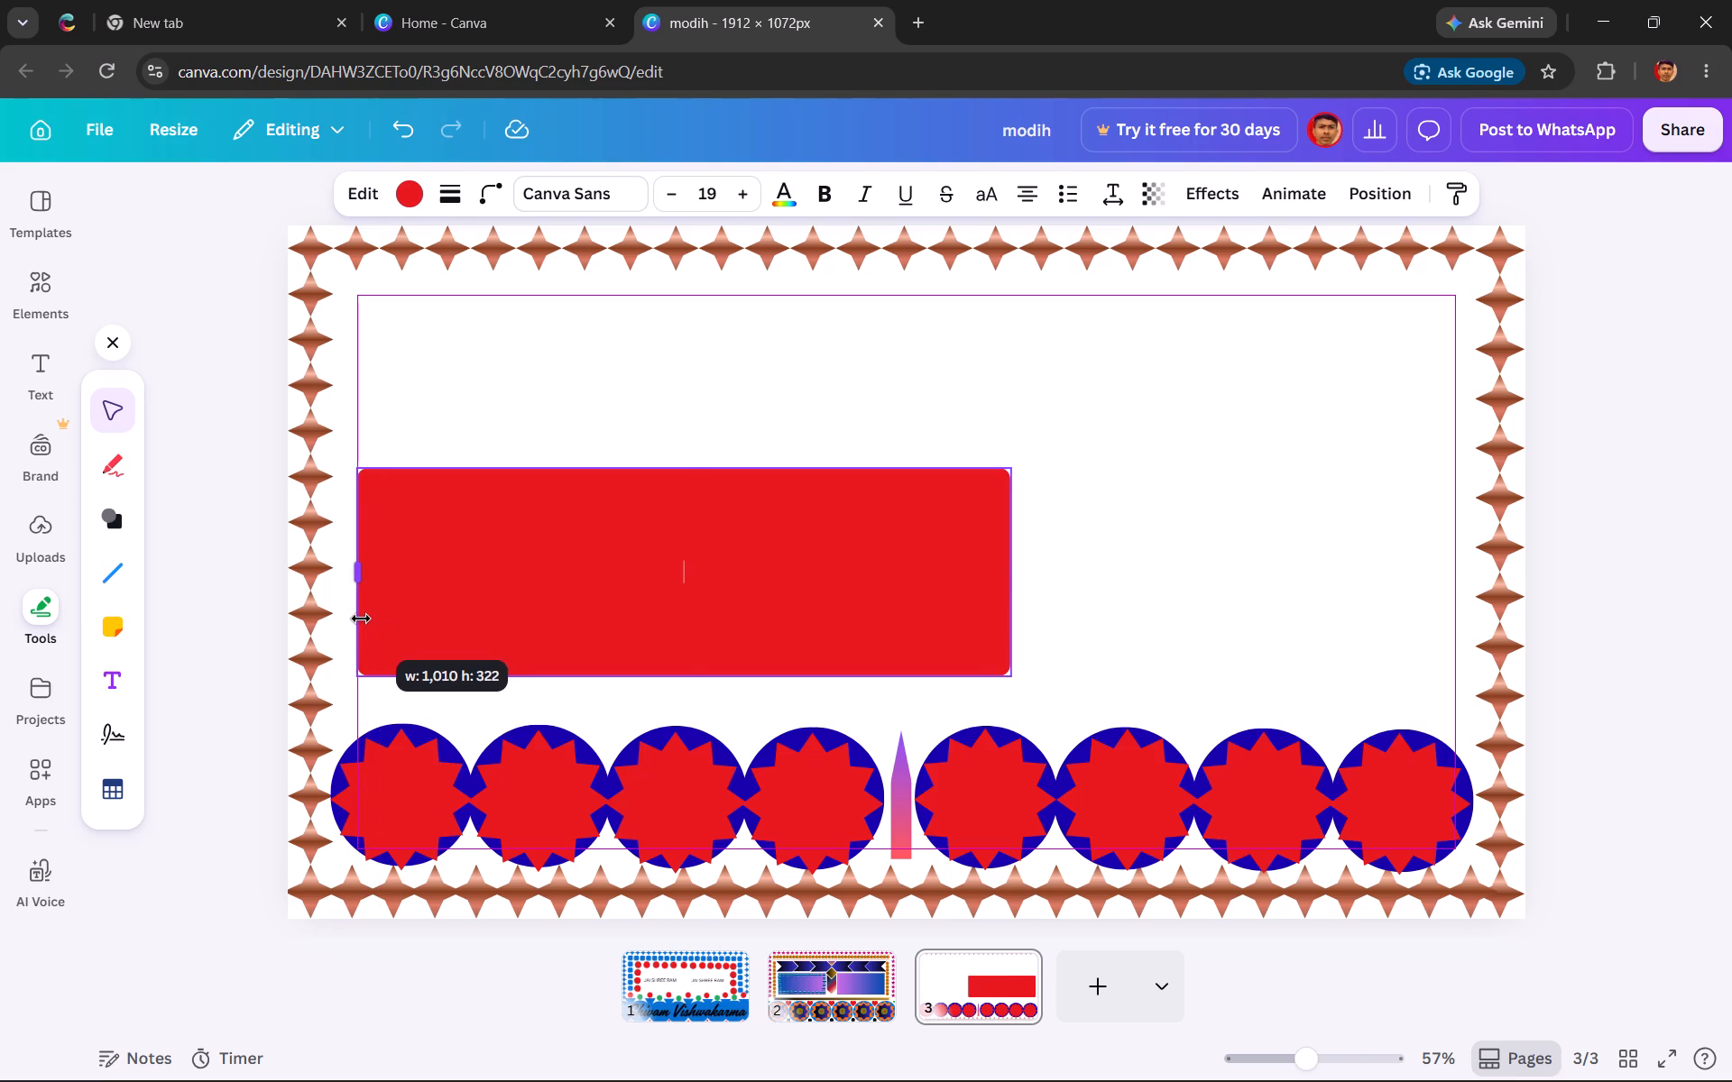
left_click_drag(361, 619, 361, 617)
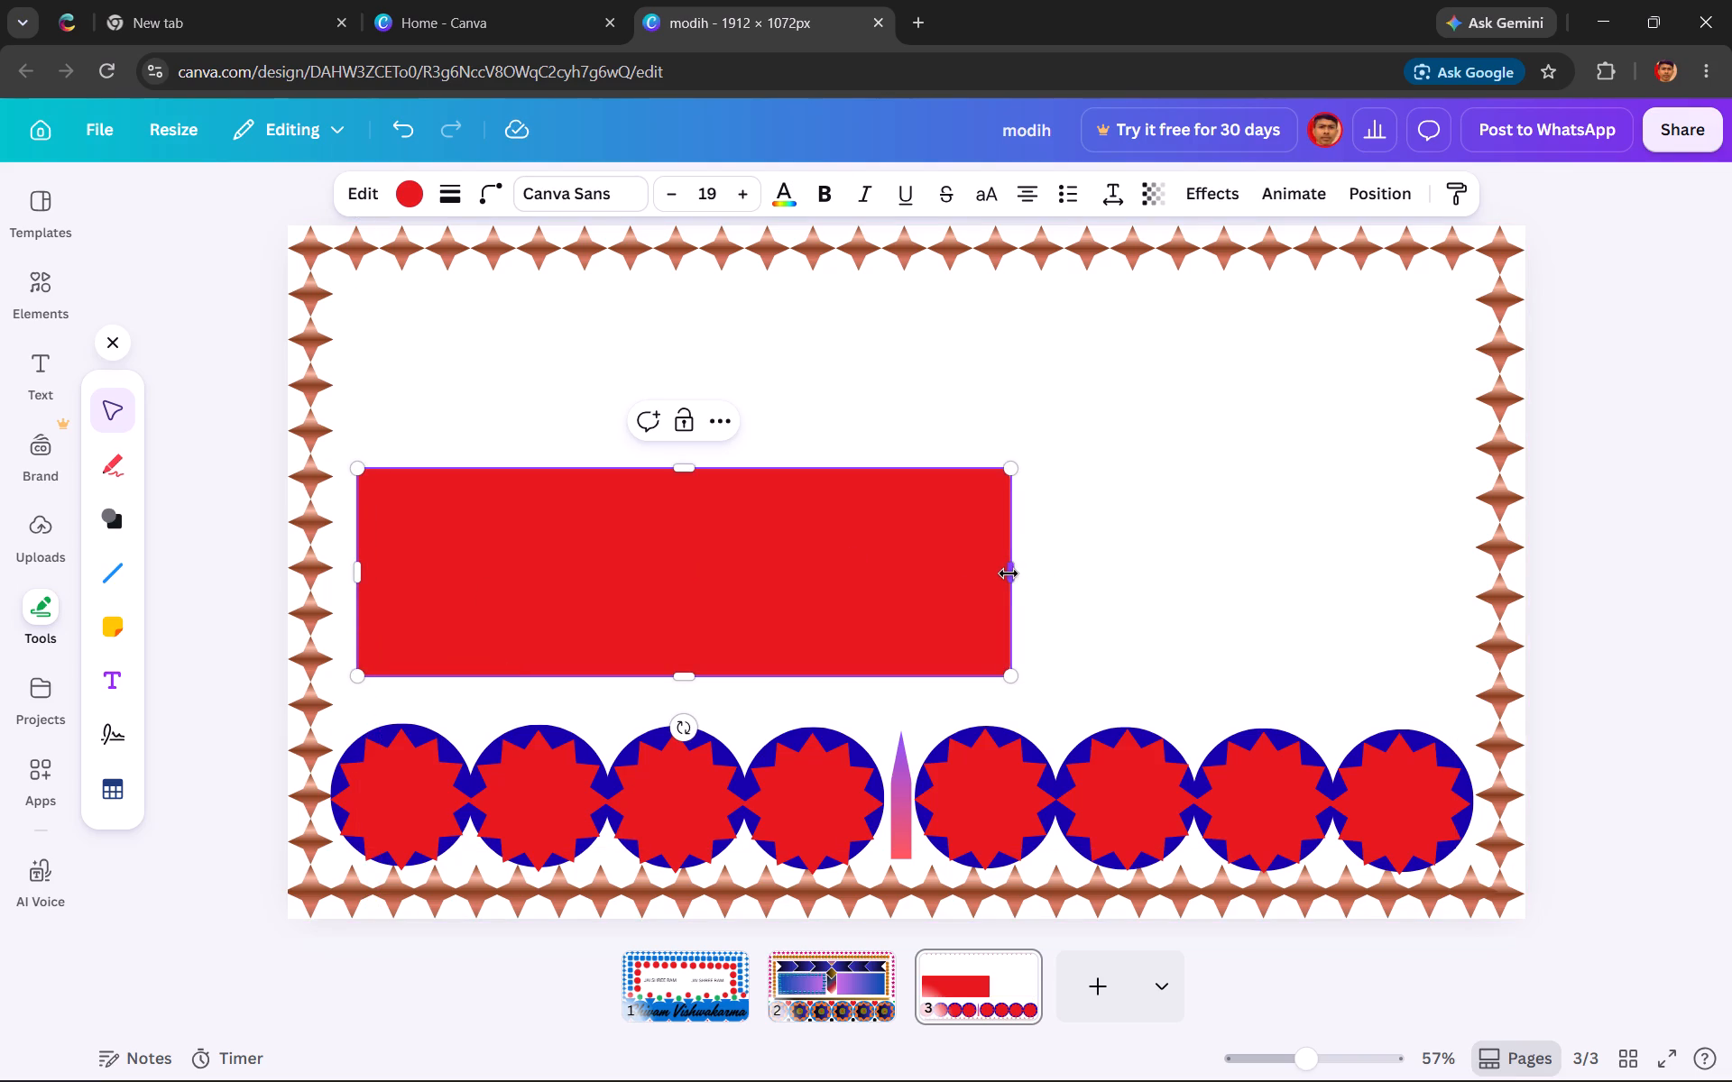
Stretch the red rounded rectangle to about 1,751 wide so it spans between the left and right star borders.
left_click_drag(1009, 573, 1505, 617)
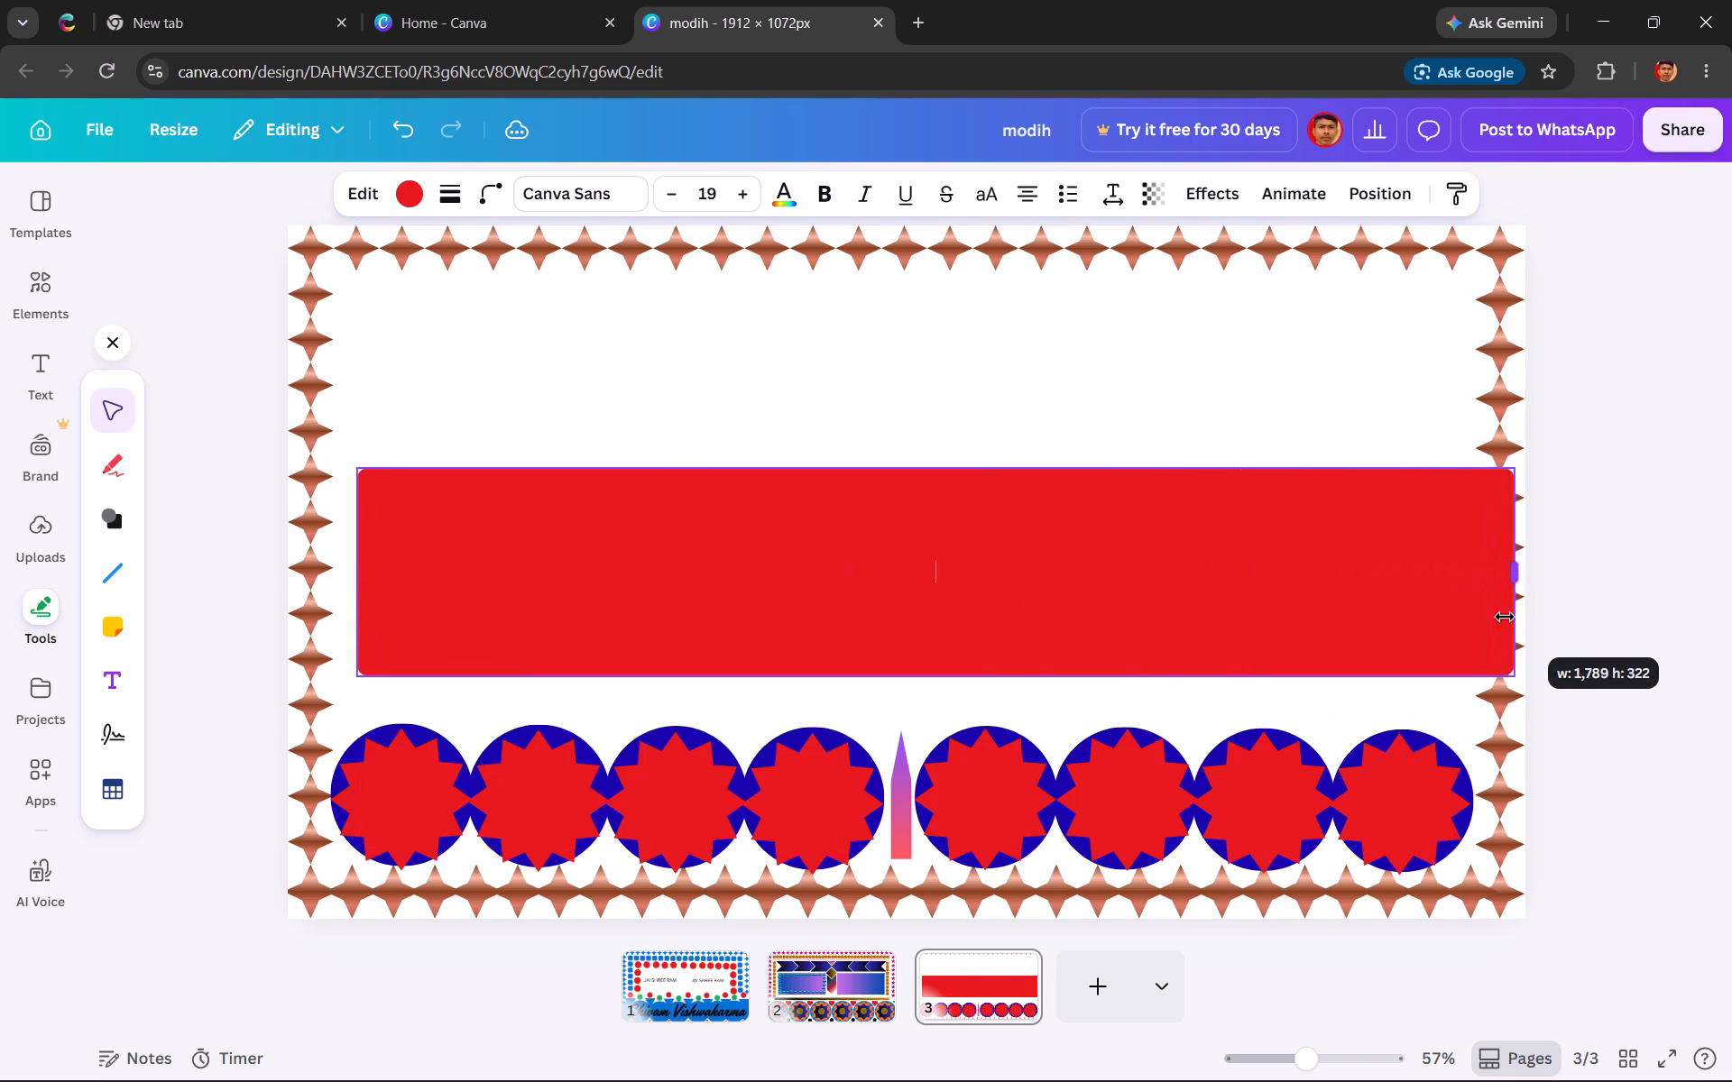
left_click_drag(1505, 617, 1474, 621)
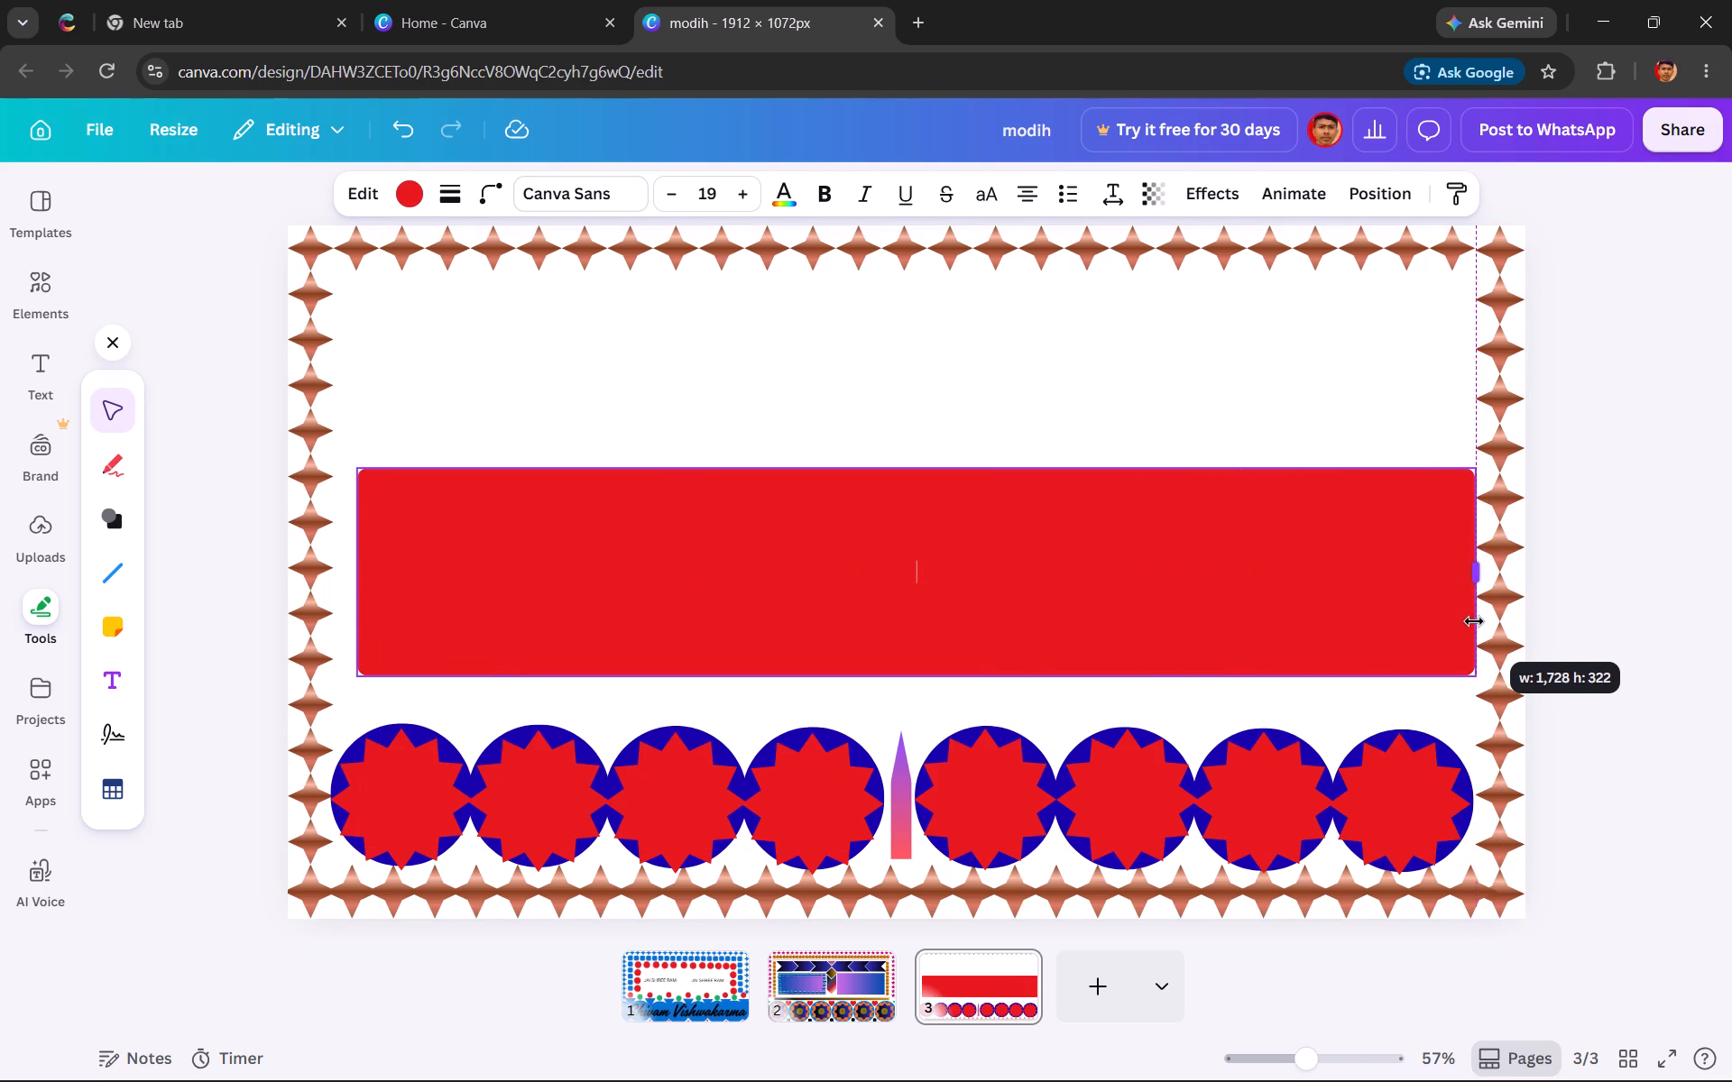
left_click_drag(1474, 621, 1465, 623)
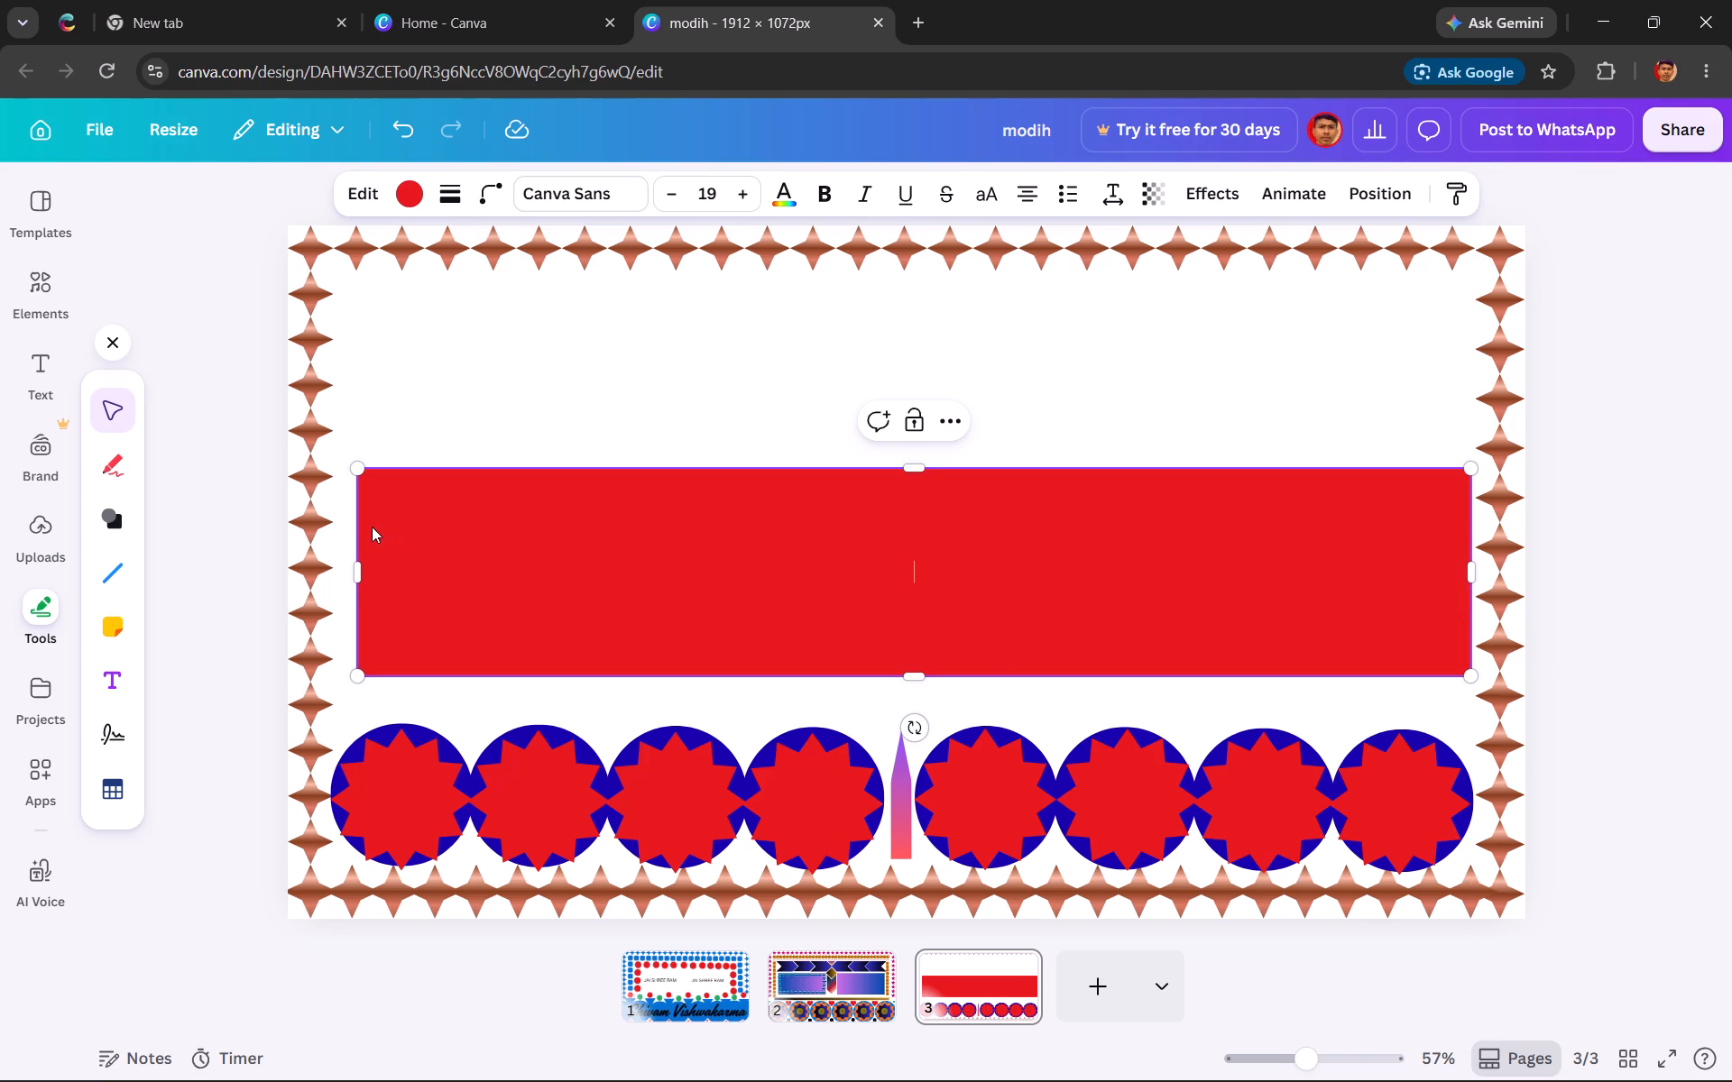
left_click_drag(363, 568, 353, 571)
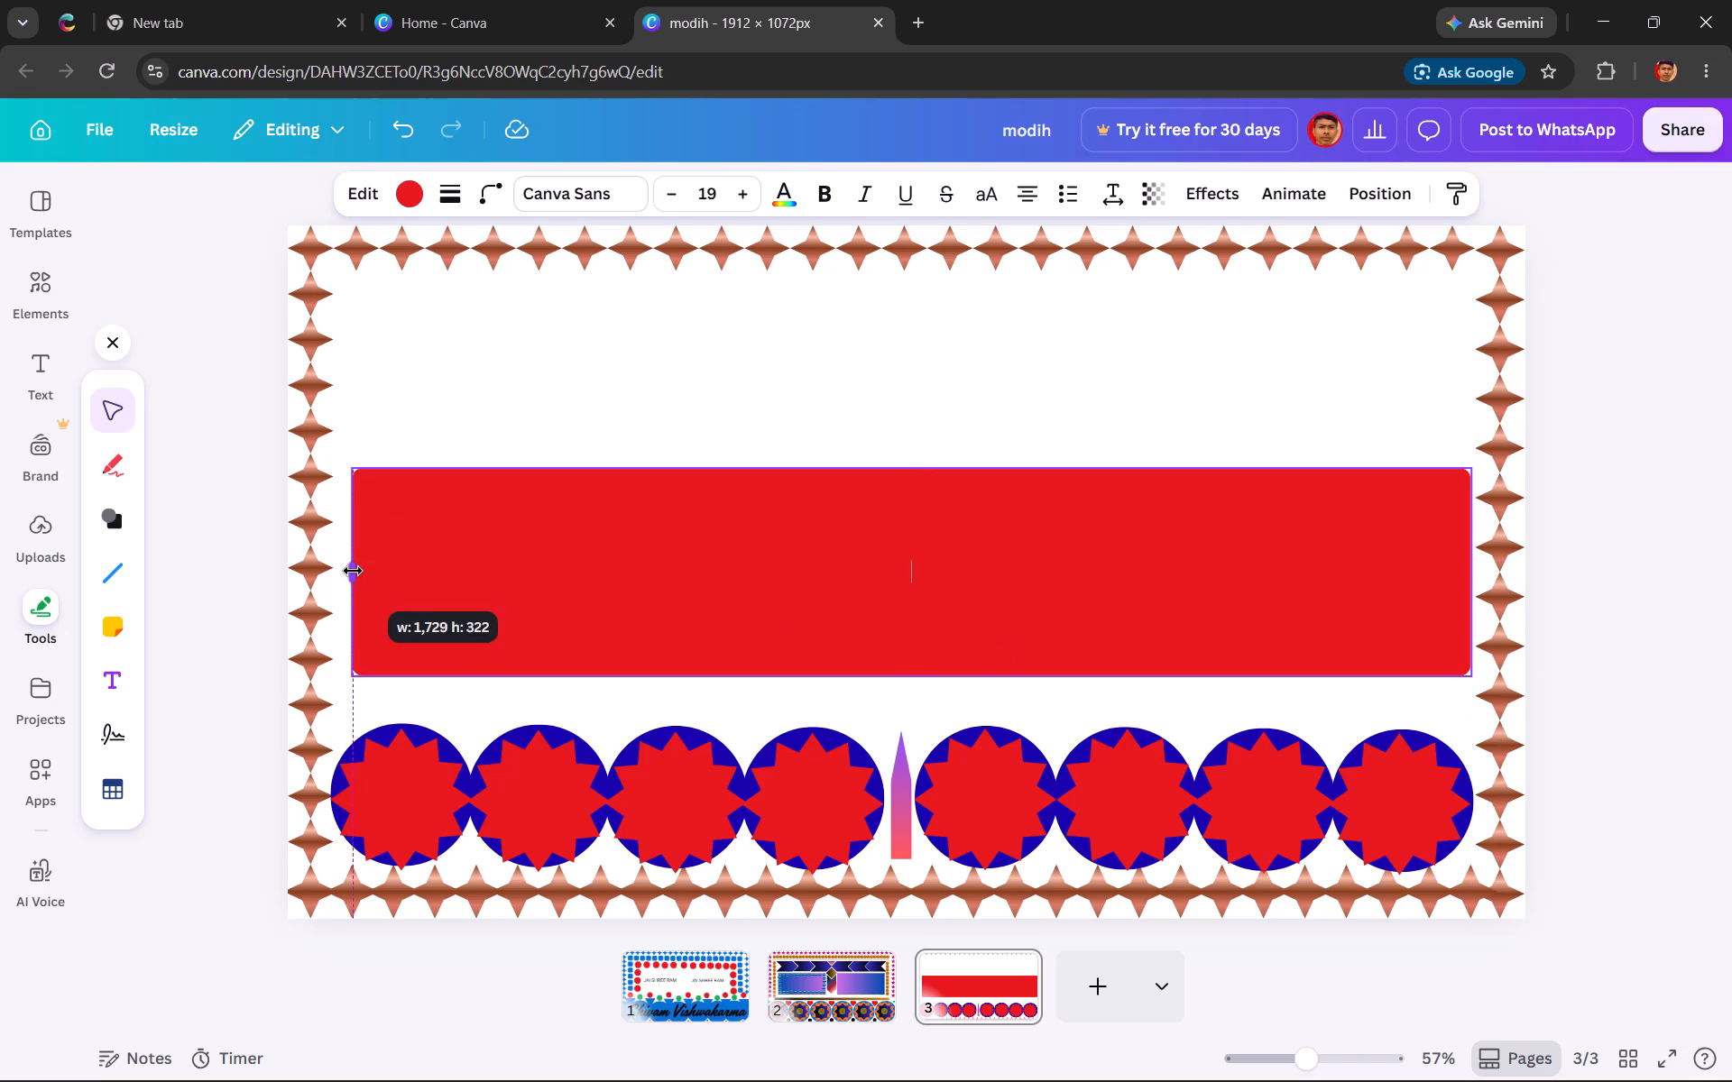
left_click_drag(353, 571, 336, 571)
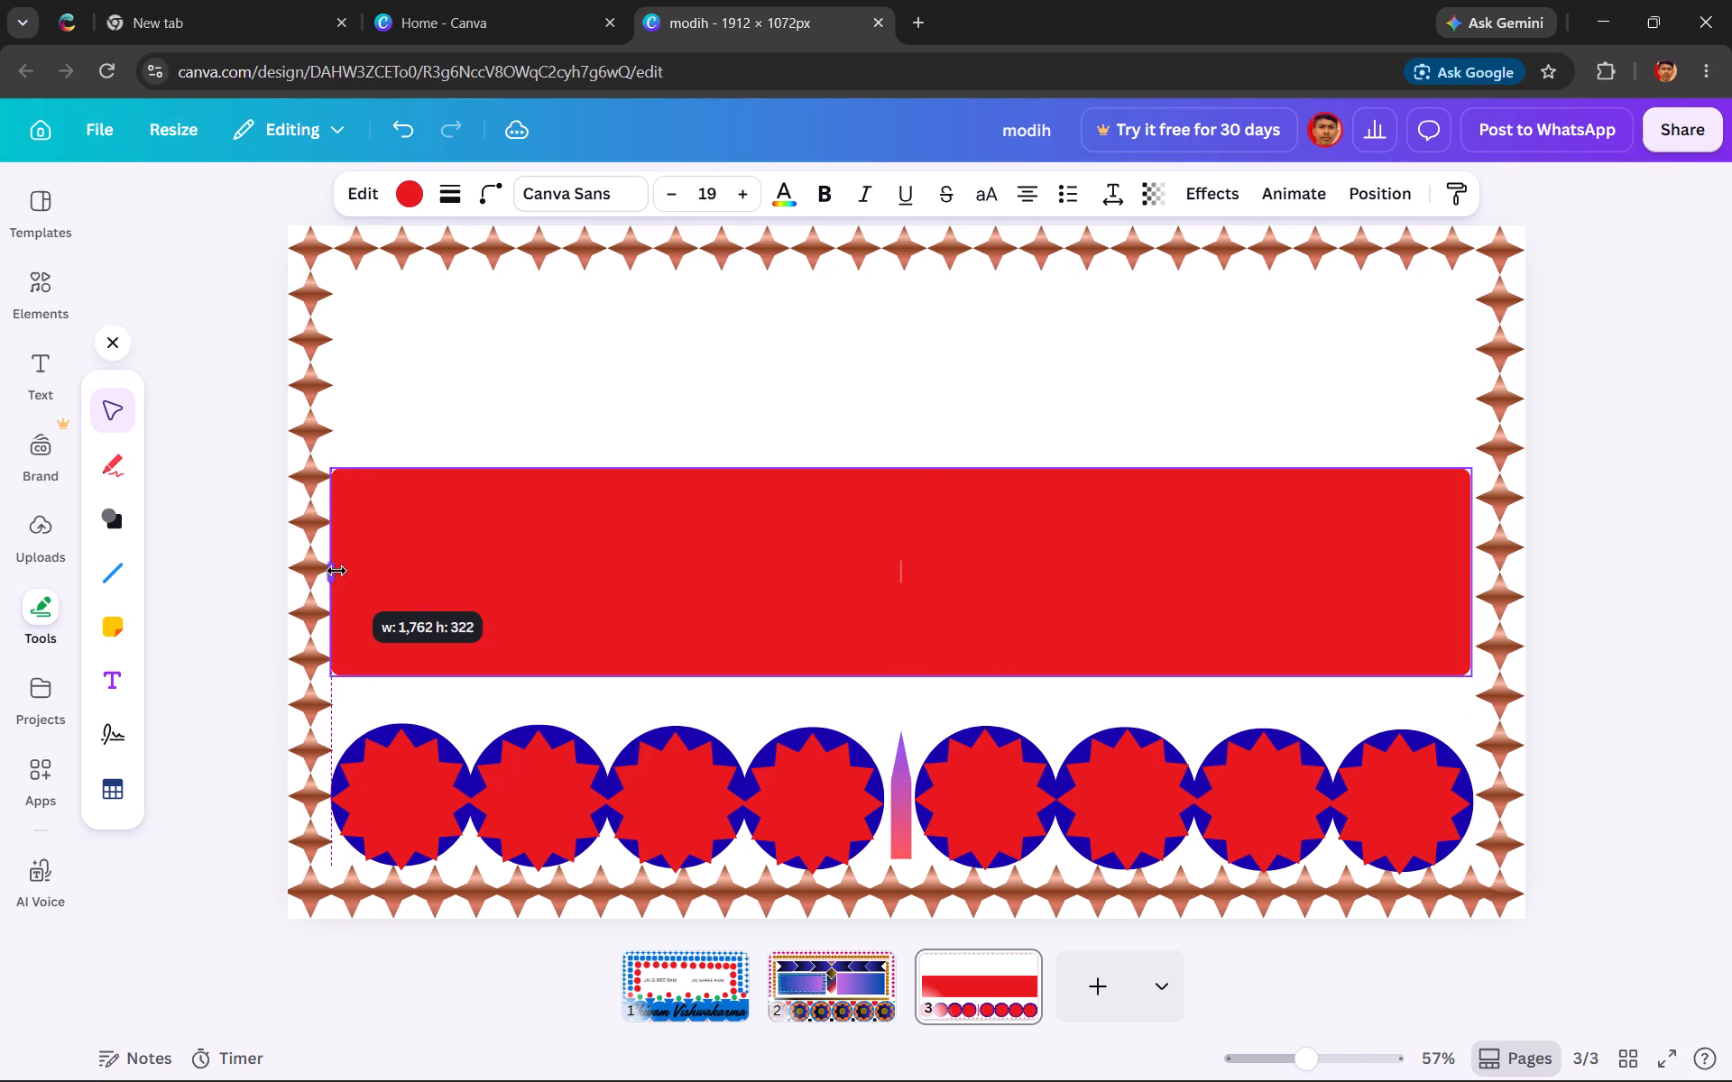
left_click_drag(336, 571, 338, 569)
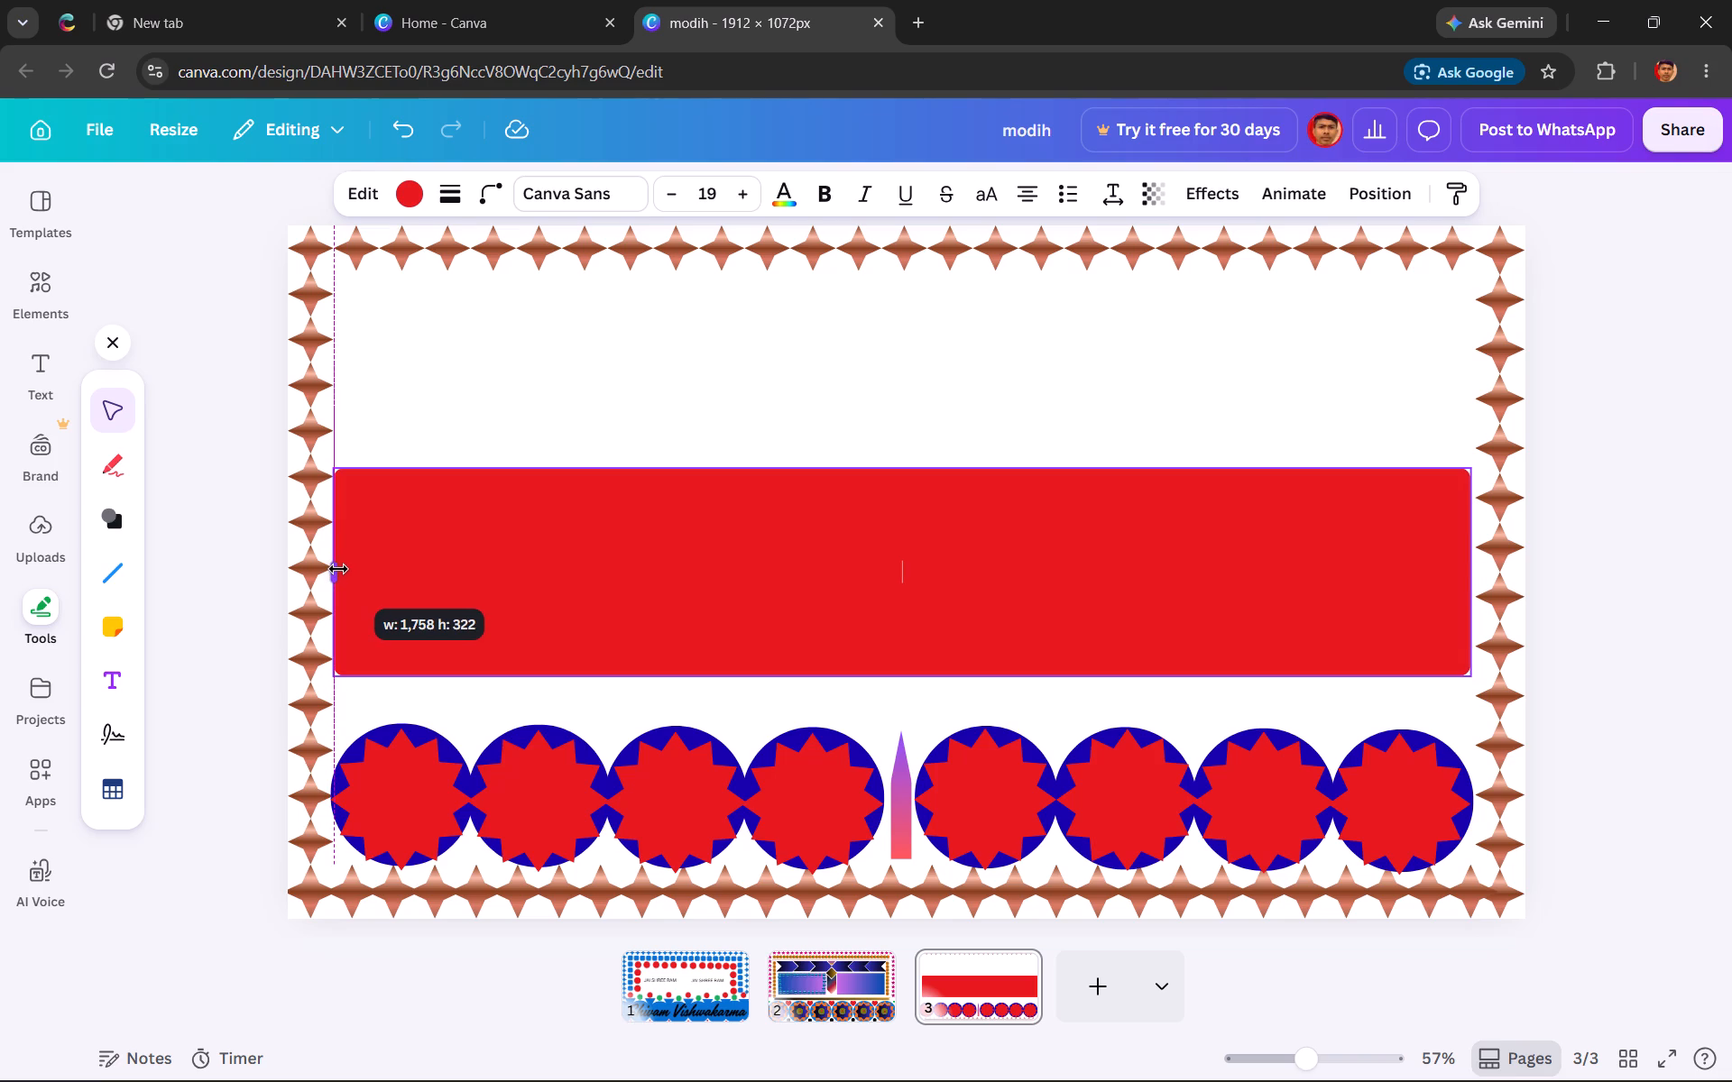
left_click_drag(338, 569, 343, 569)
left_click(428, 381)
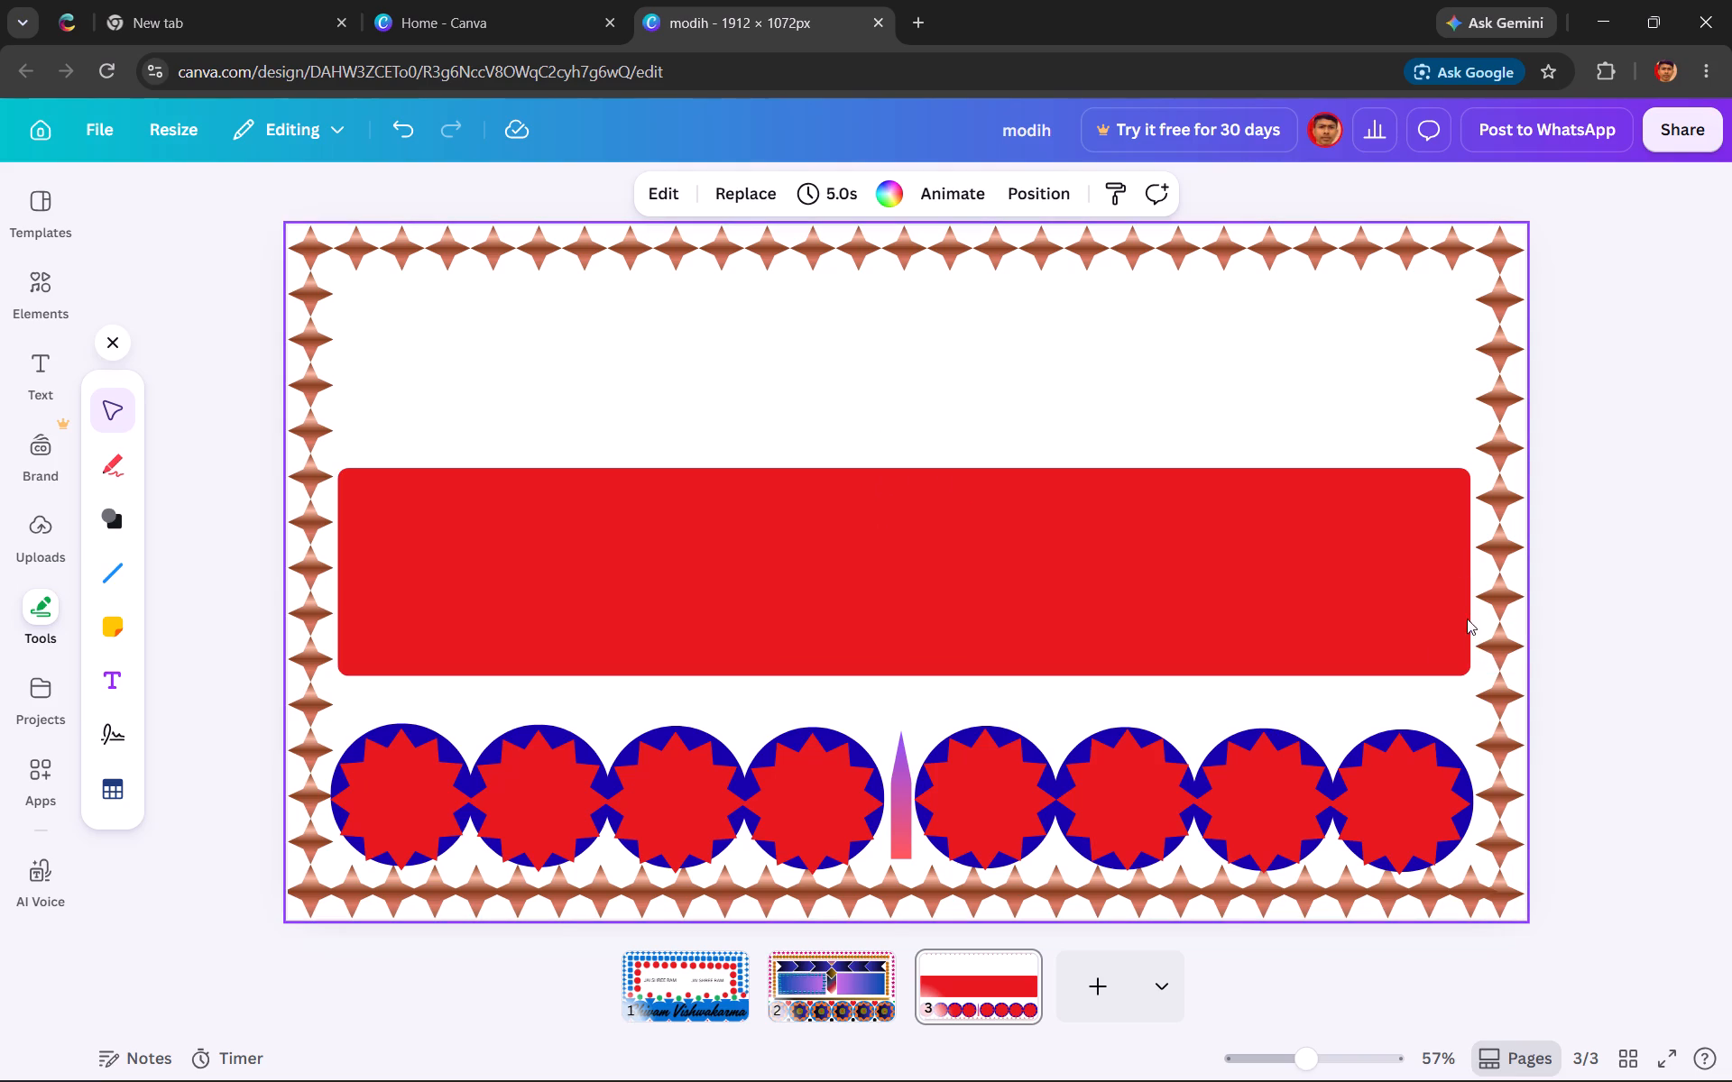
Reduce the red rectangle to a thin strip lying directly on top of the row of circles.
left_click(1238, 531)
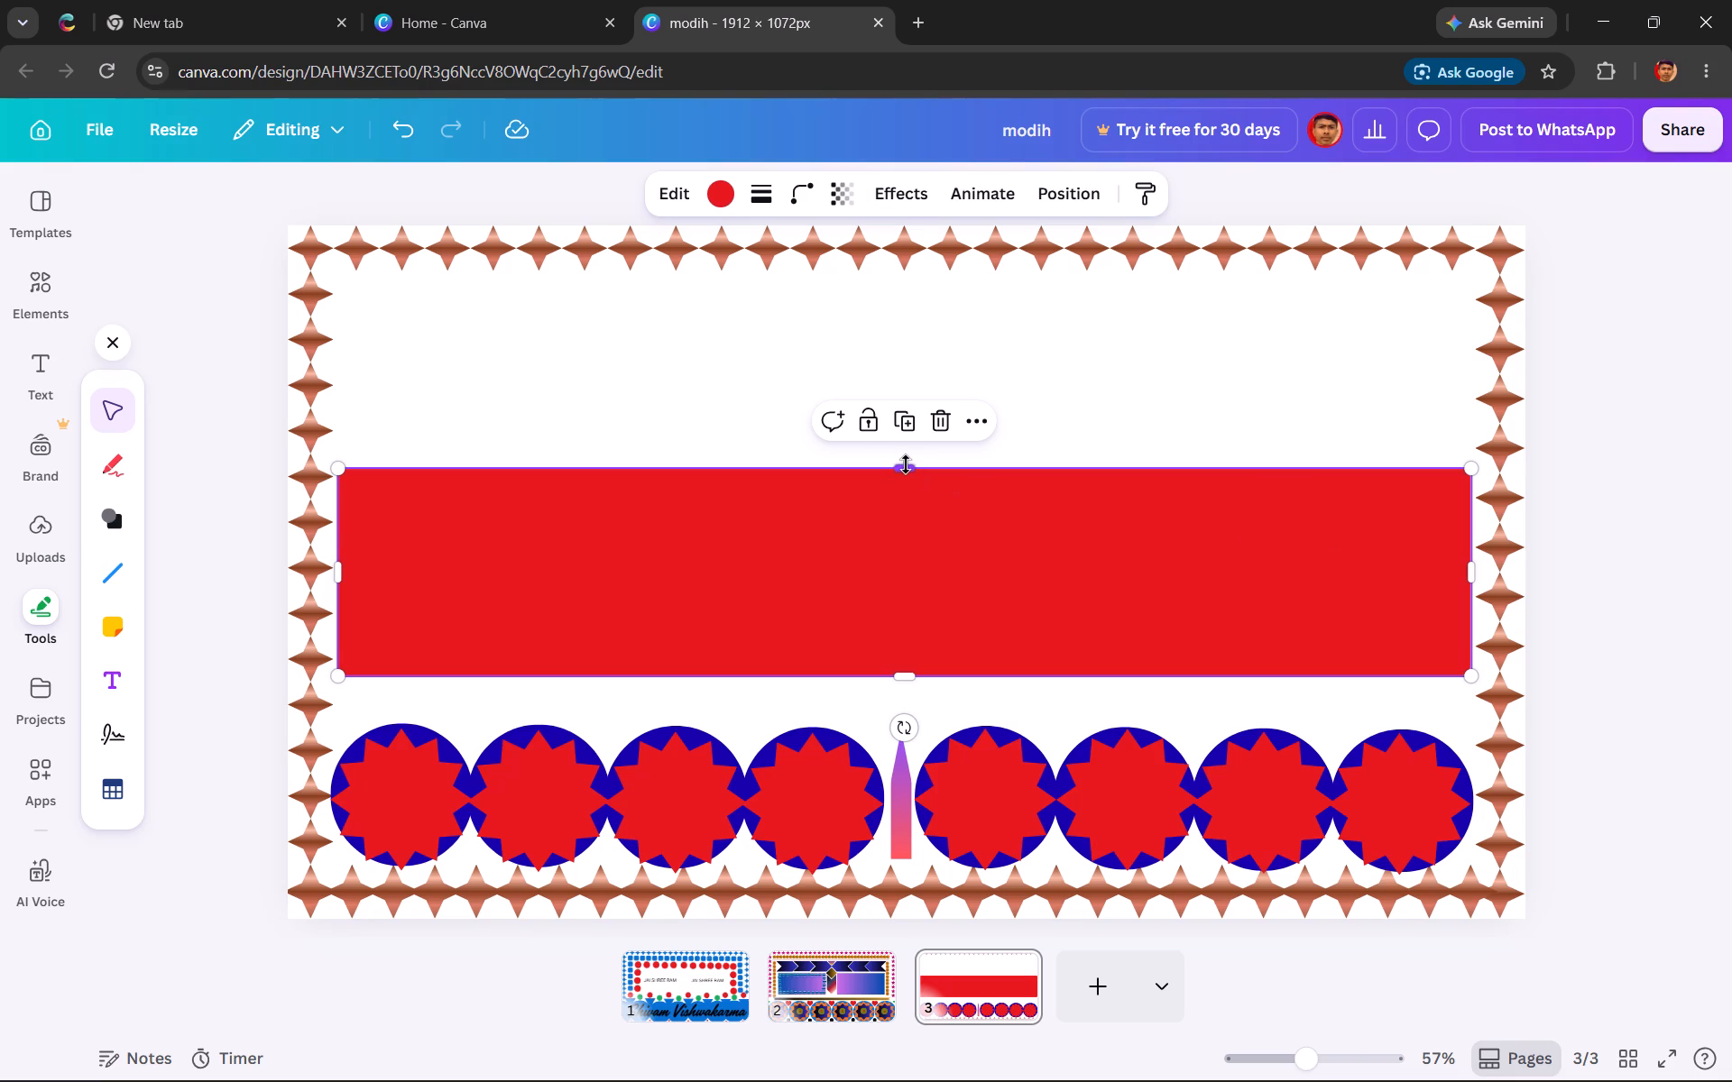
left_click_drag(906, 464, 909, 625)
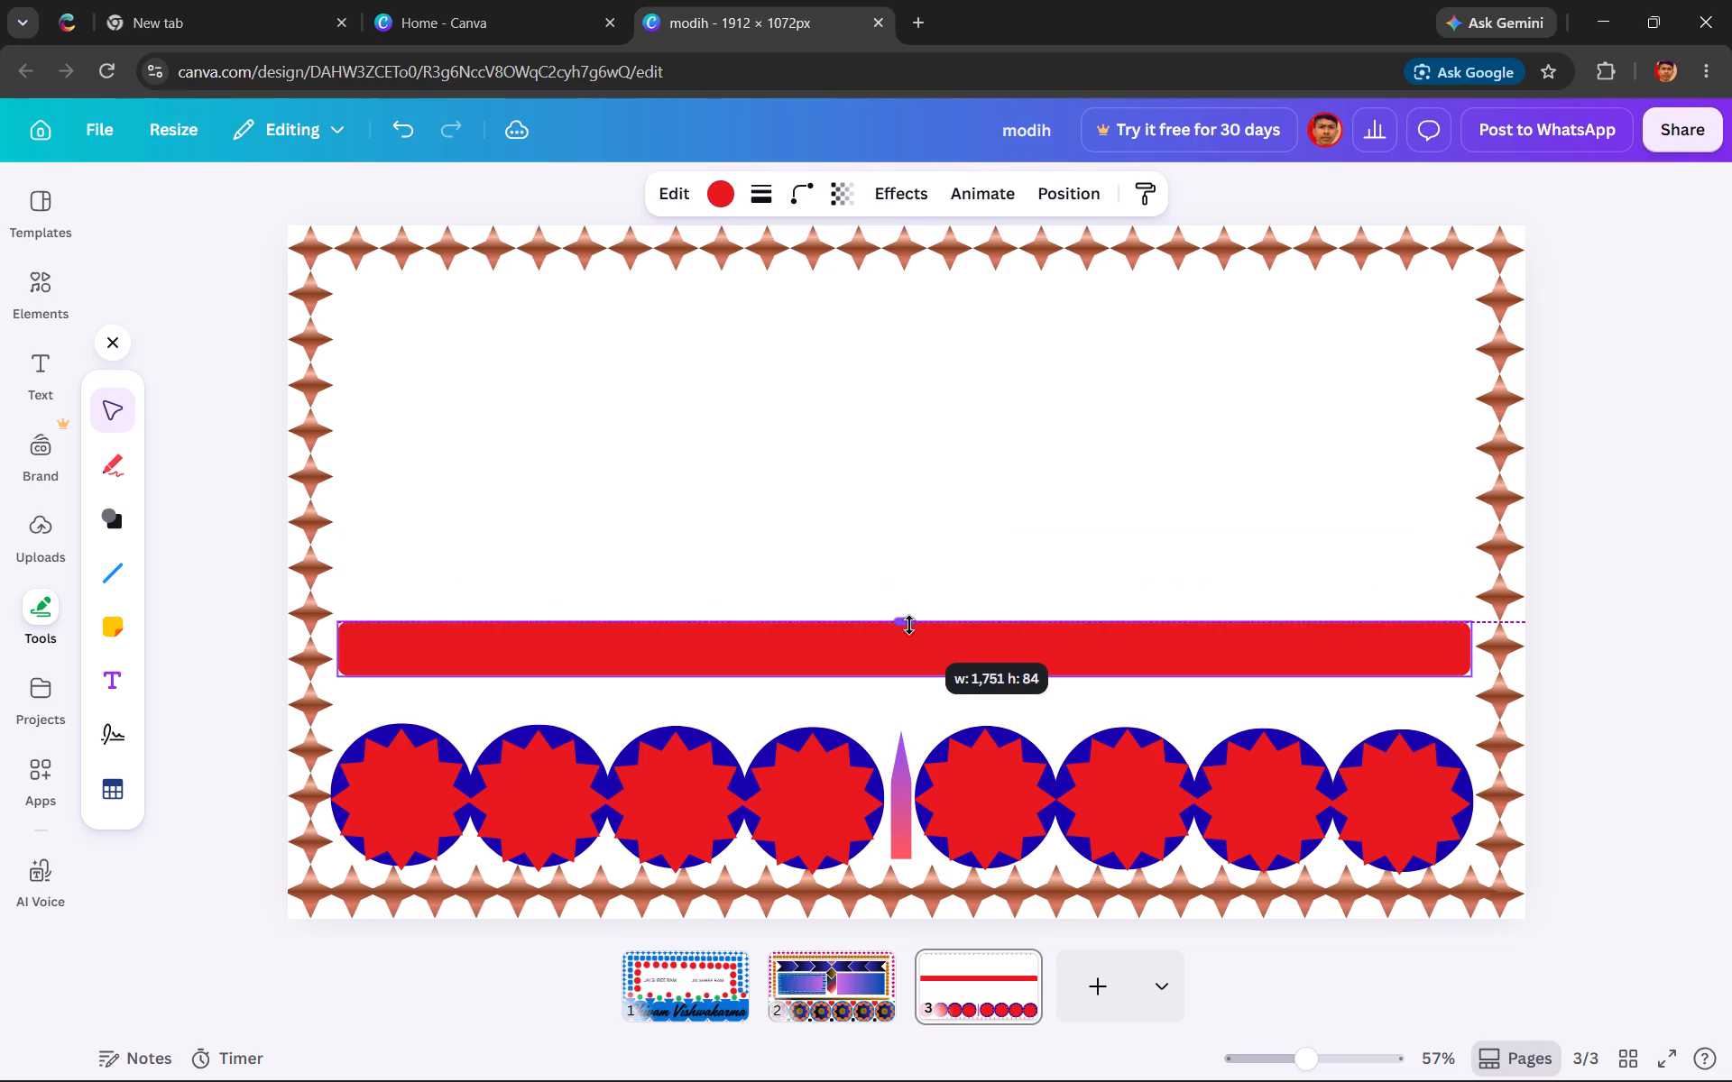
left_click_drag(909, 625, 906, 640)
left_click_drag(907, 670, 907, 697)
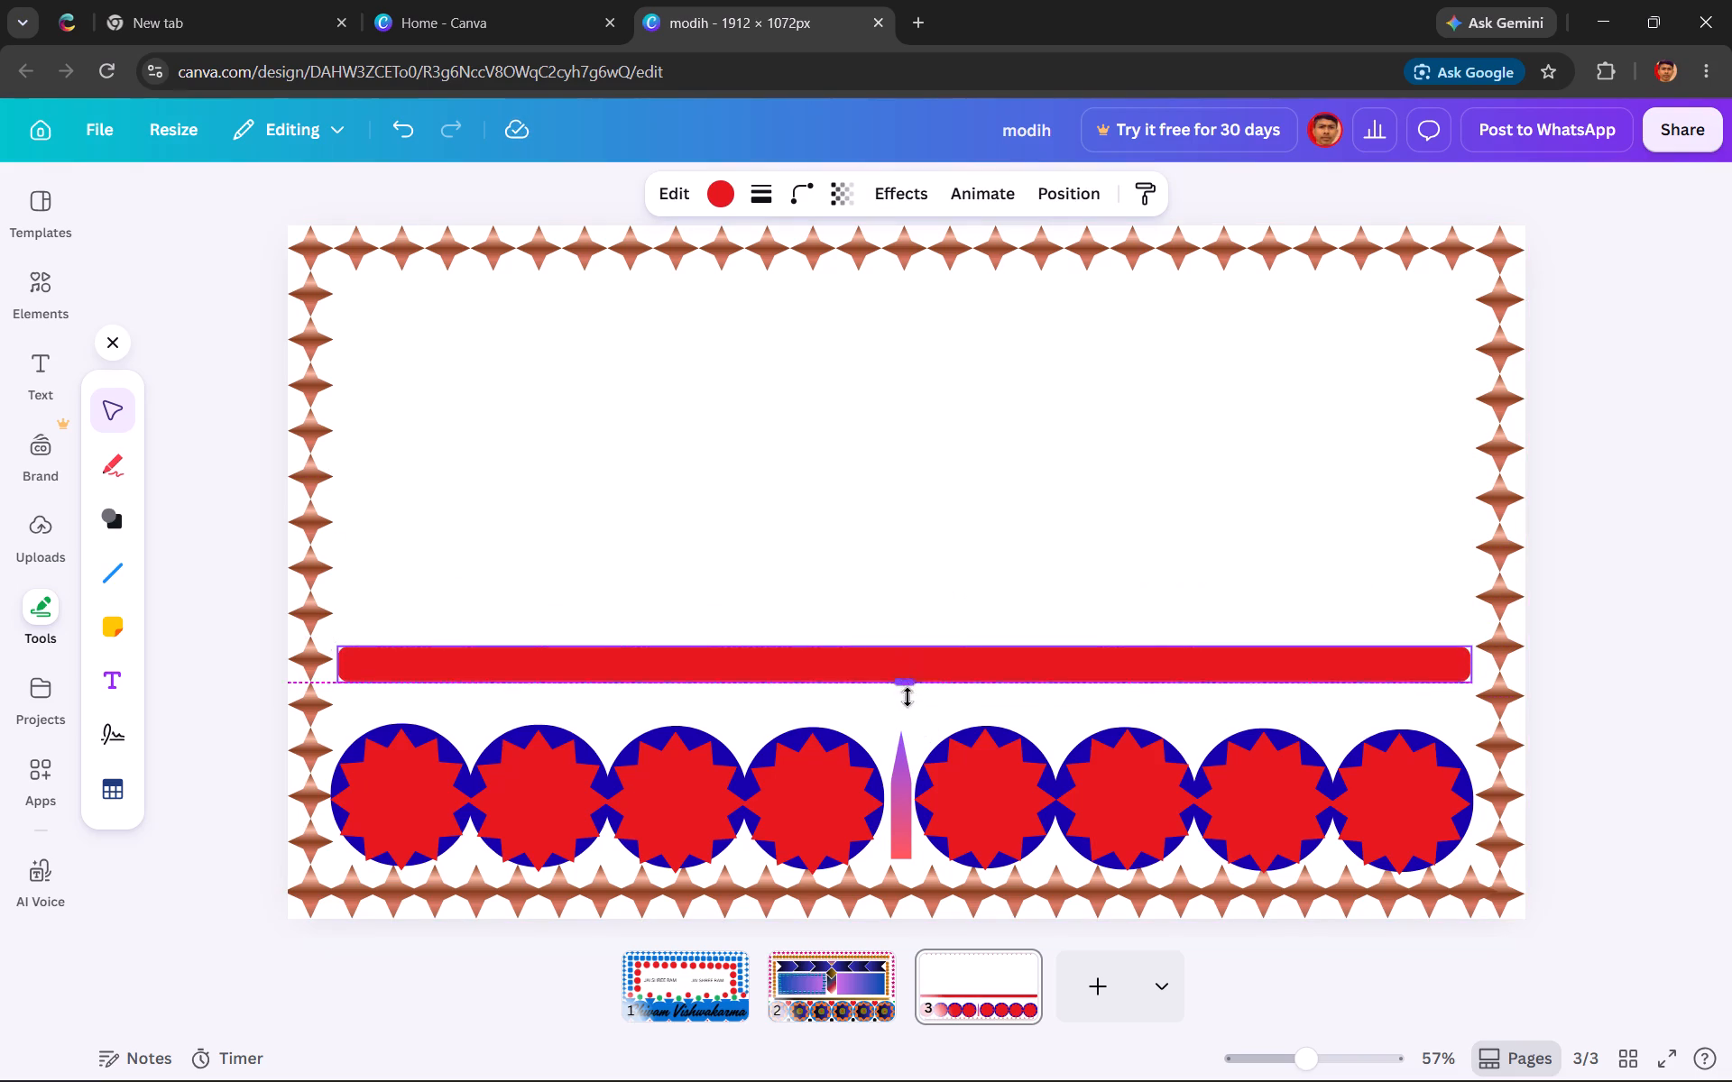
left_click_drag(907, 697, 908, 722)
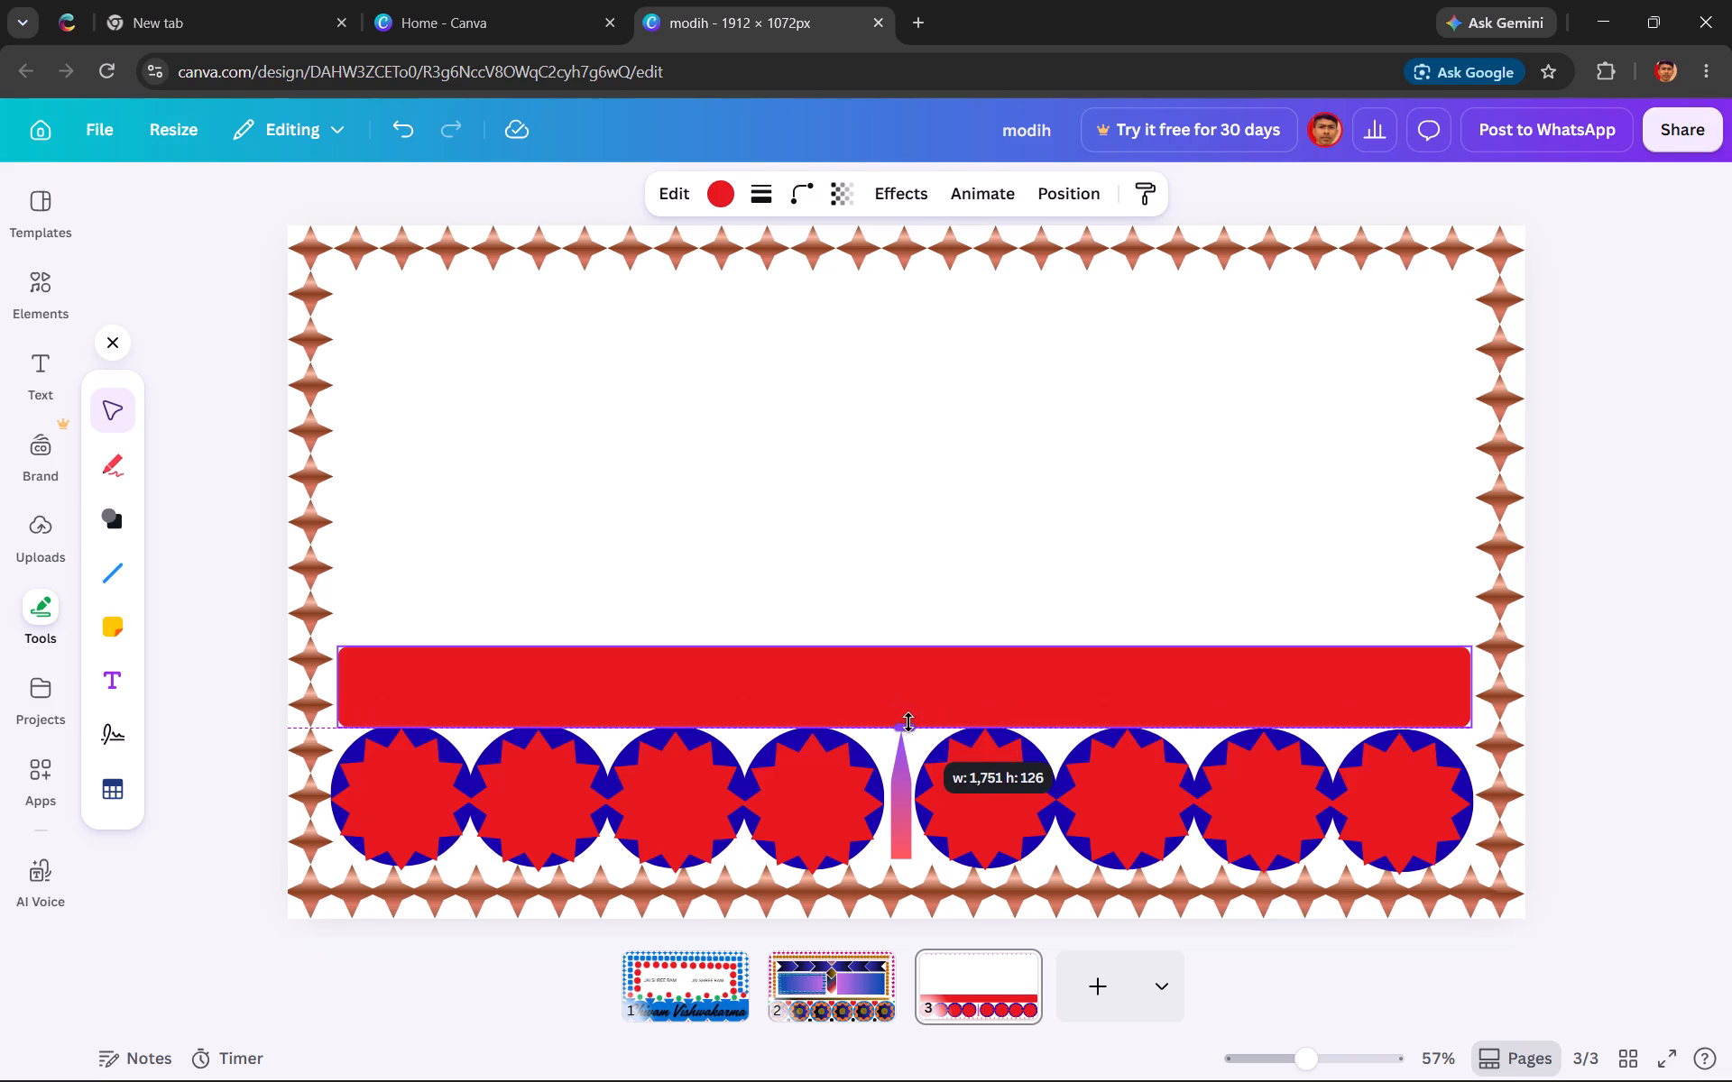
left_click_drag(908, 722, 907, 716)
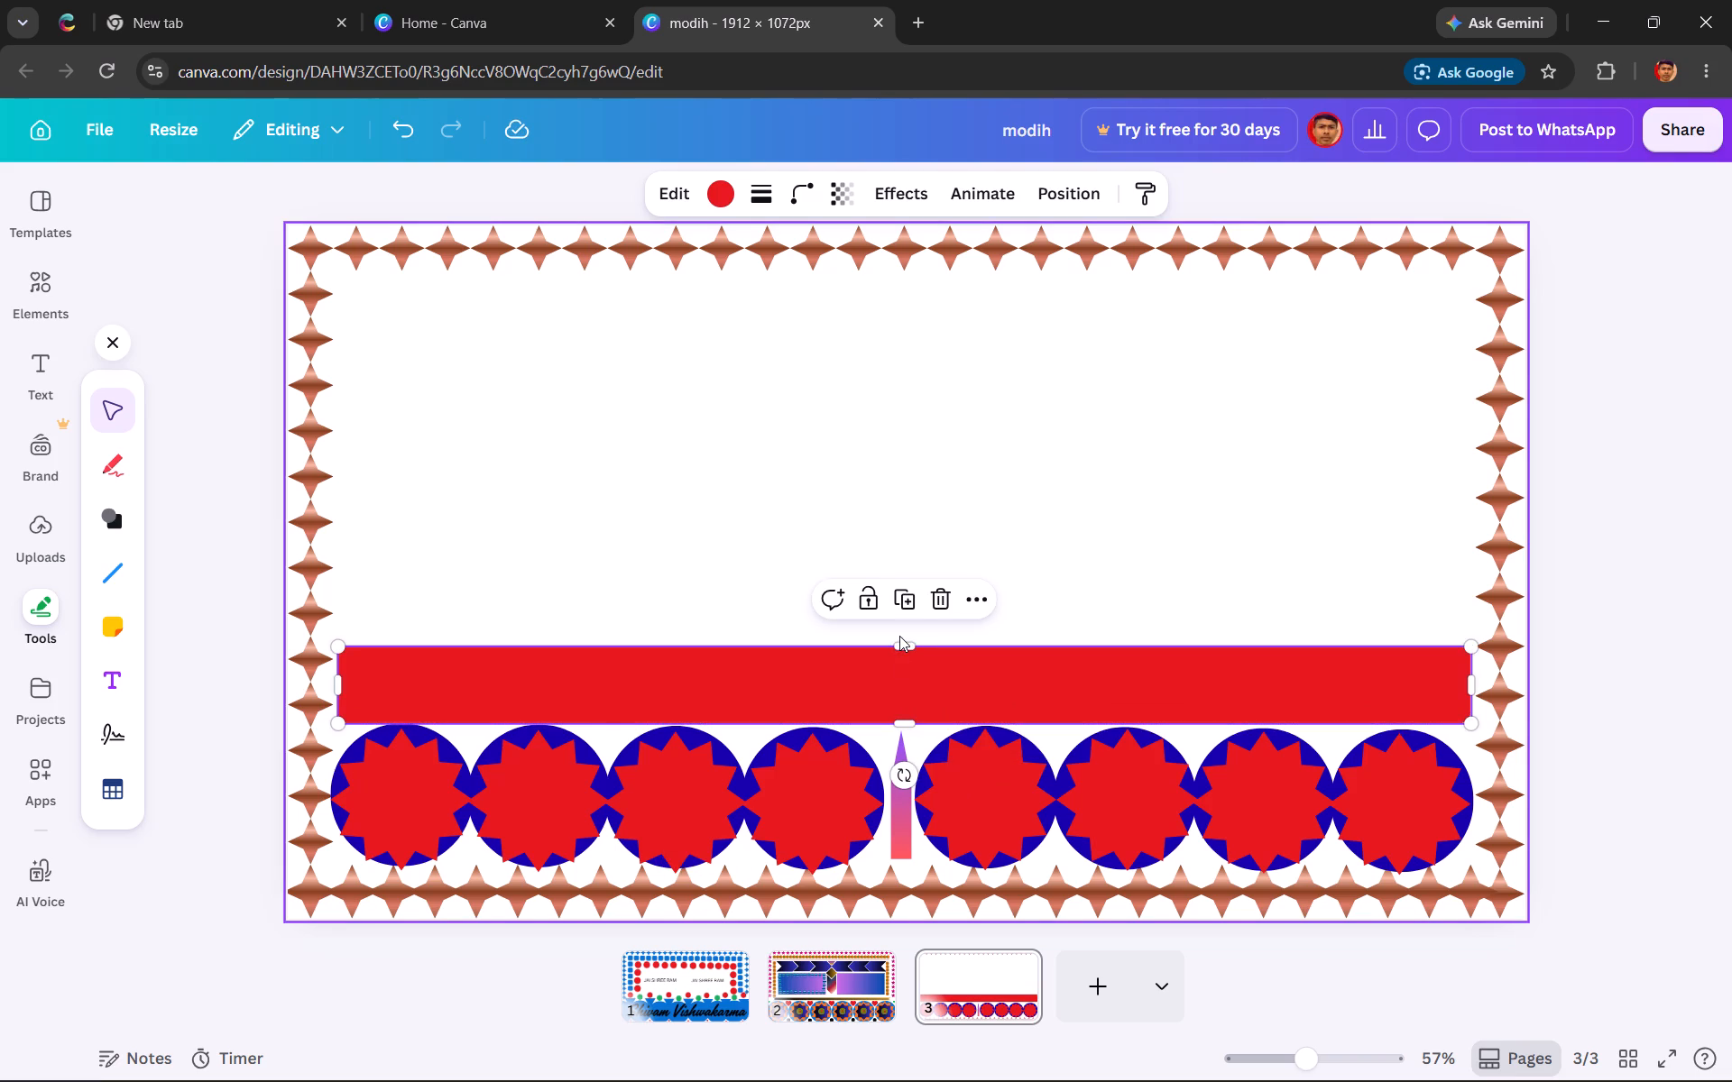
left_click_drag(901, 647, 901, 696)
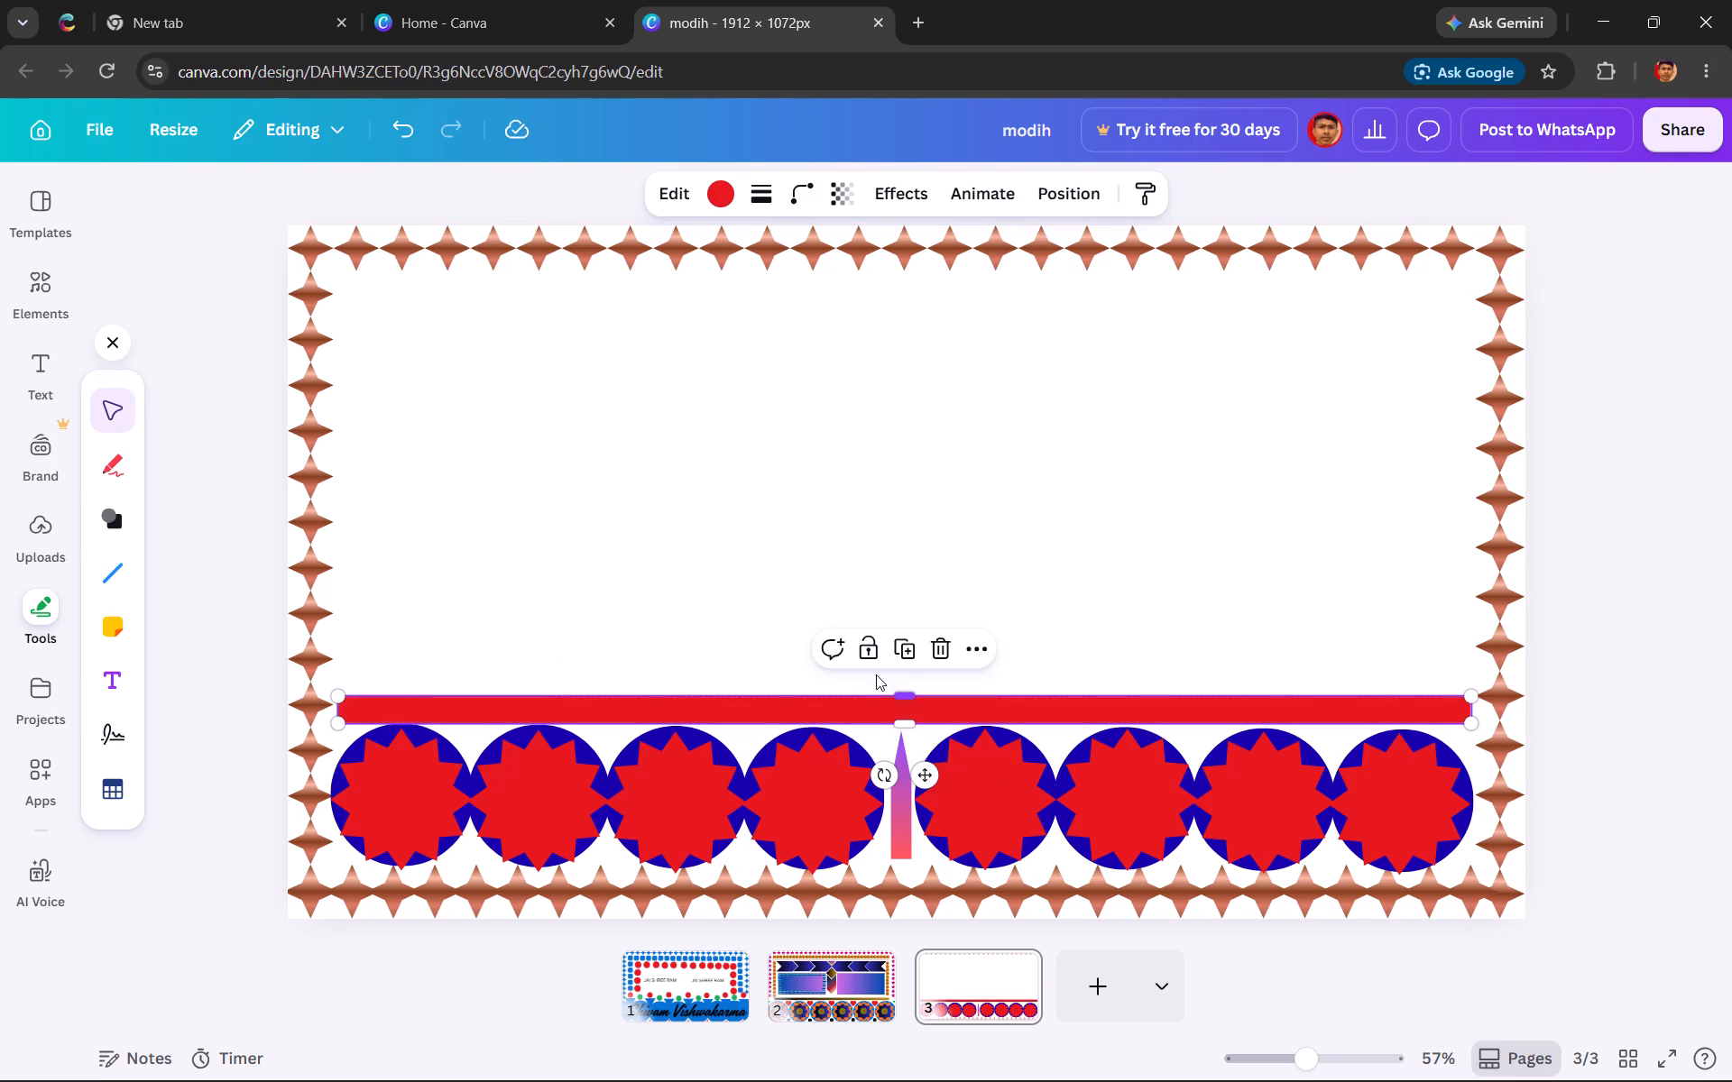
left_click(785, 602)
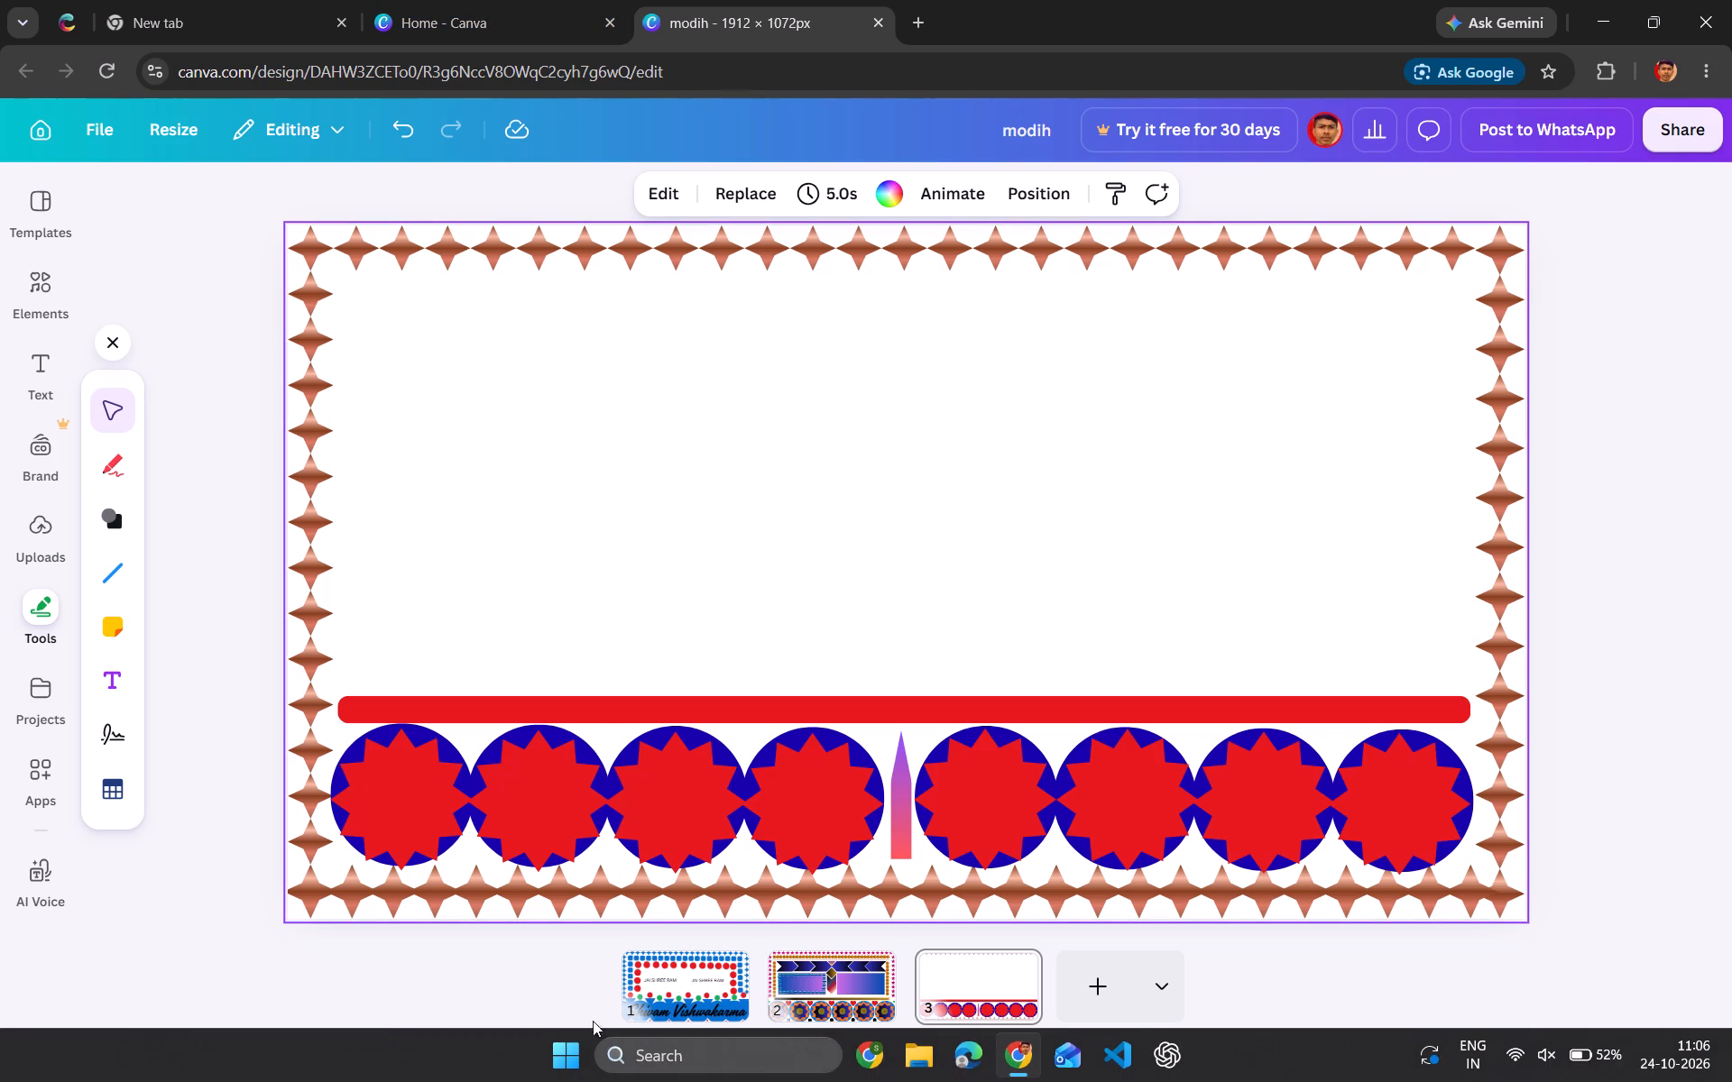
Minimize the browser and launch Kuro from the desktop.
left_click(1598, 14)
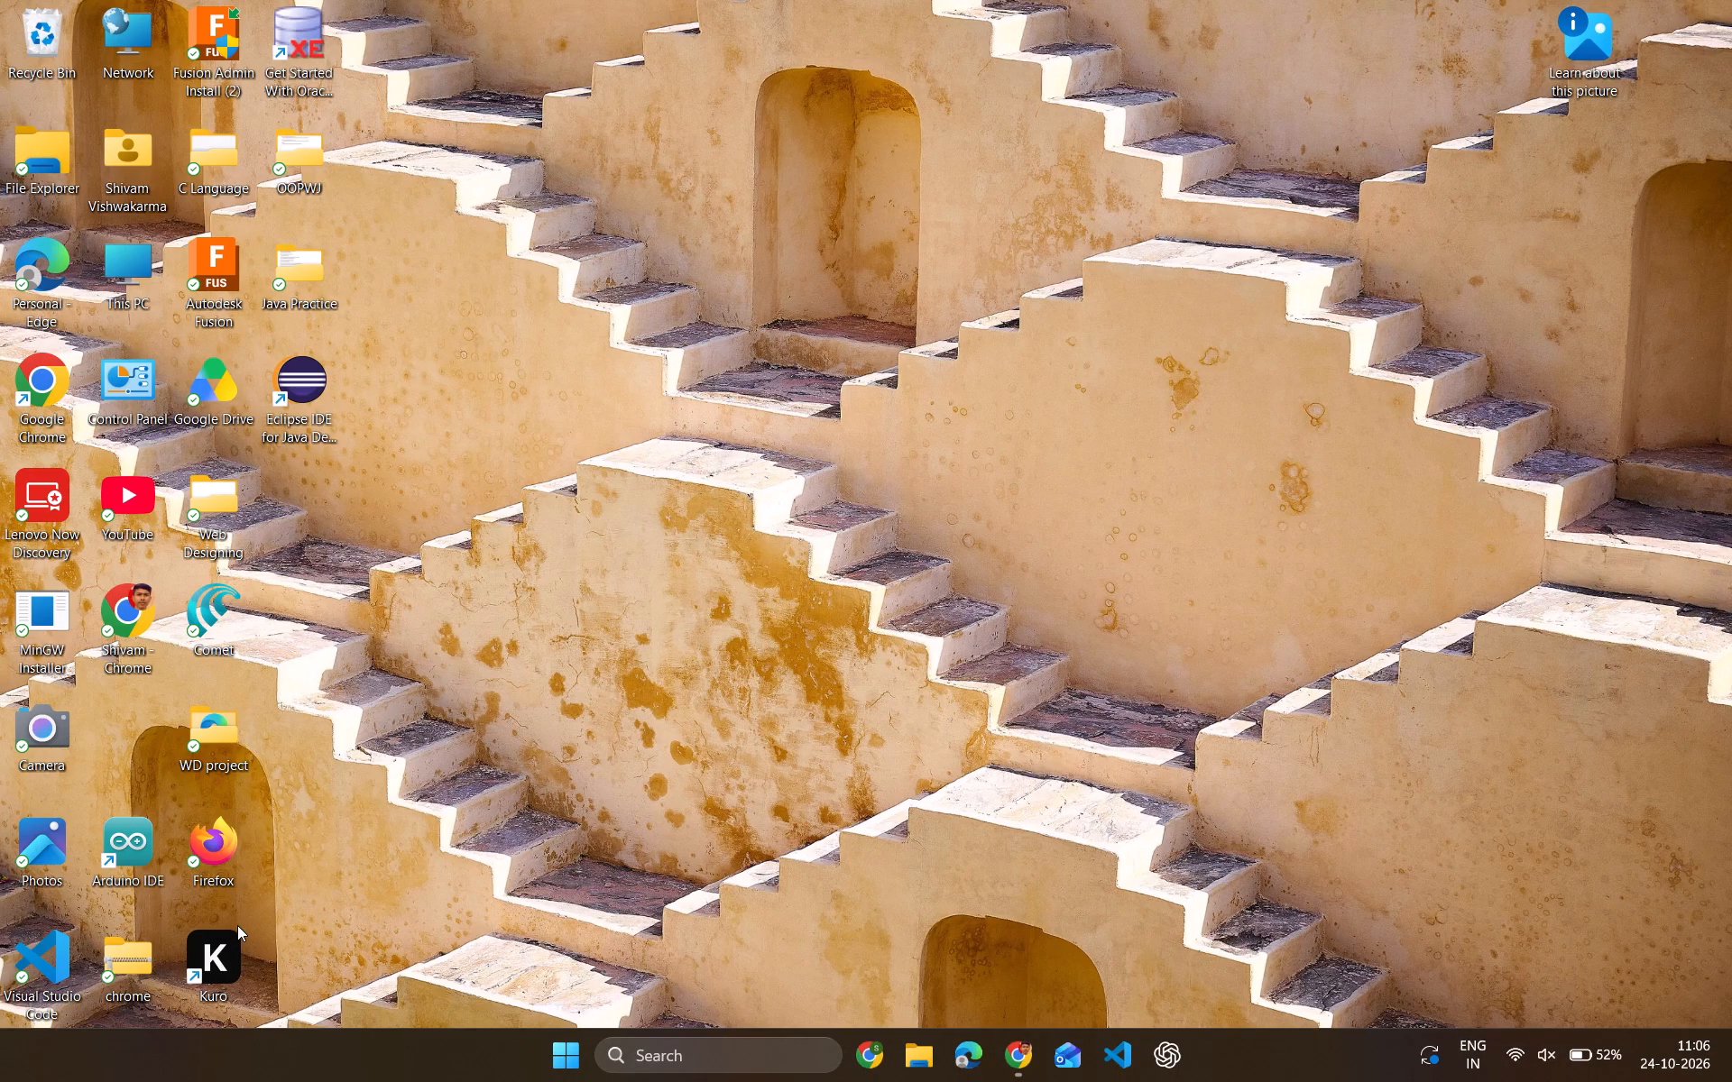
double_click(237, 925)
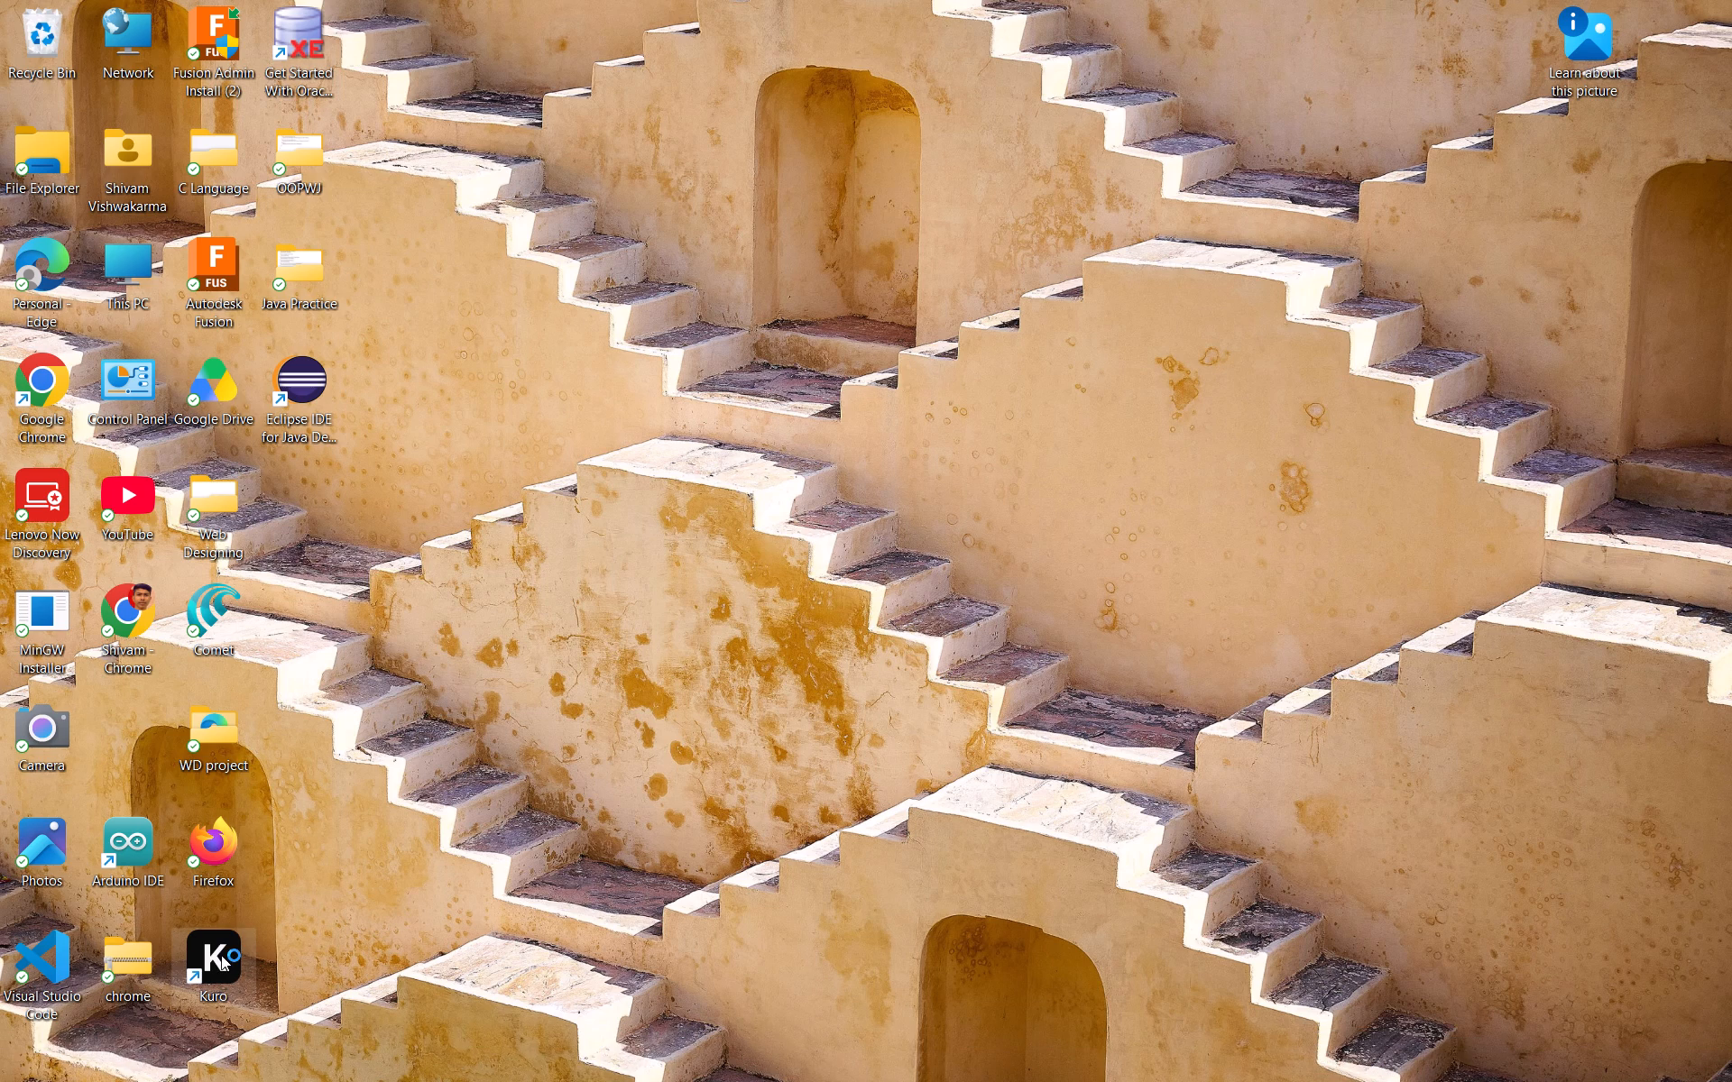
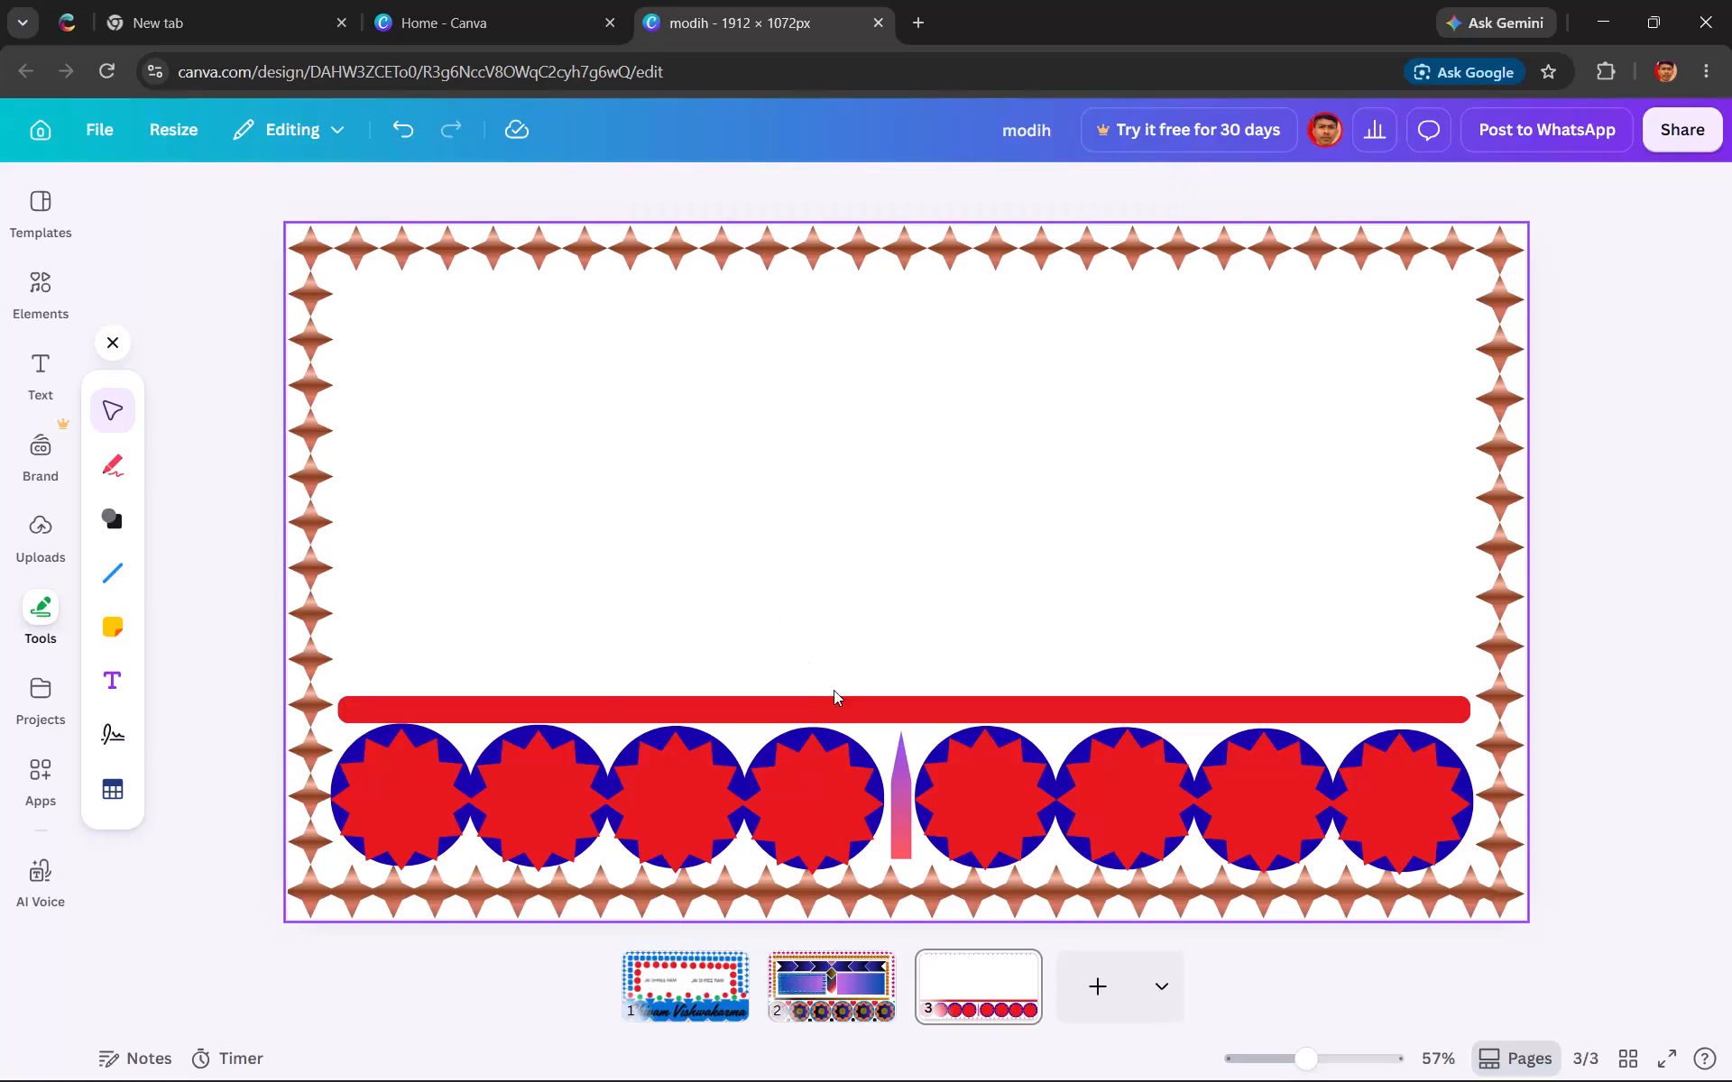
Reduce the red strip above the circle row to about 29 high, keeping its 1,751 width.
left_click(896, 703)
left_click_drag(903, 696, 910, 716)
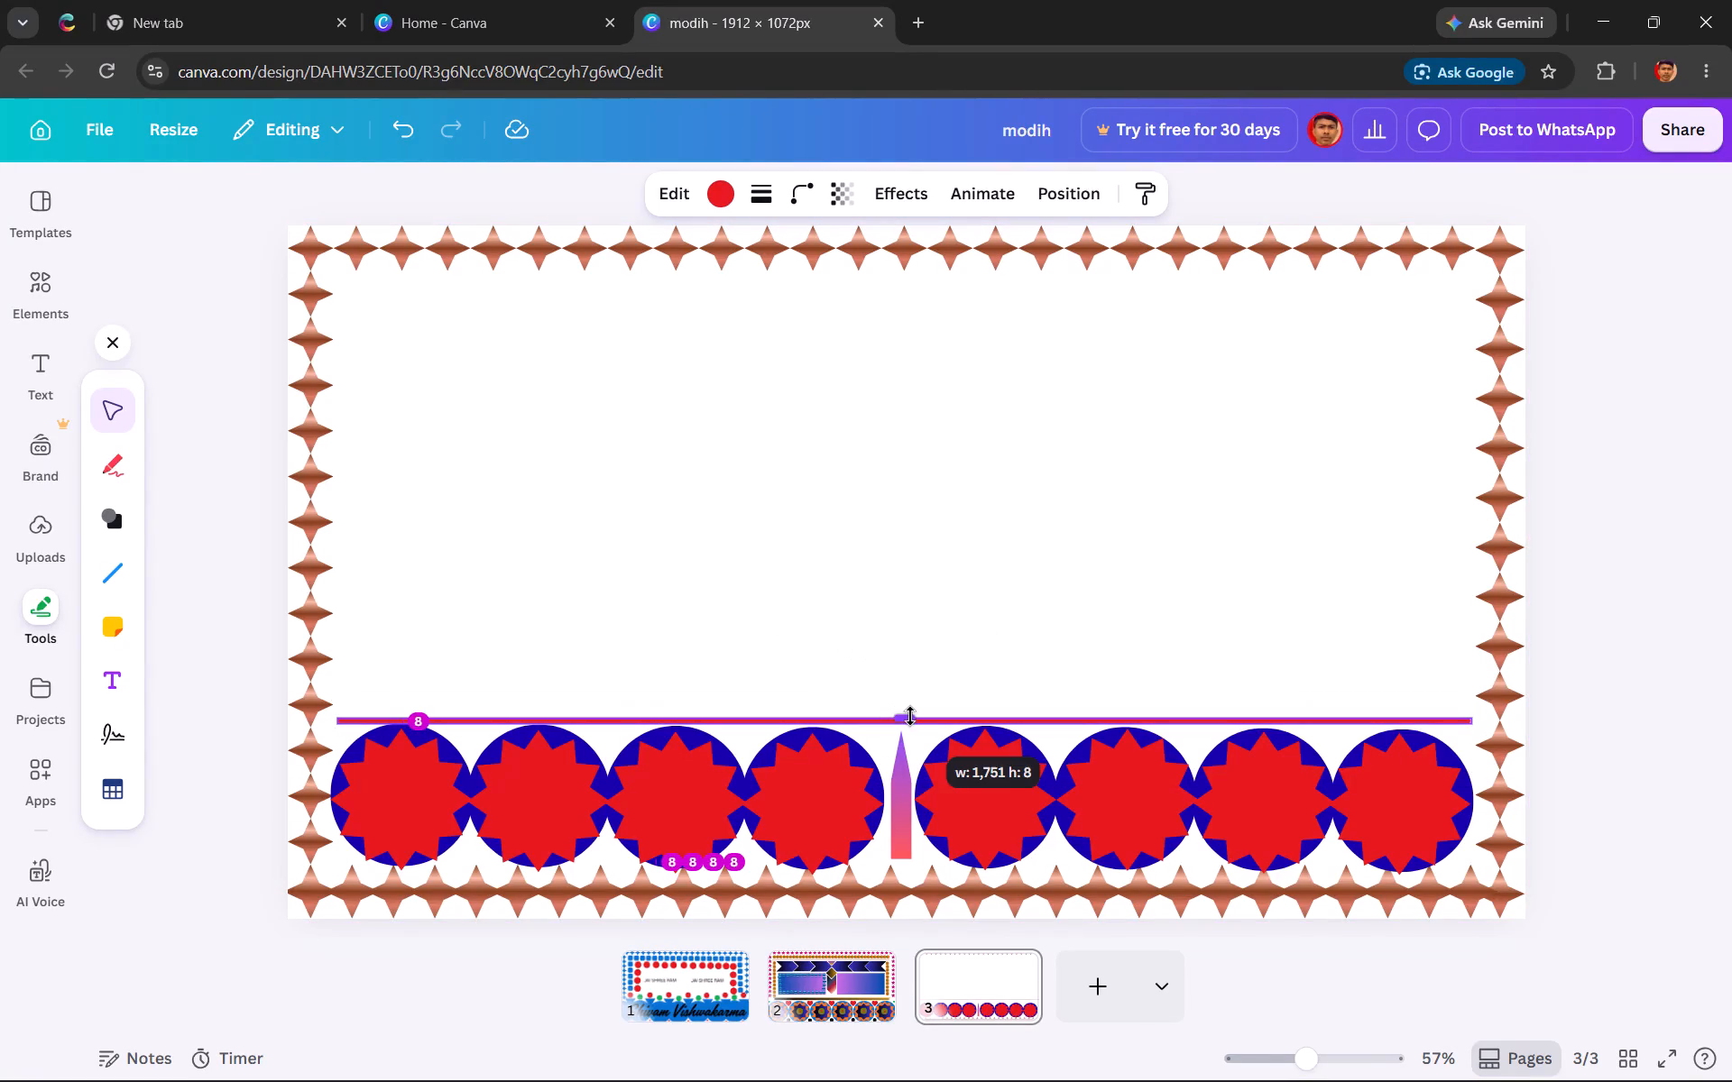
left_click_drag(910, 716, 912, 707)
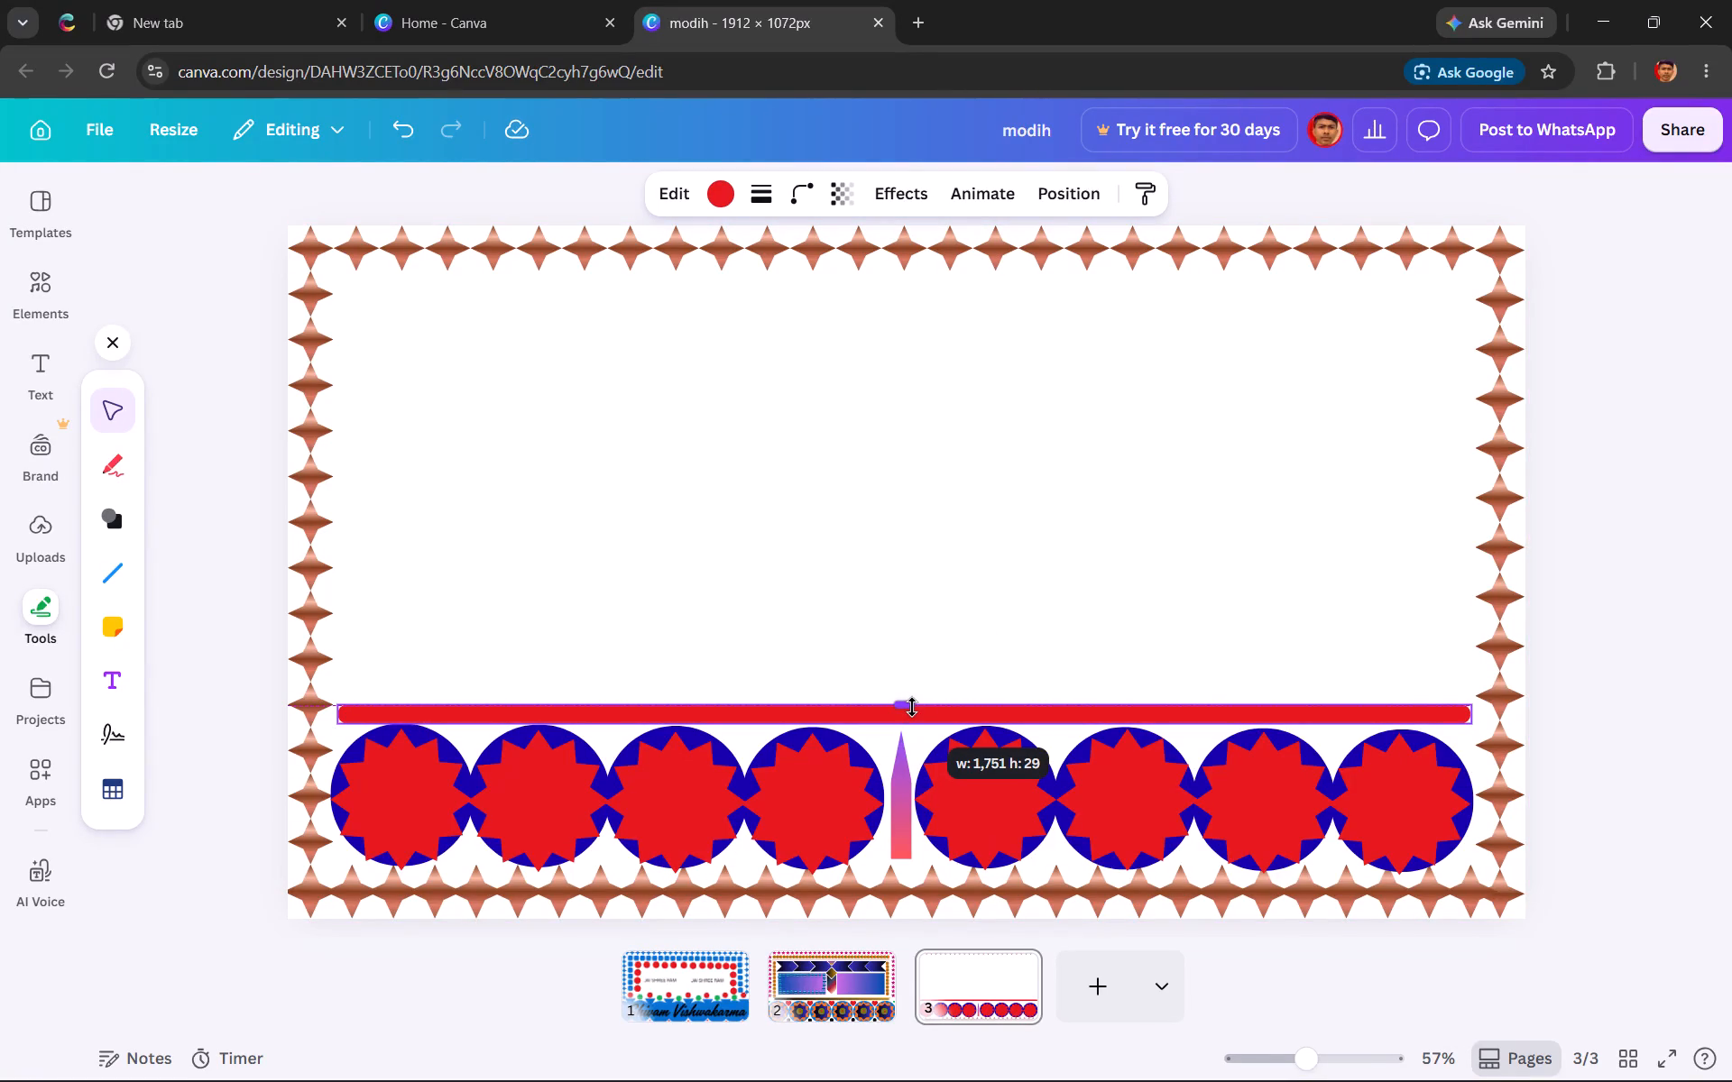
left_click_drag(912, 707, 911, 704)
Duplicate the red strip and place the copy just above the original, aligned with it and separated by a narrow gap.
left_click(902, 663)
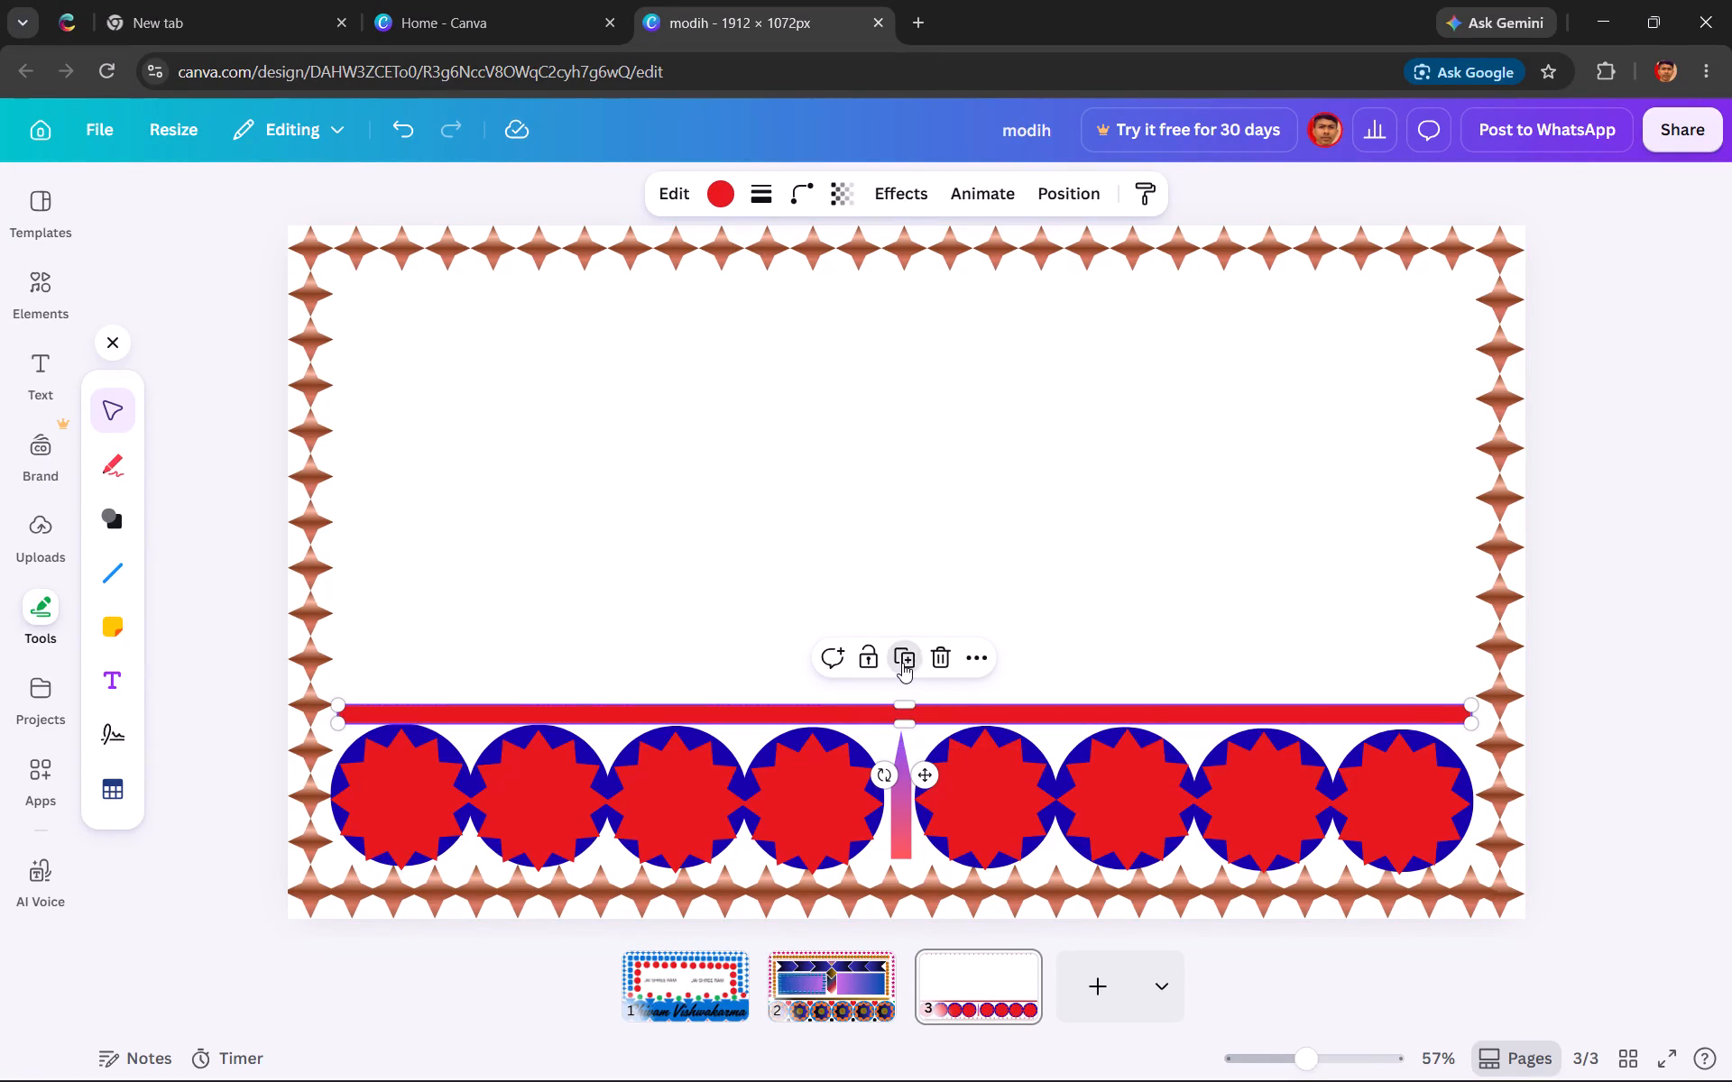
left_click(733, 637)
left_click(804, 717)
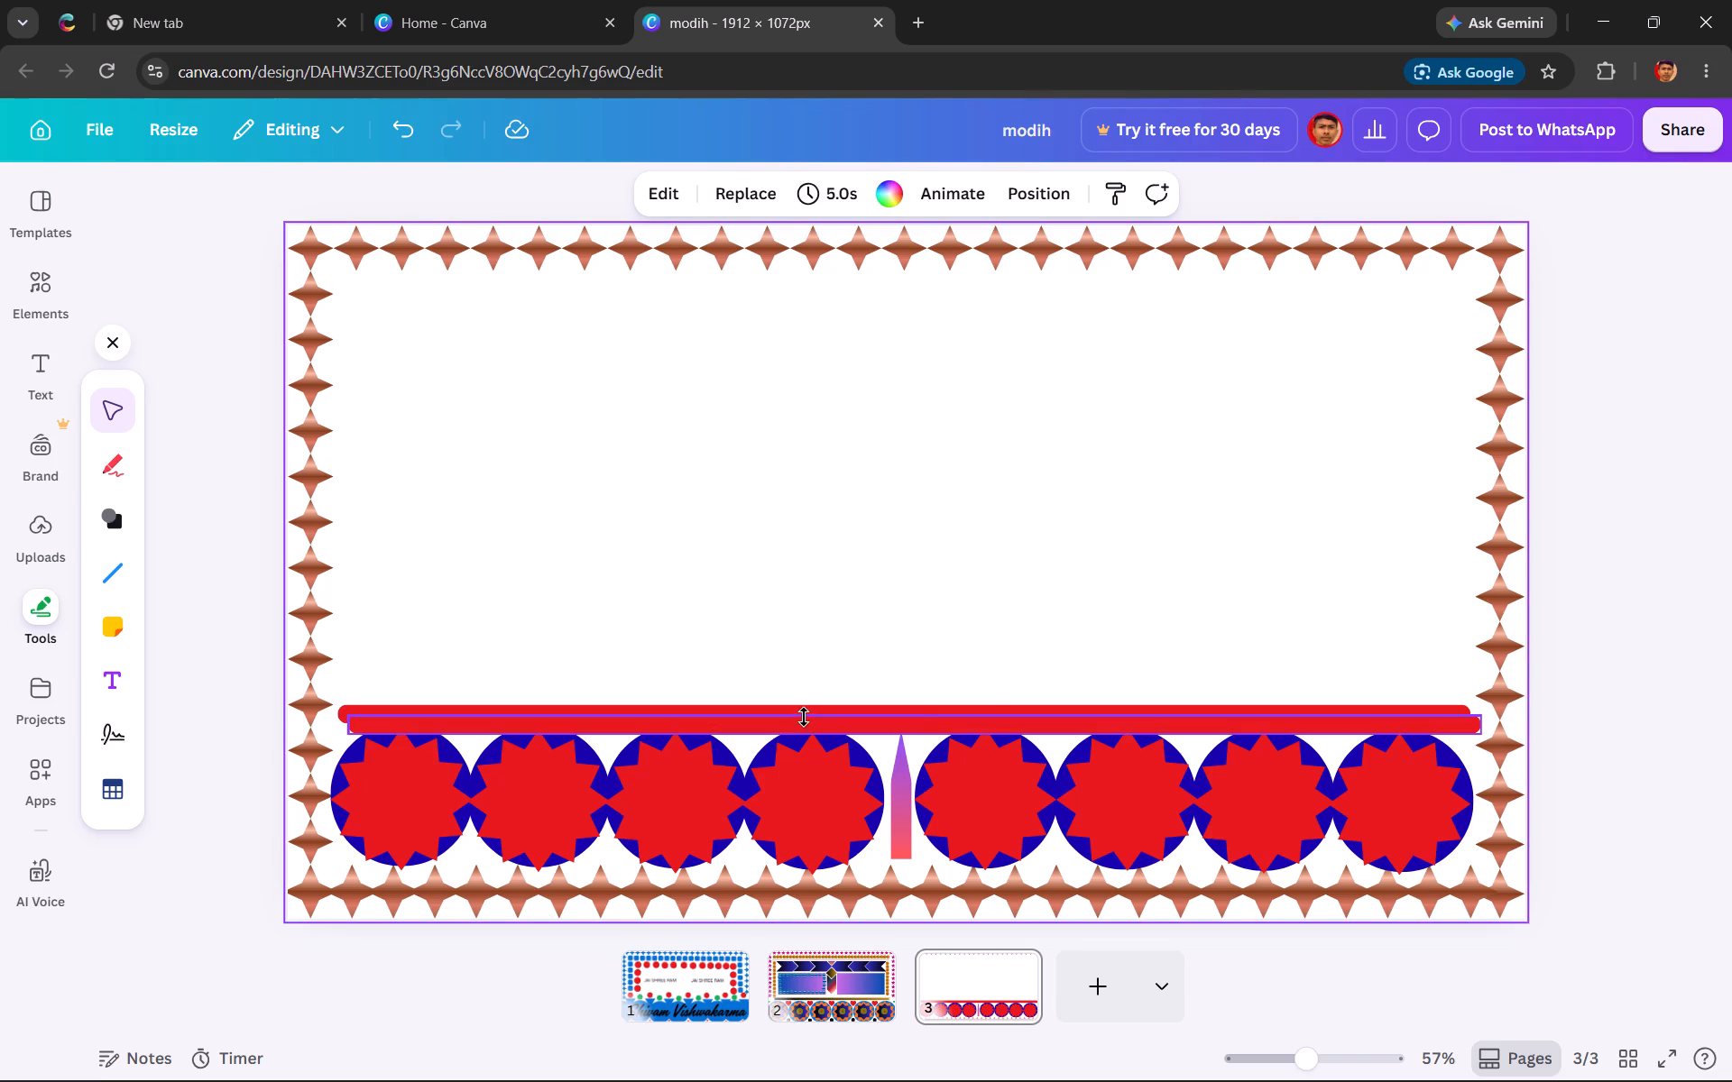
left_click(812, 726)
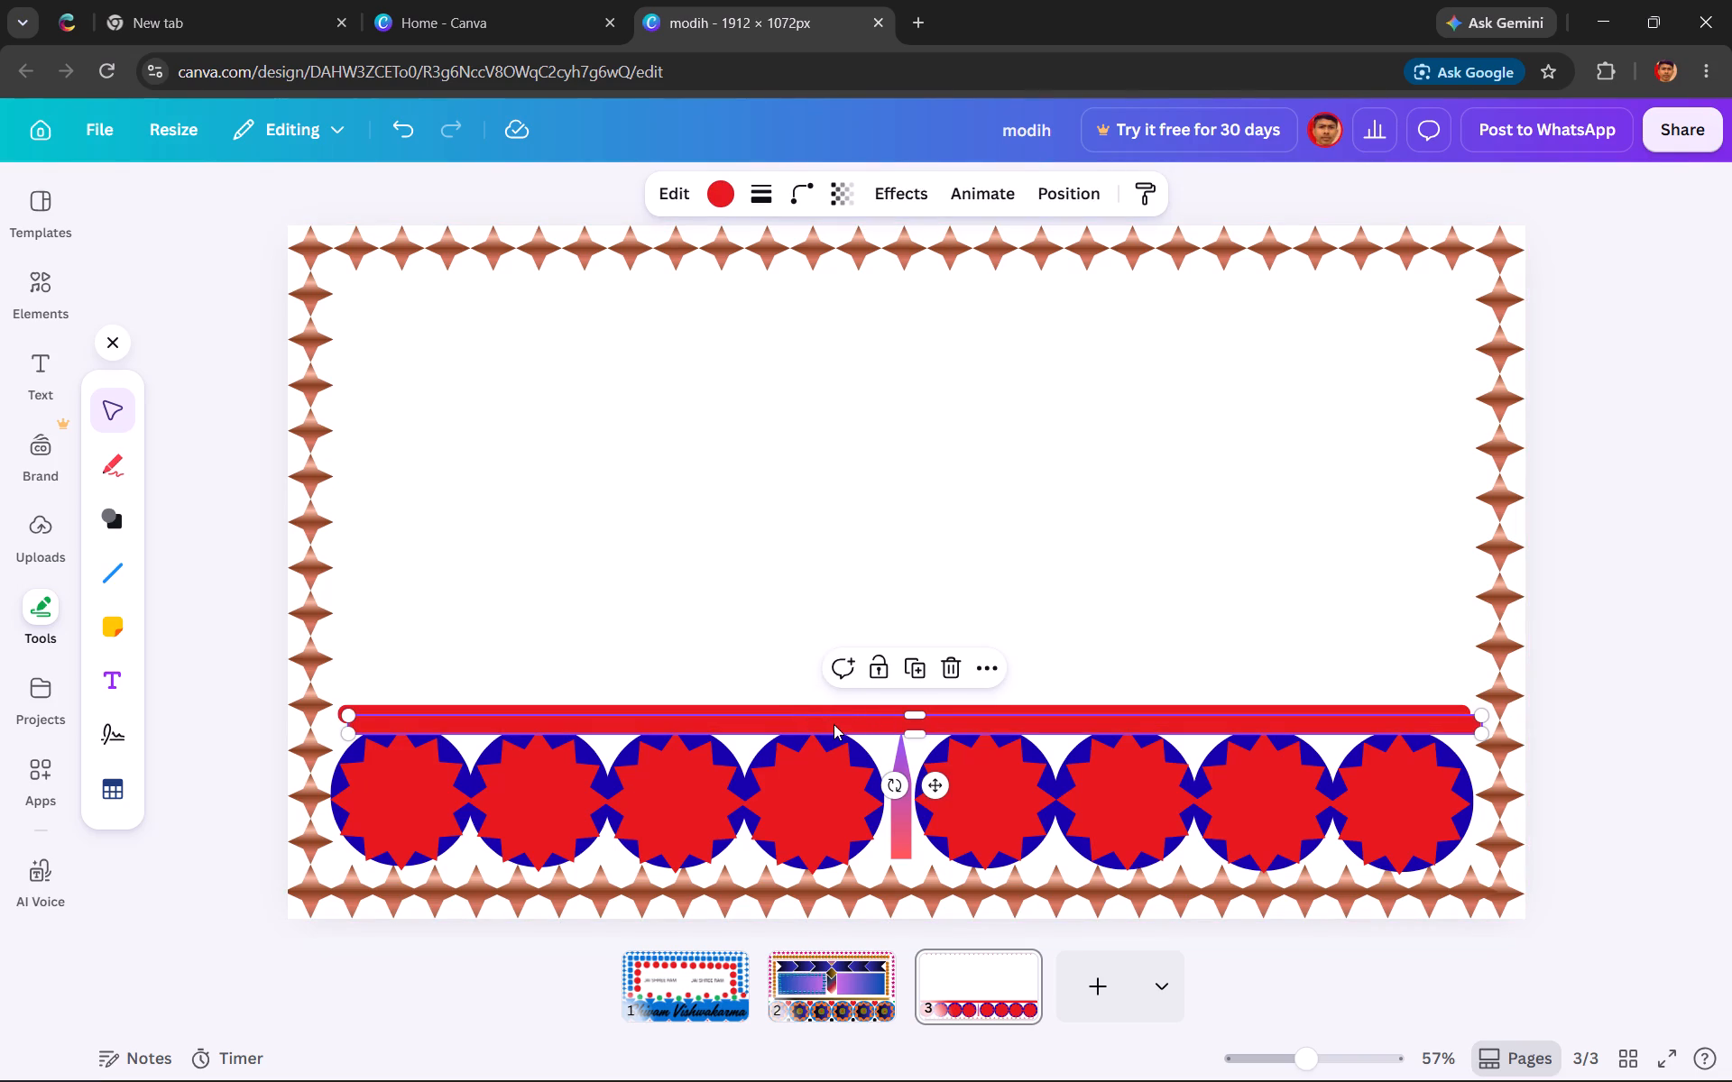
left_click(834, 724)
left_click_drag(834, 724, 818, 682)
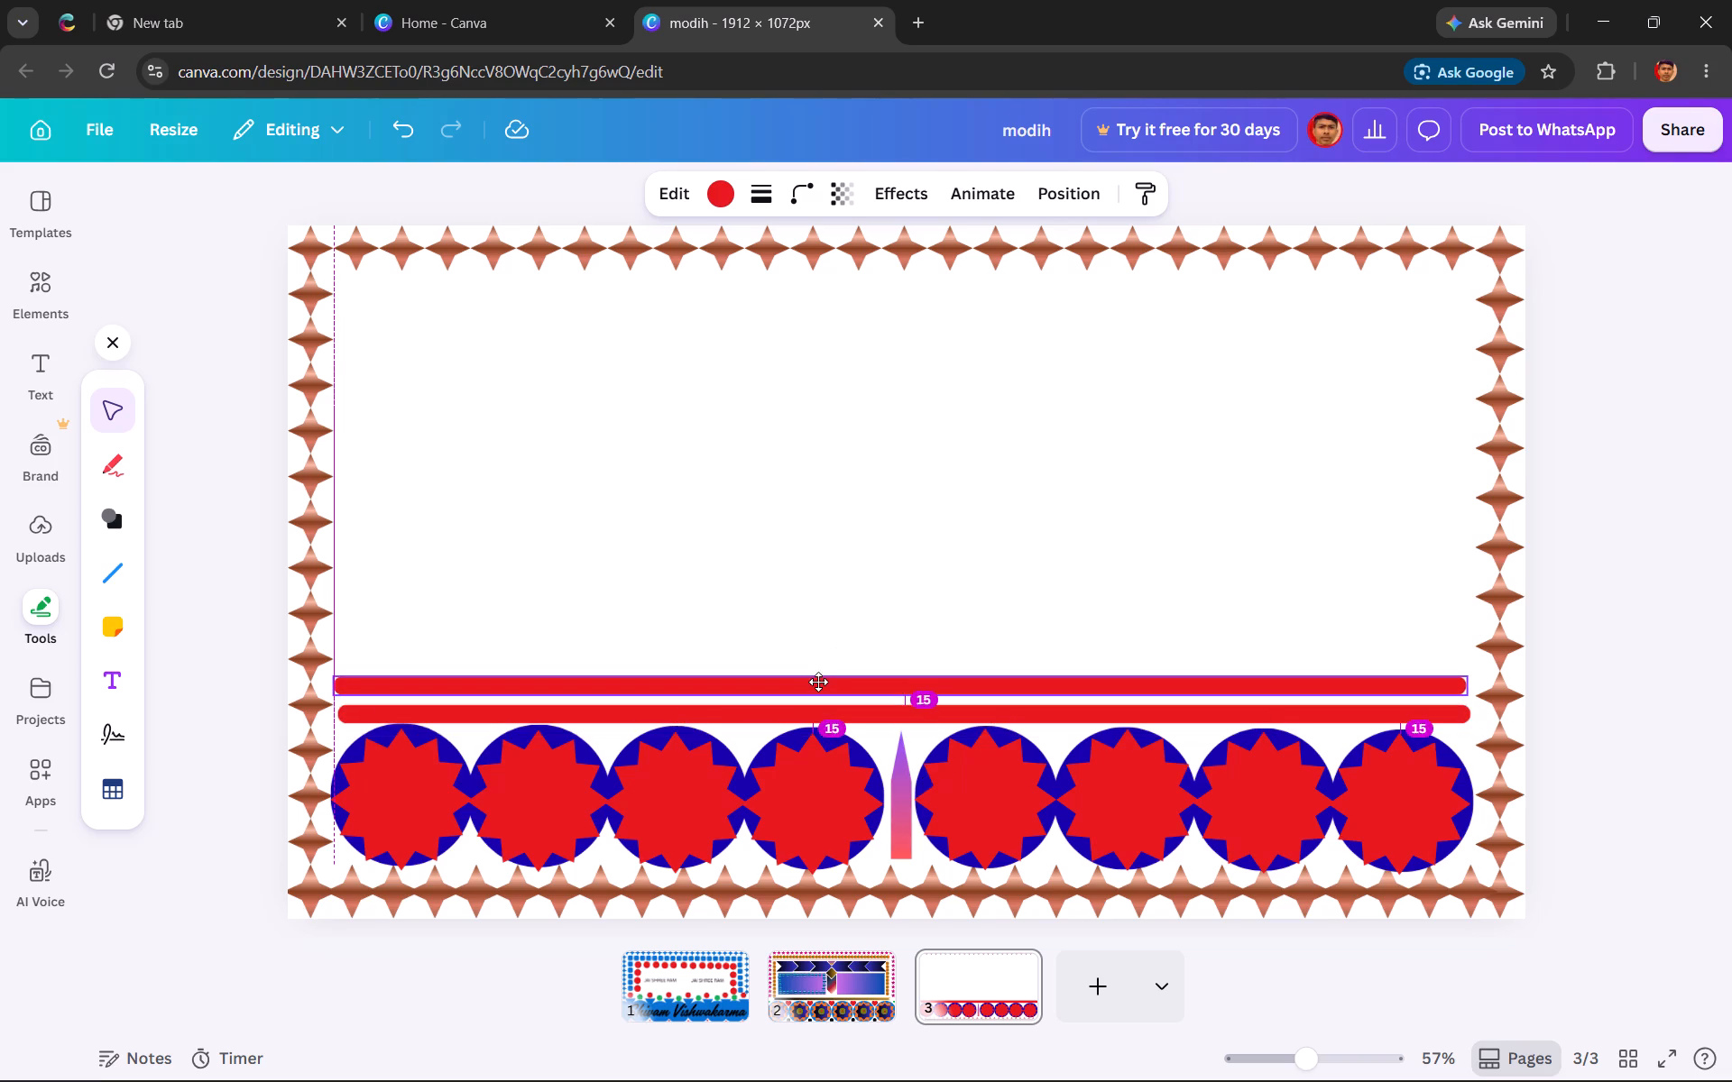
left_click_drag(818, 682, 824, 688)
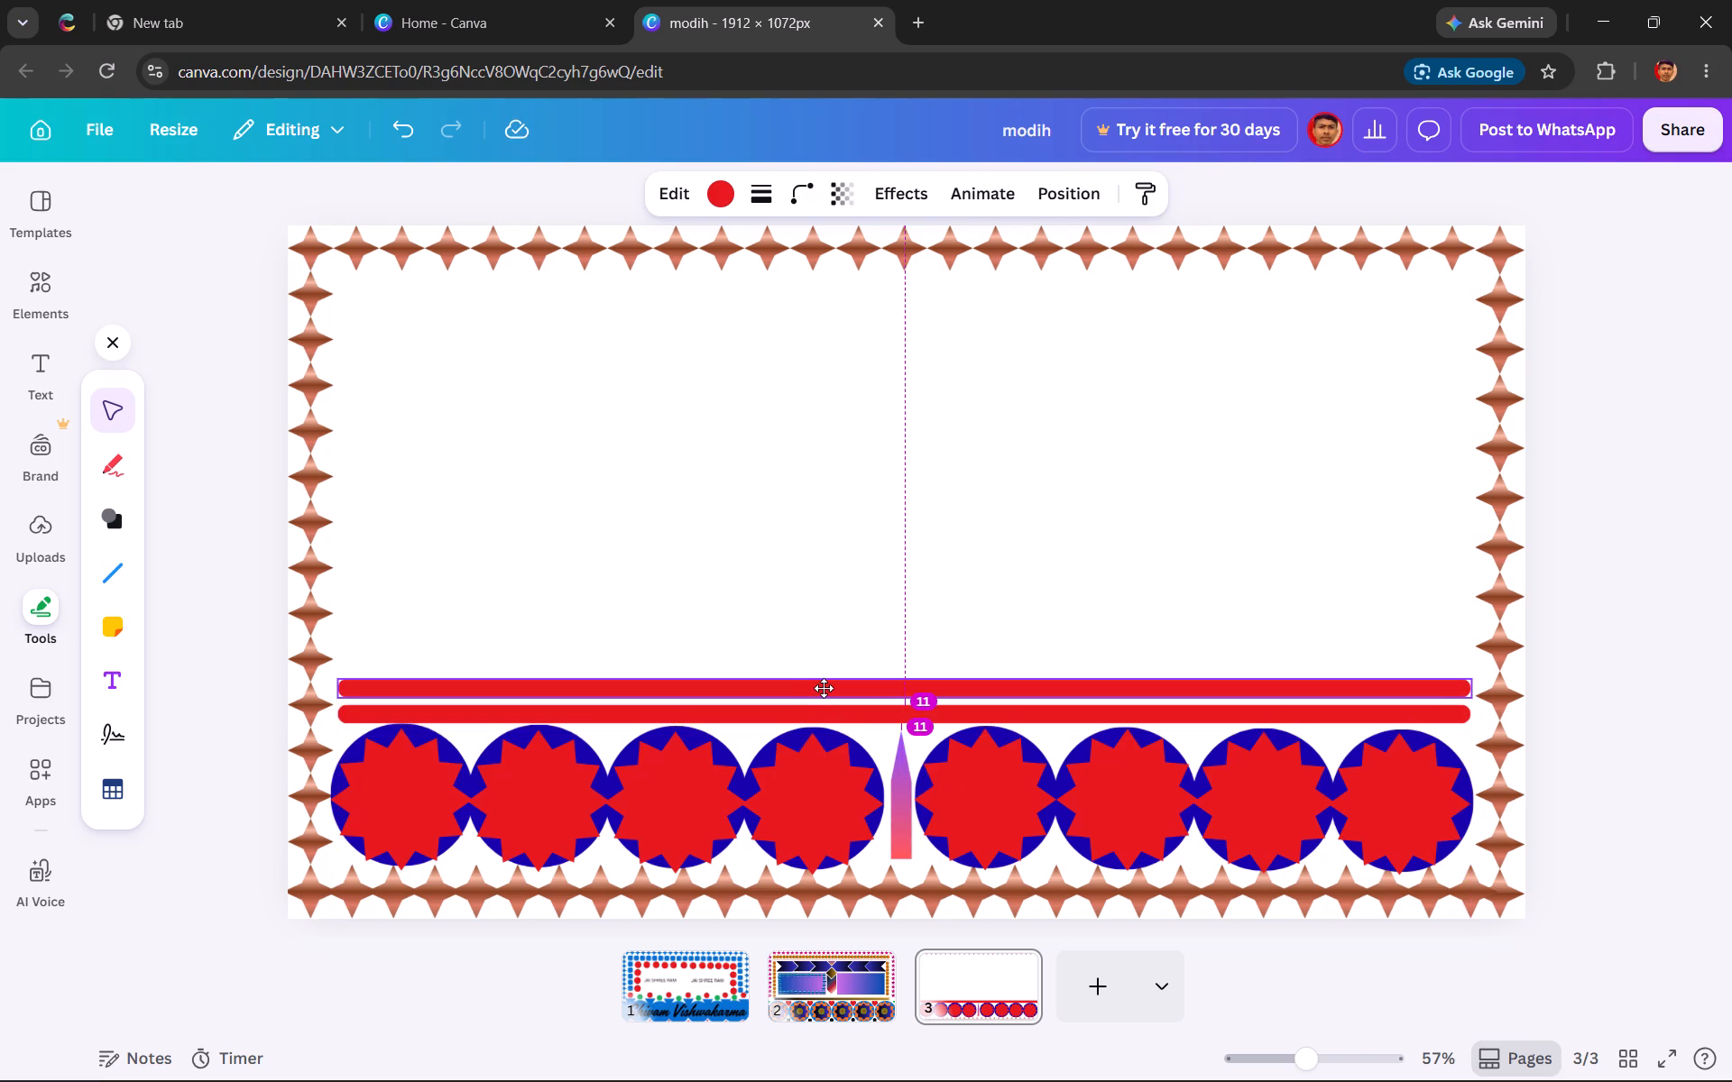
left_click_drag(824, 688, 824, 691)
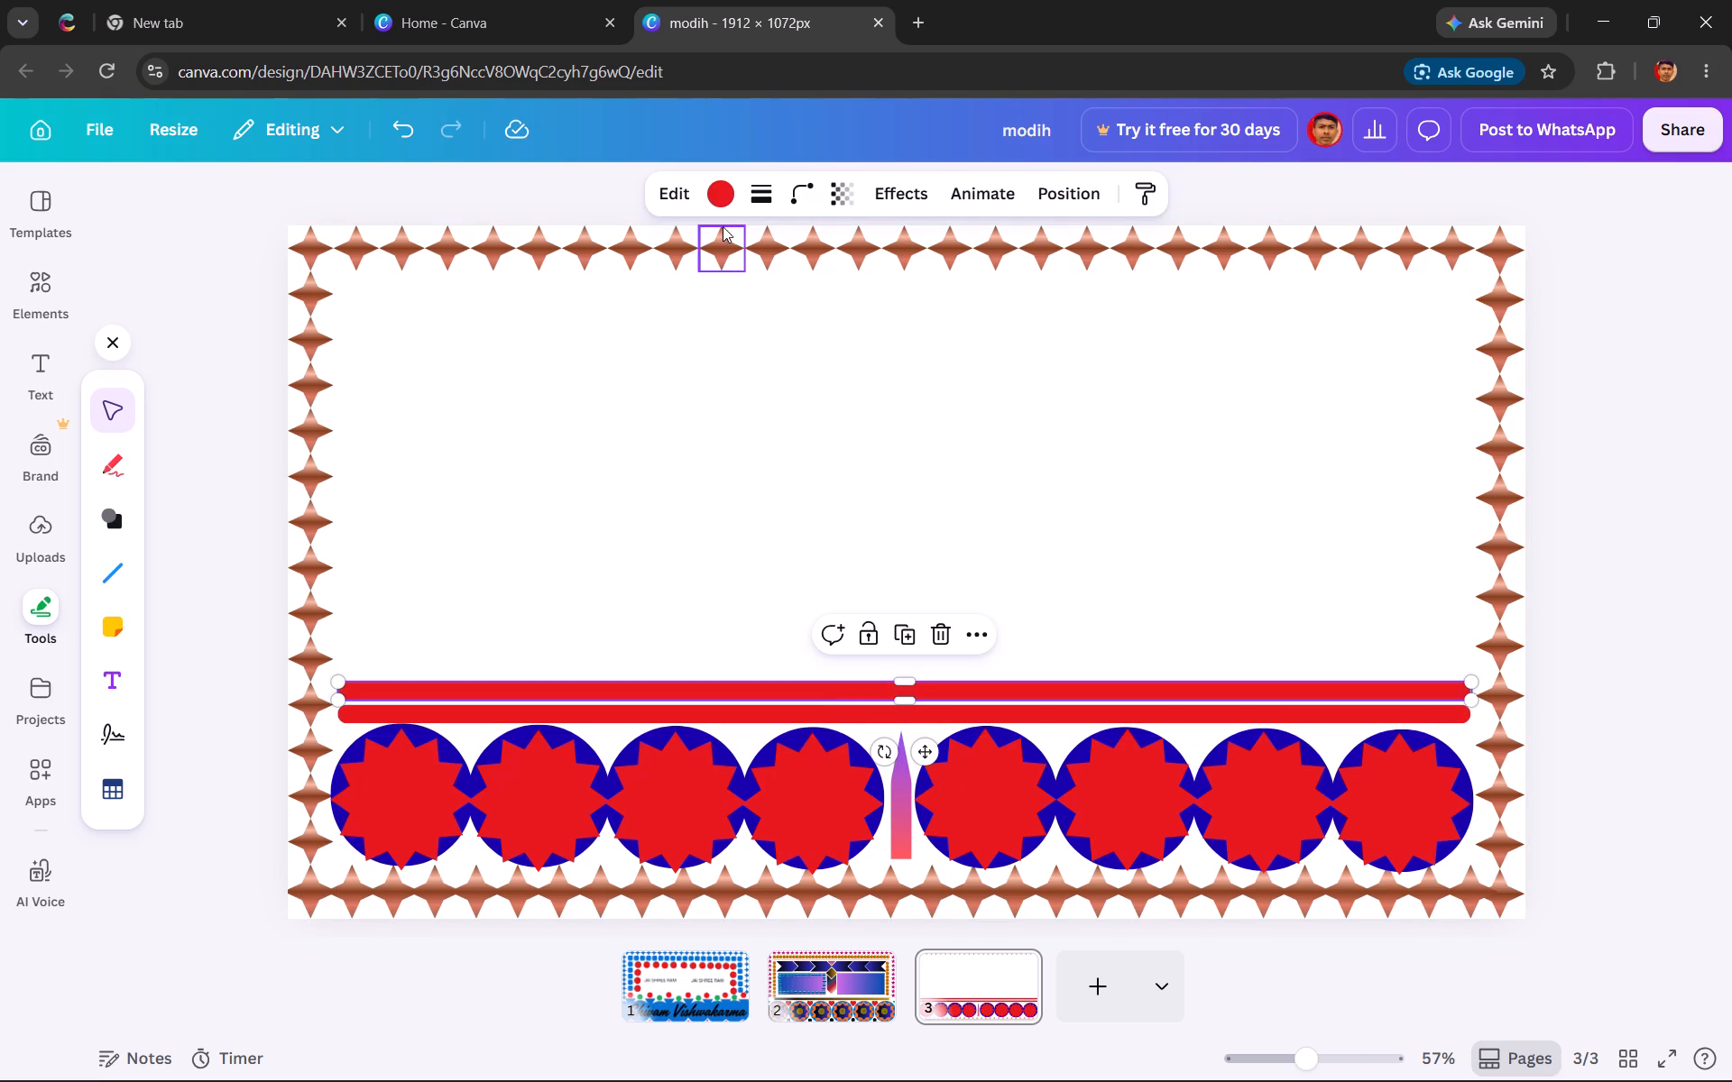
Recolour the upper red strip orange (#FF751F).
left_click(723, 197)
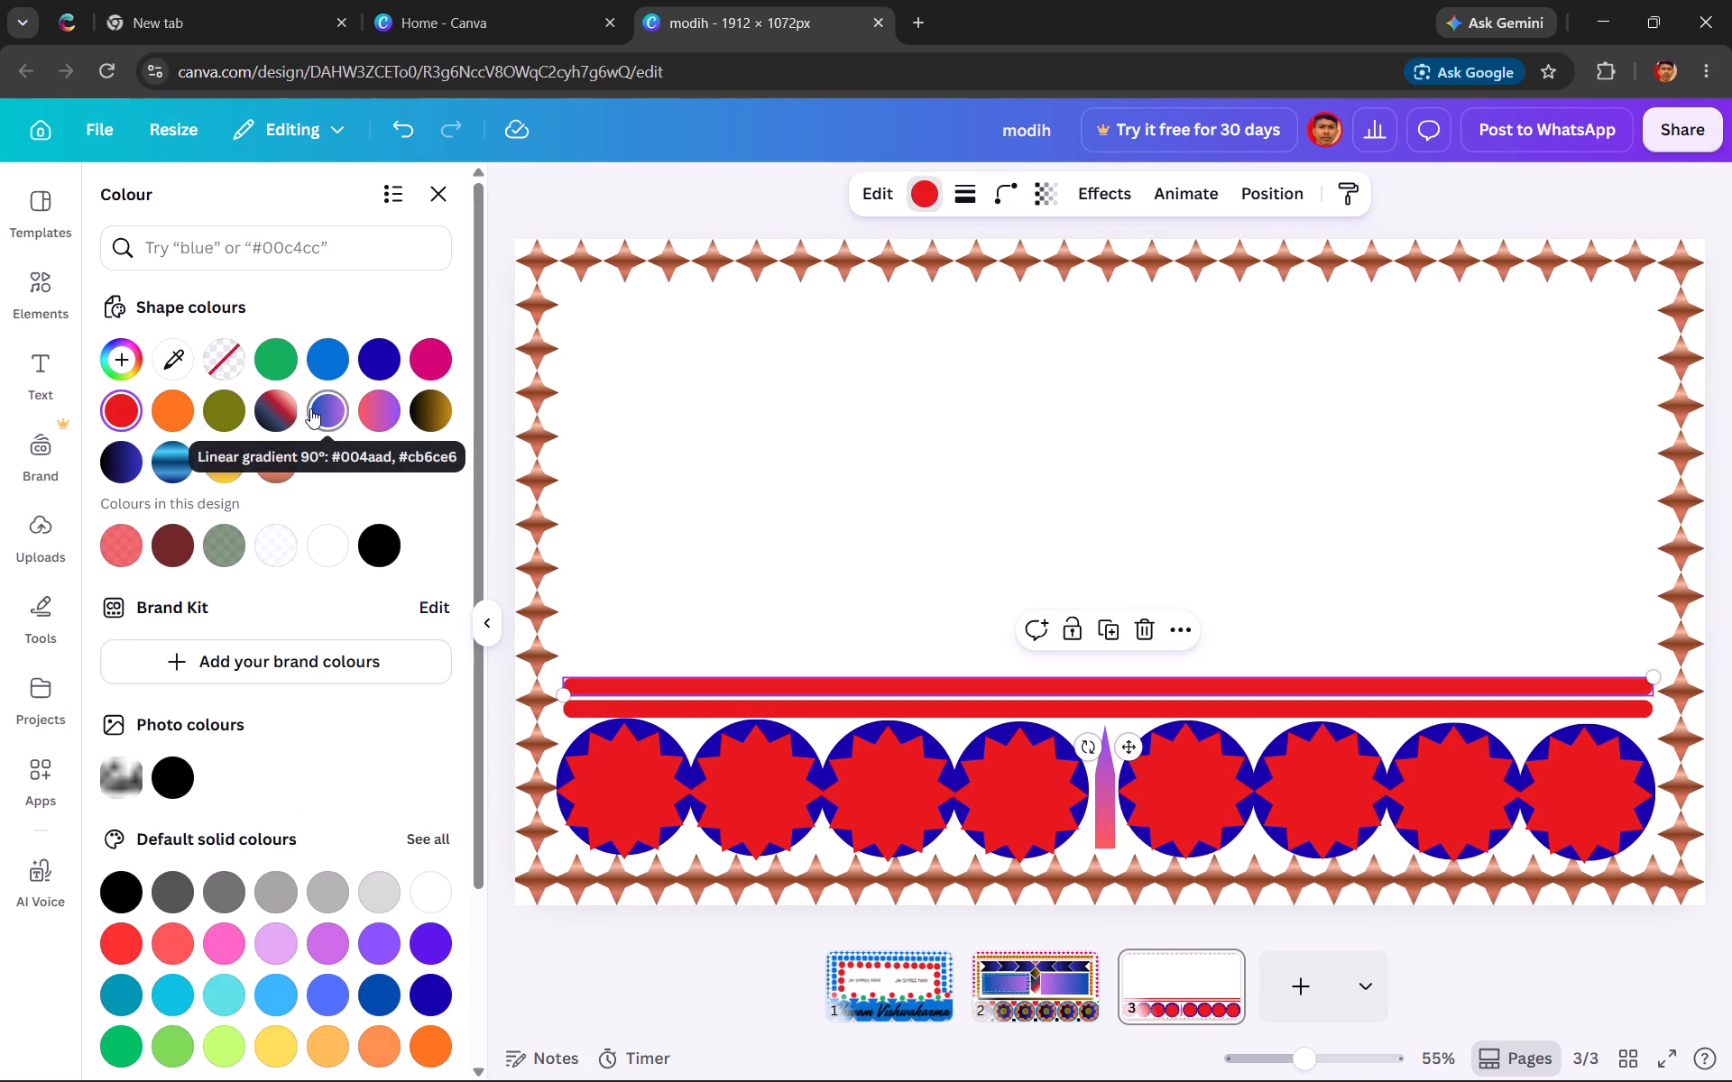
left_click(172, 416)
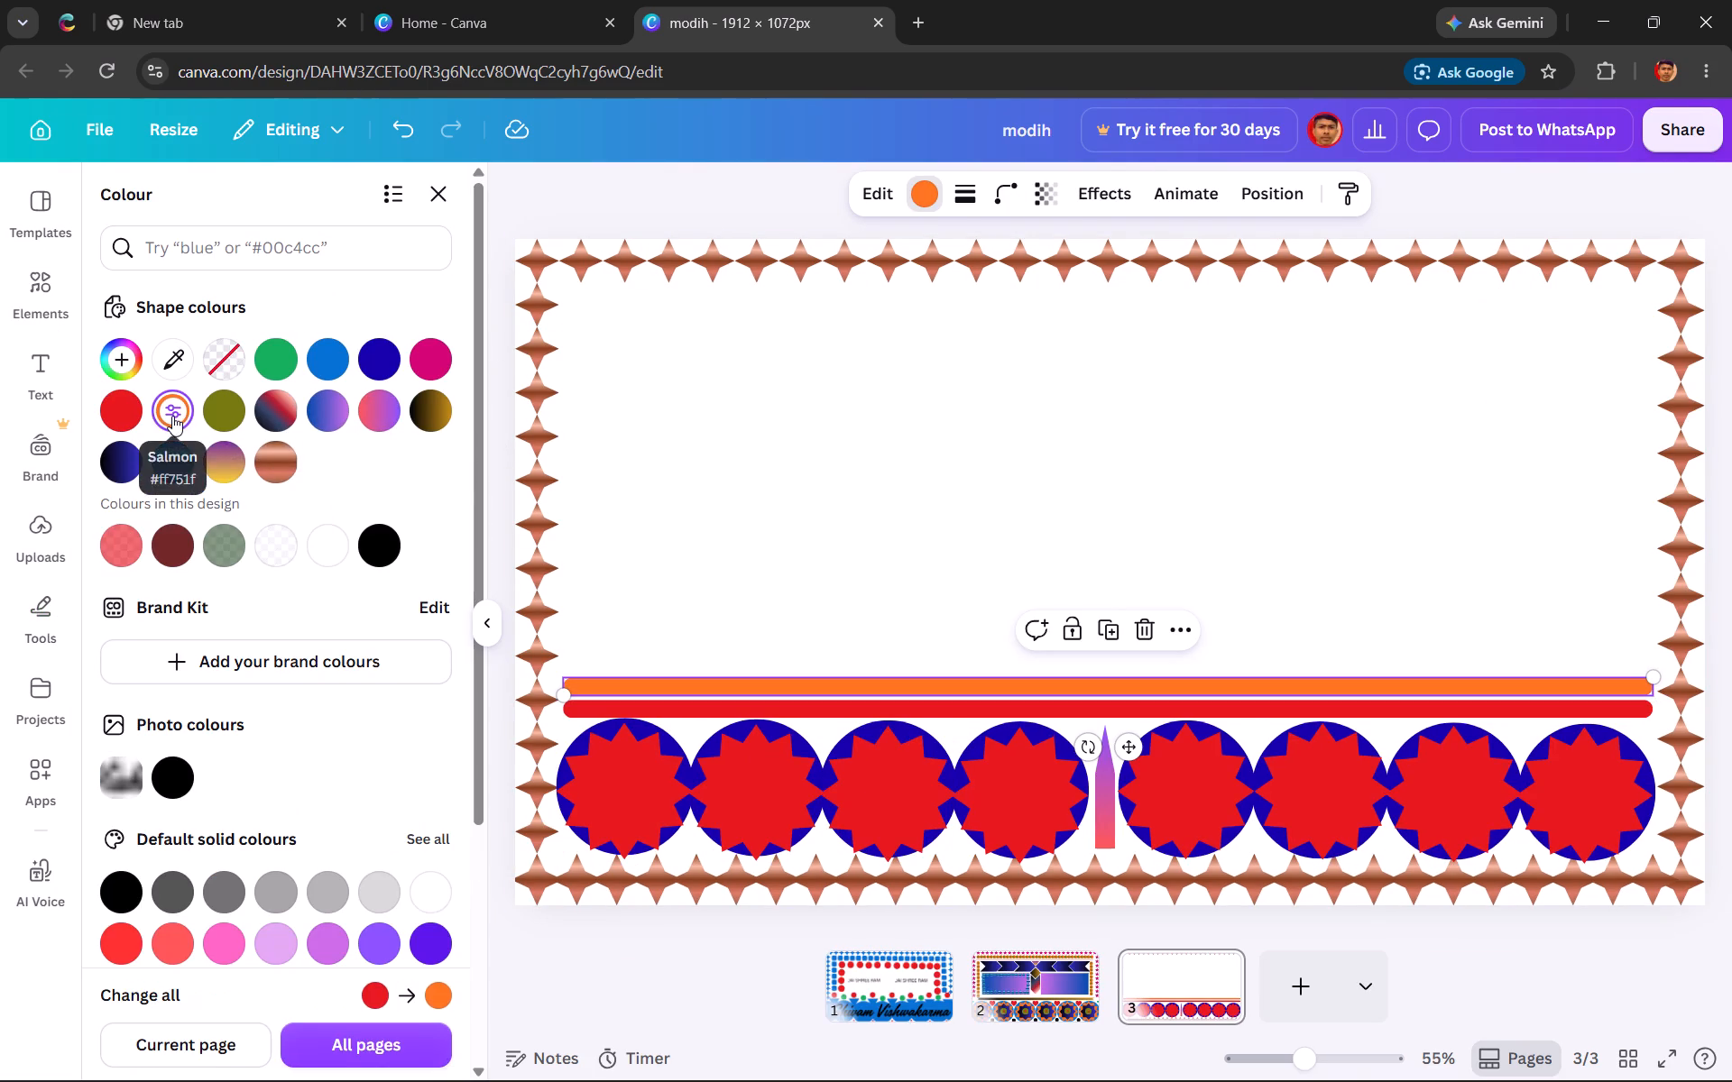
Duplicate the orange strip above itself and recolour the copy yellow (#FFE91F).
left_click(1110, 631)
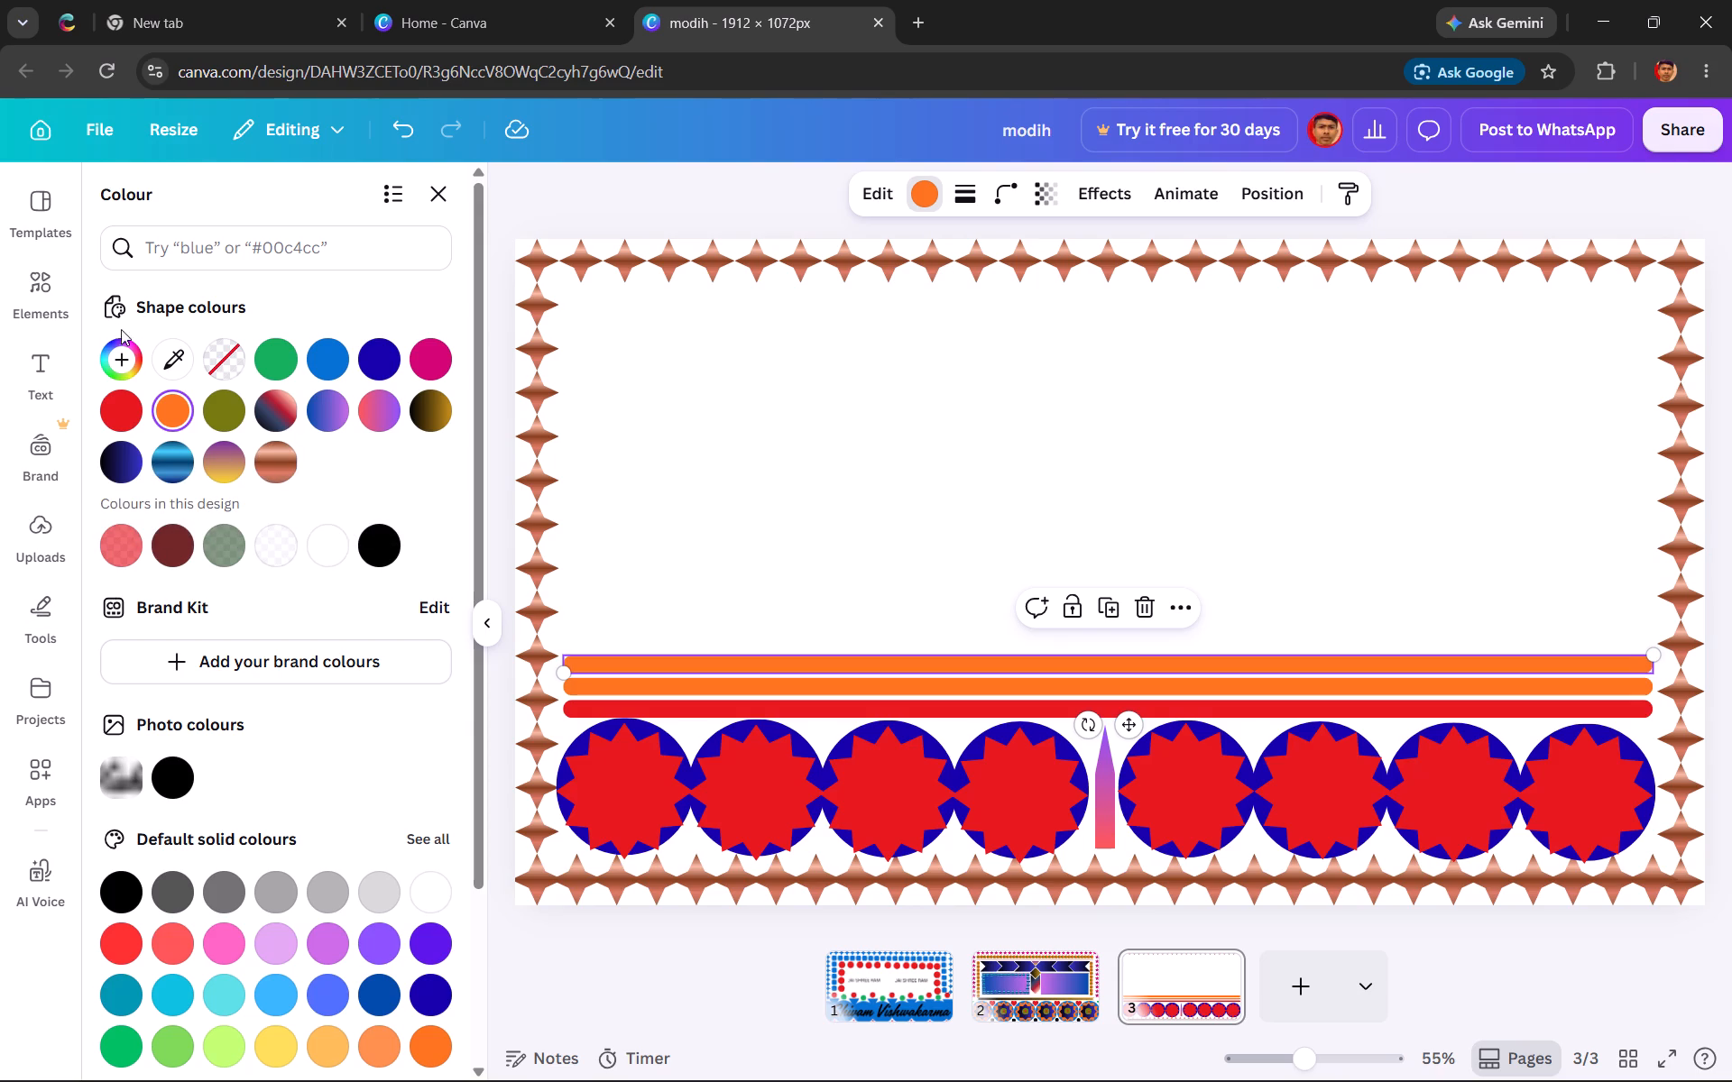
left_click(125, 357)
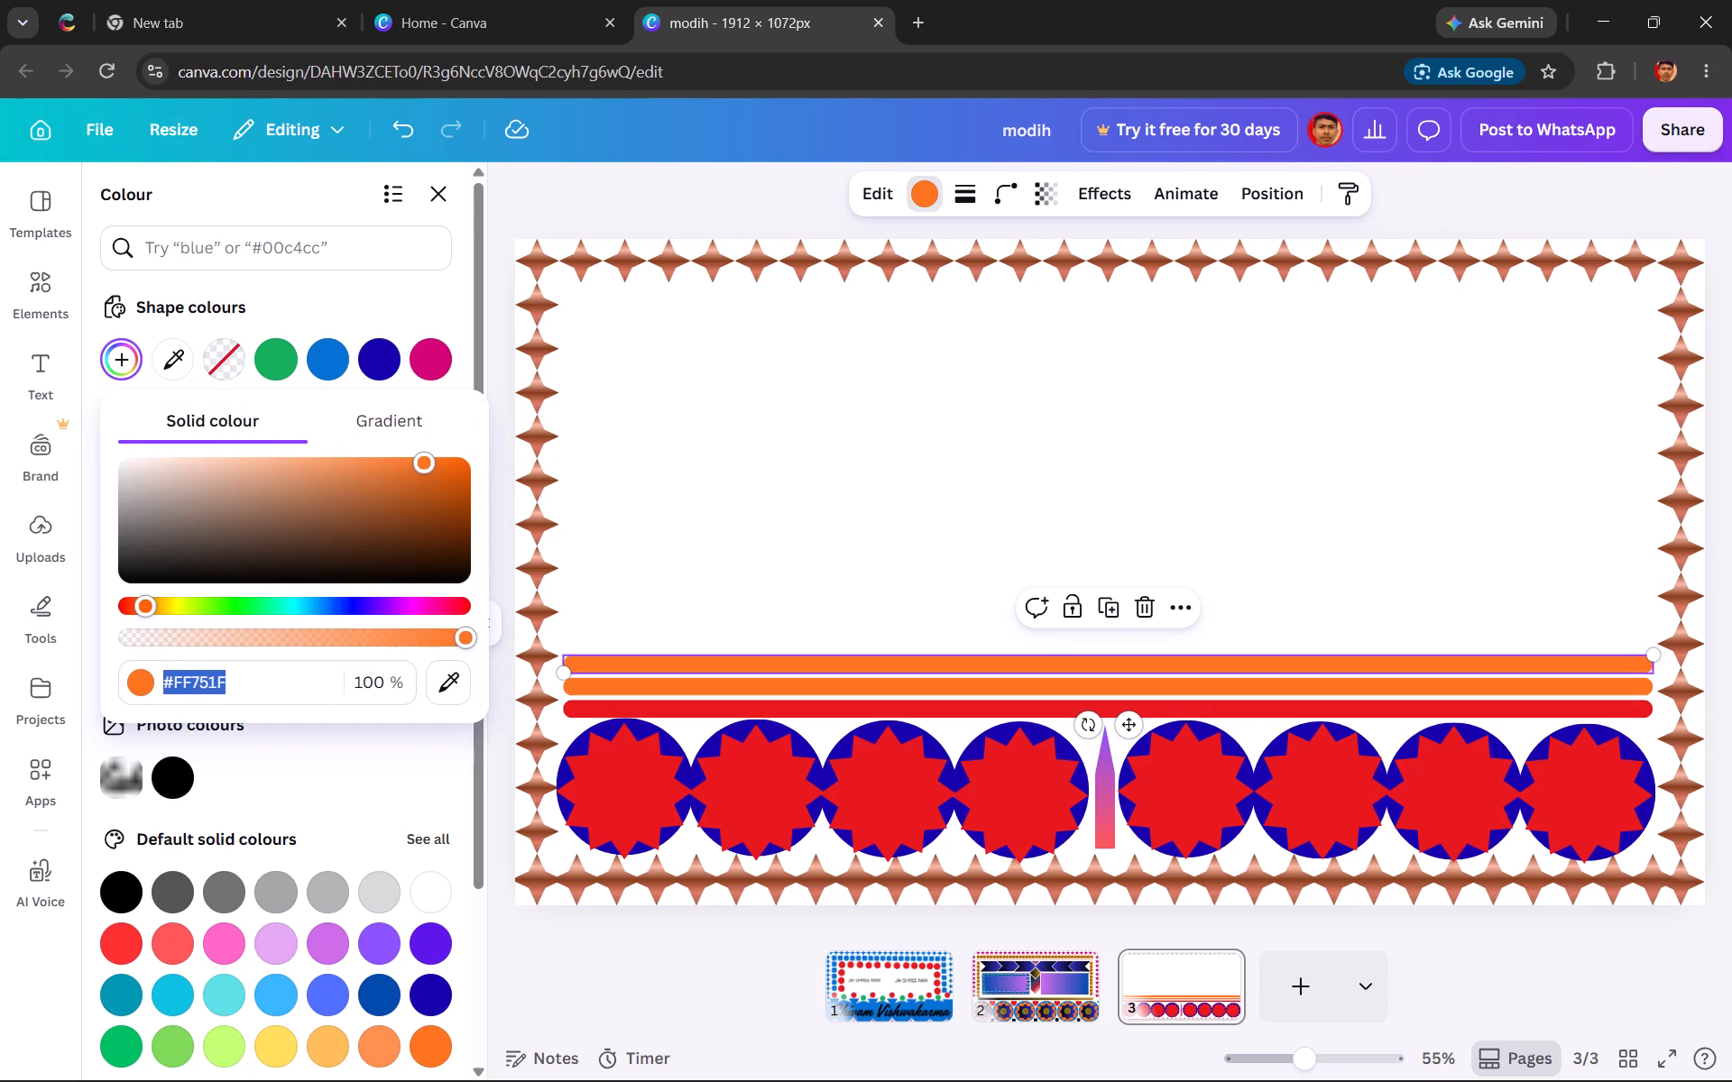
left_click(173, 603)
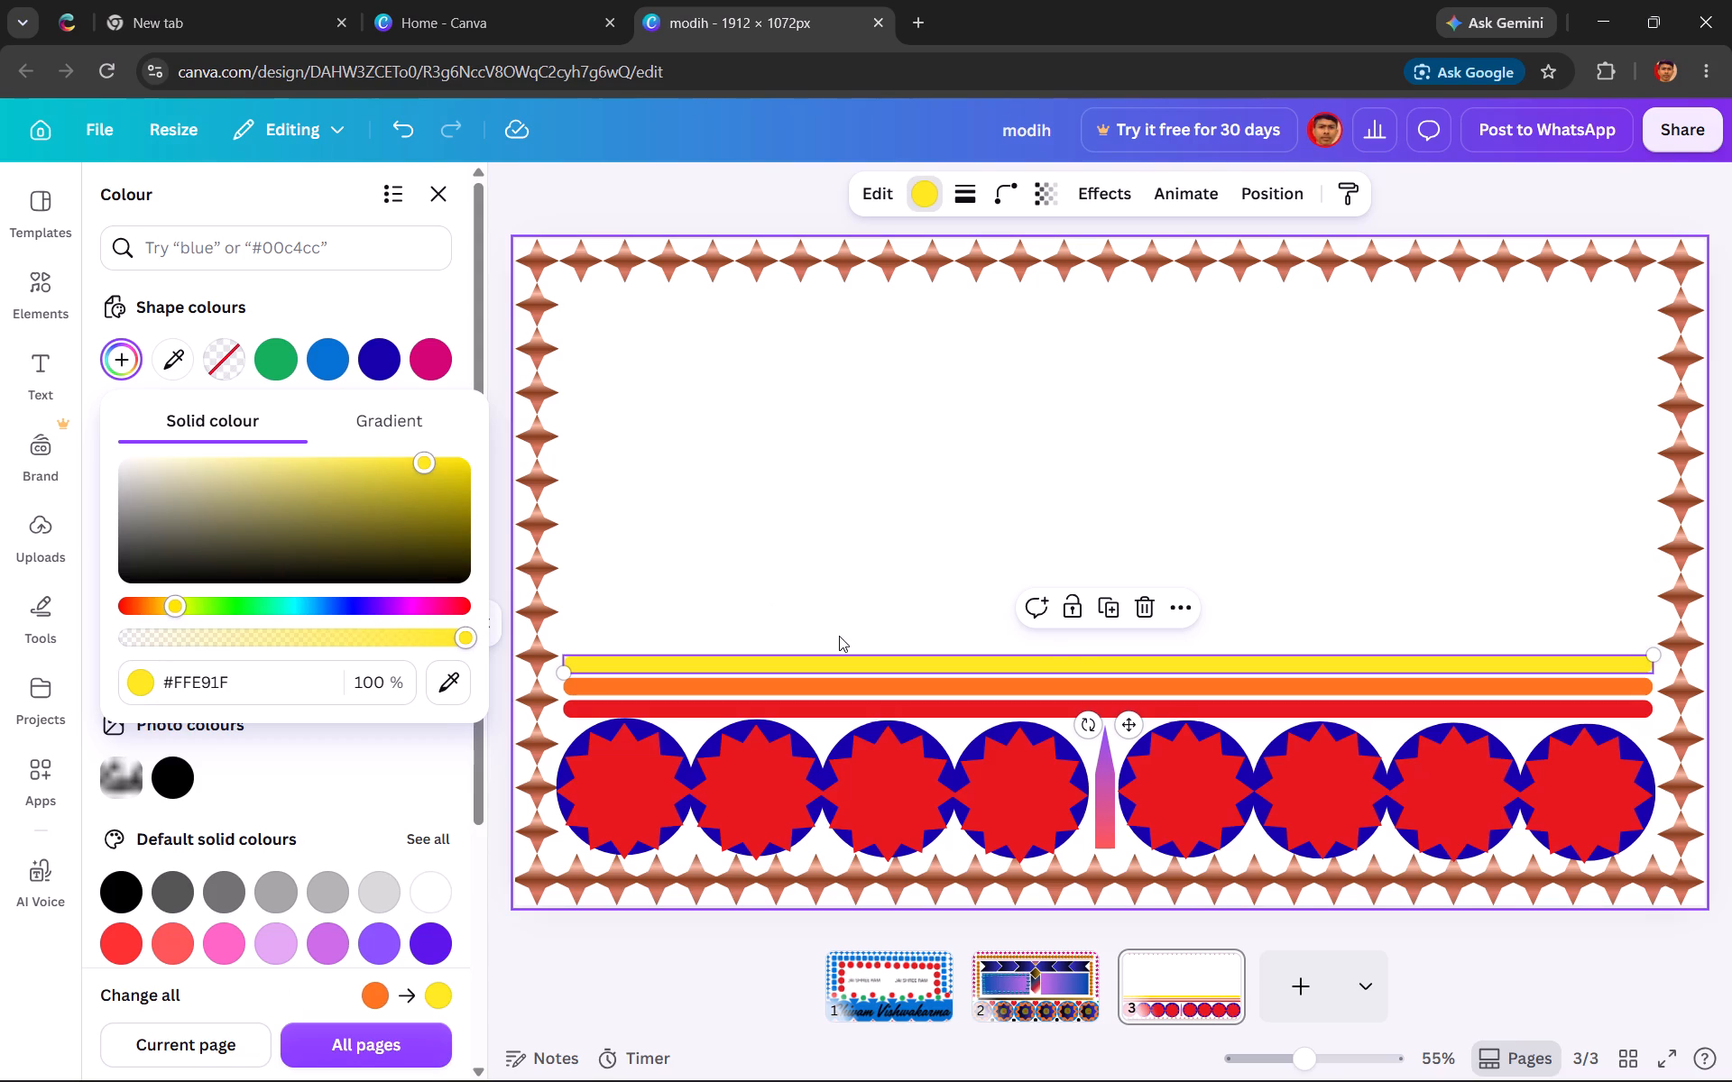
Duplicate the yellow strip above itself and recolour the copy green using the design's existing green.
left_click(1105, 611)
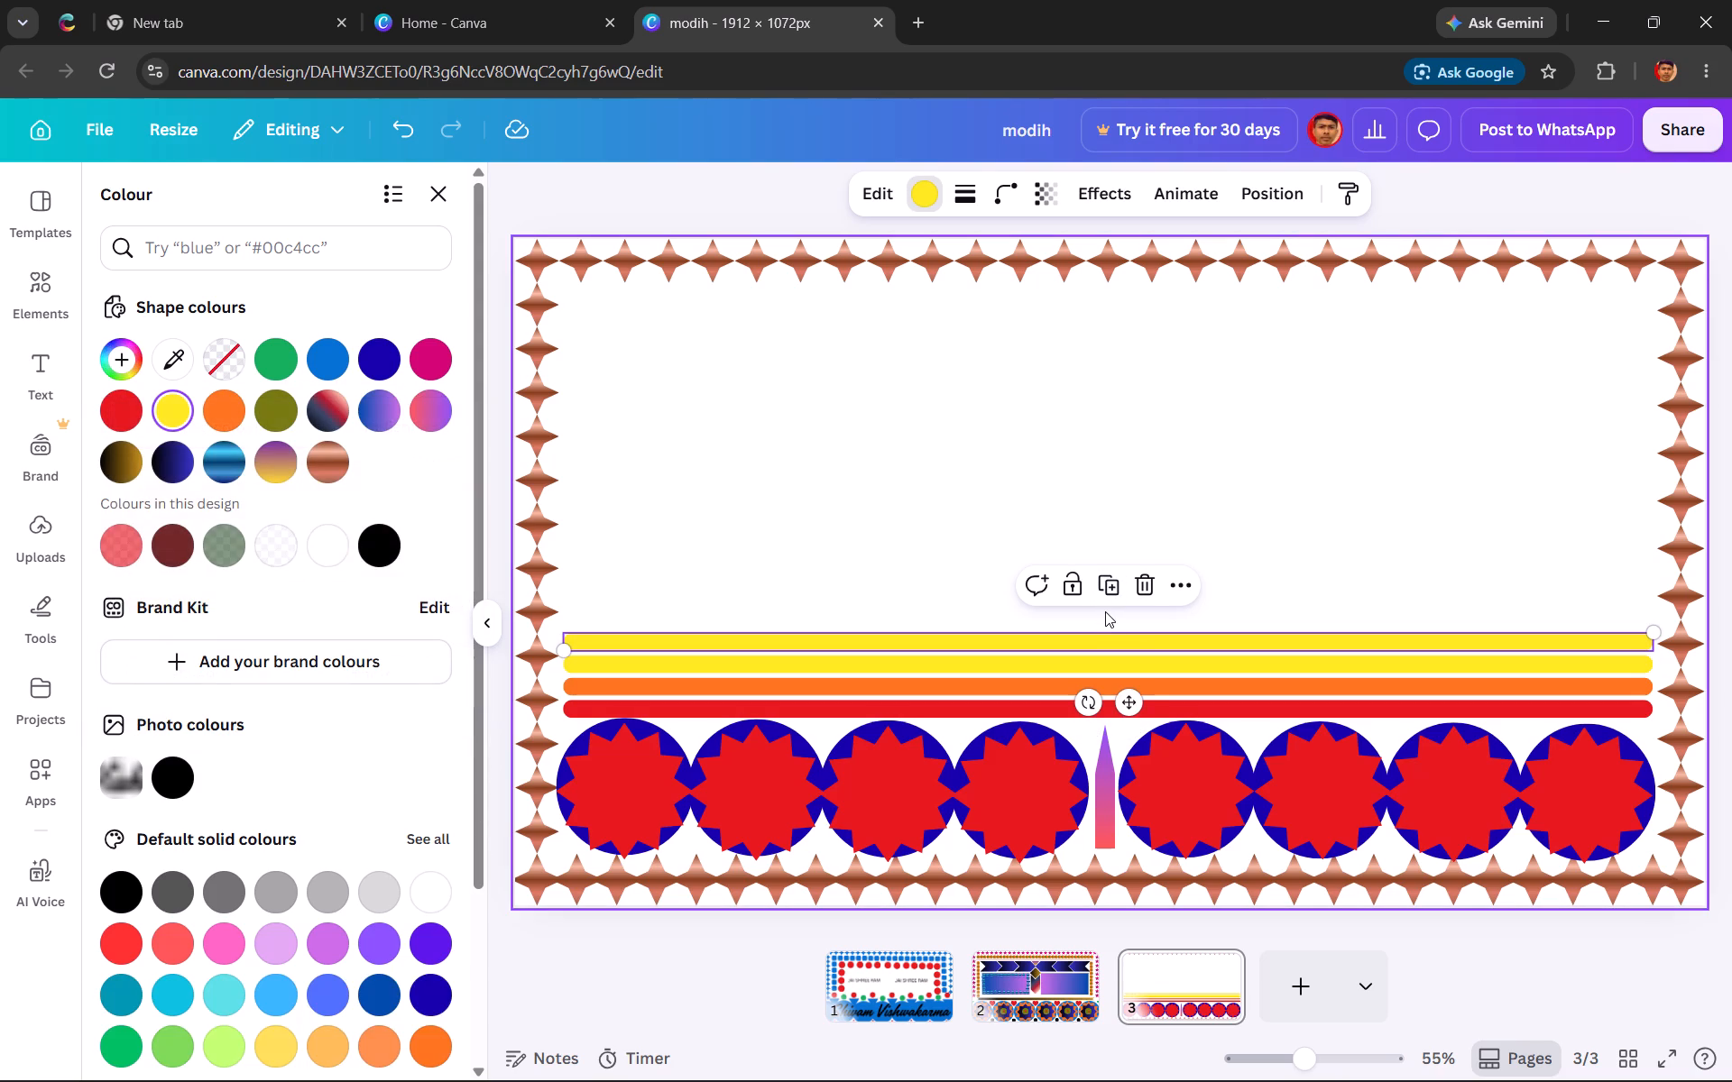
left_click(283, 361)
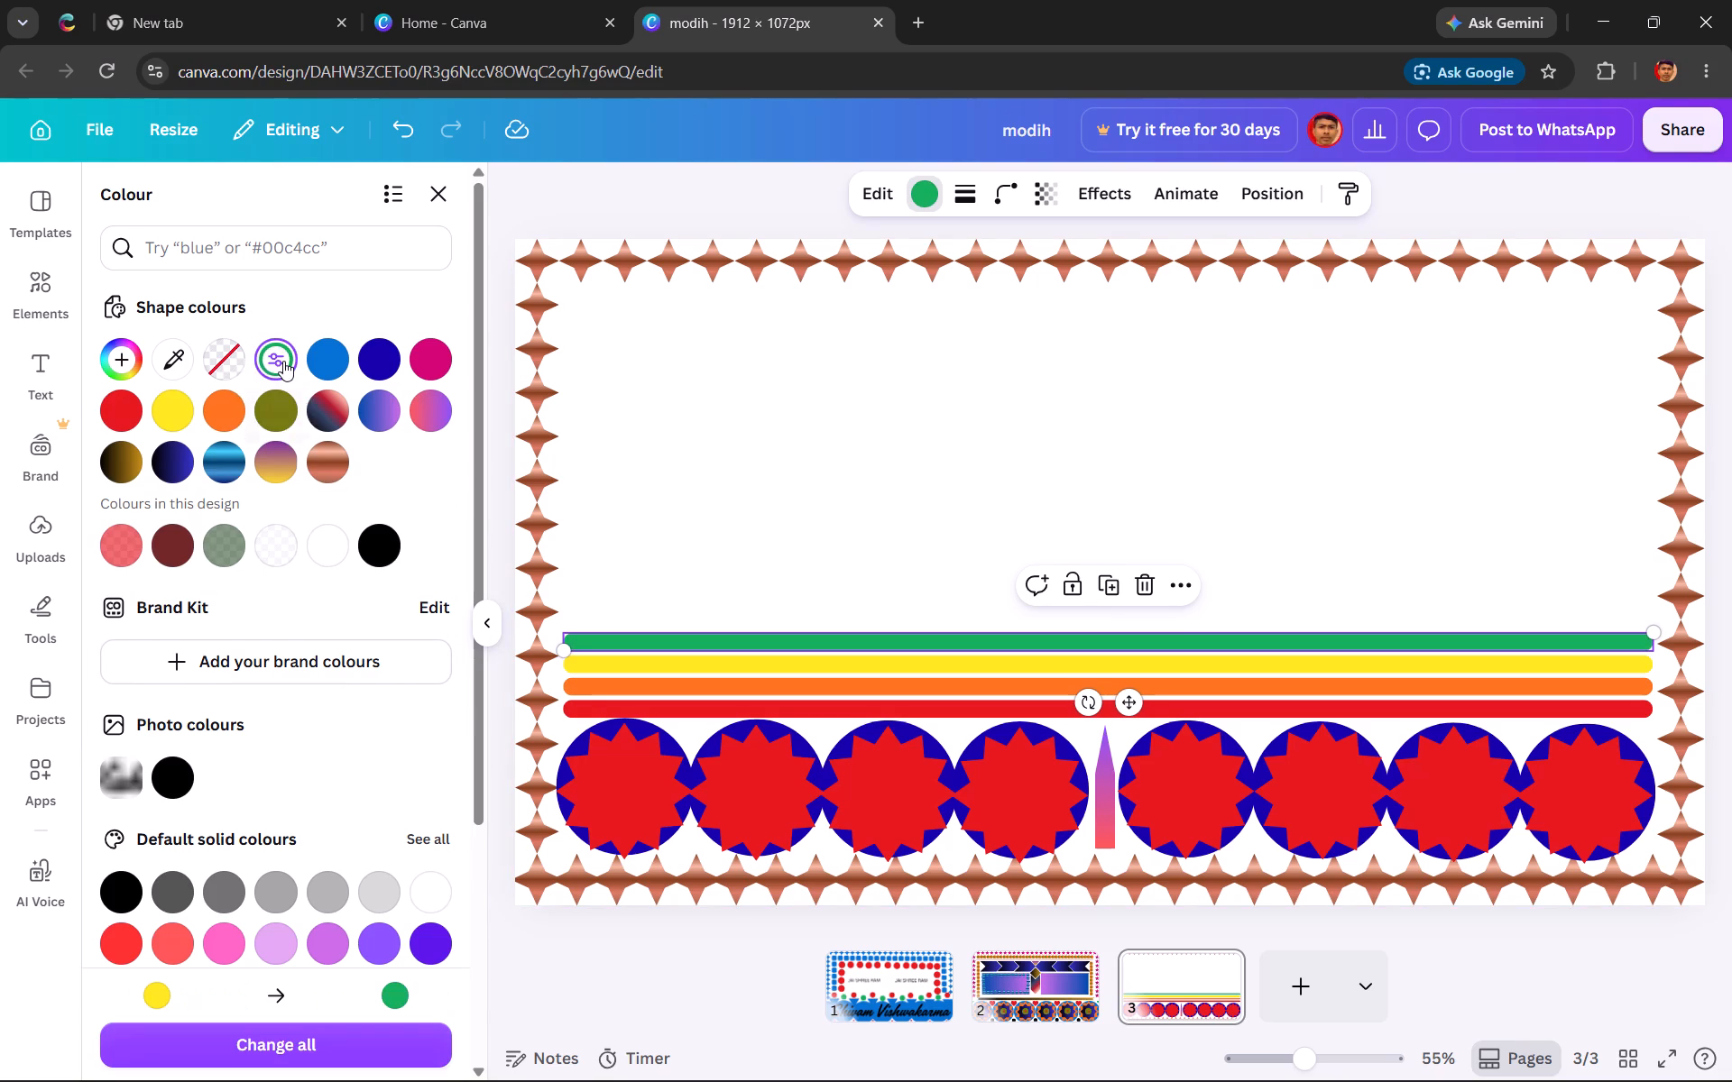
Duplicate the green strip above itself and recolour the copy dark blue (#1800AD).
left_click(1111, 586)
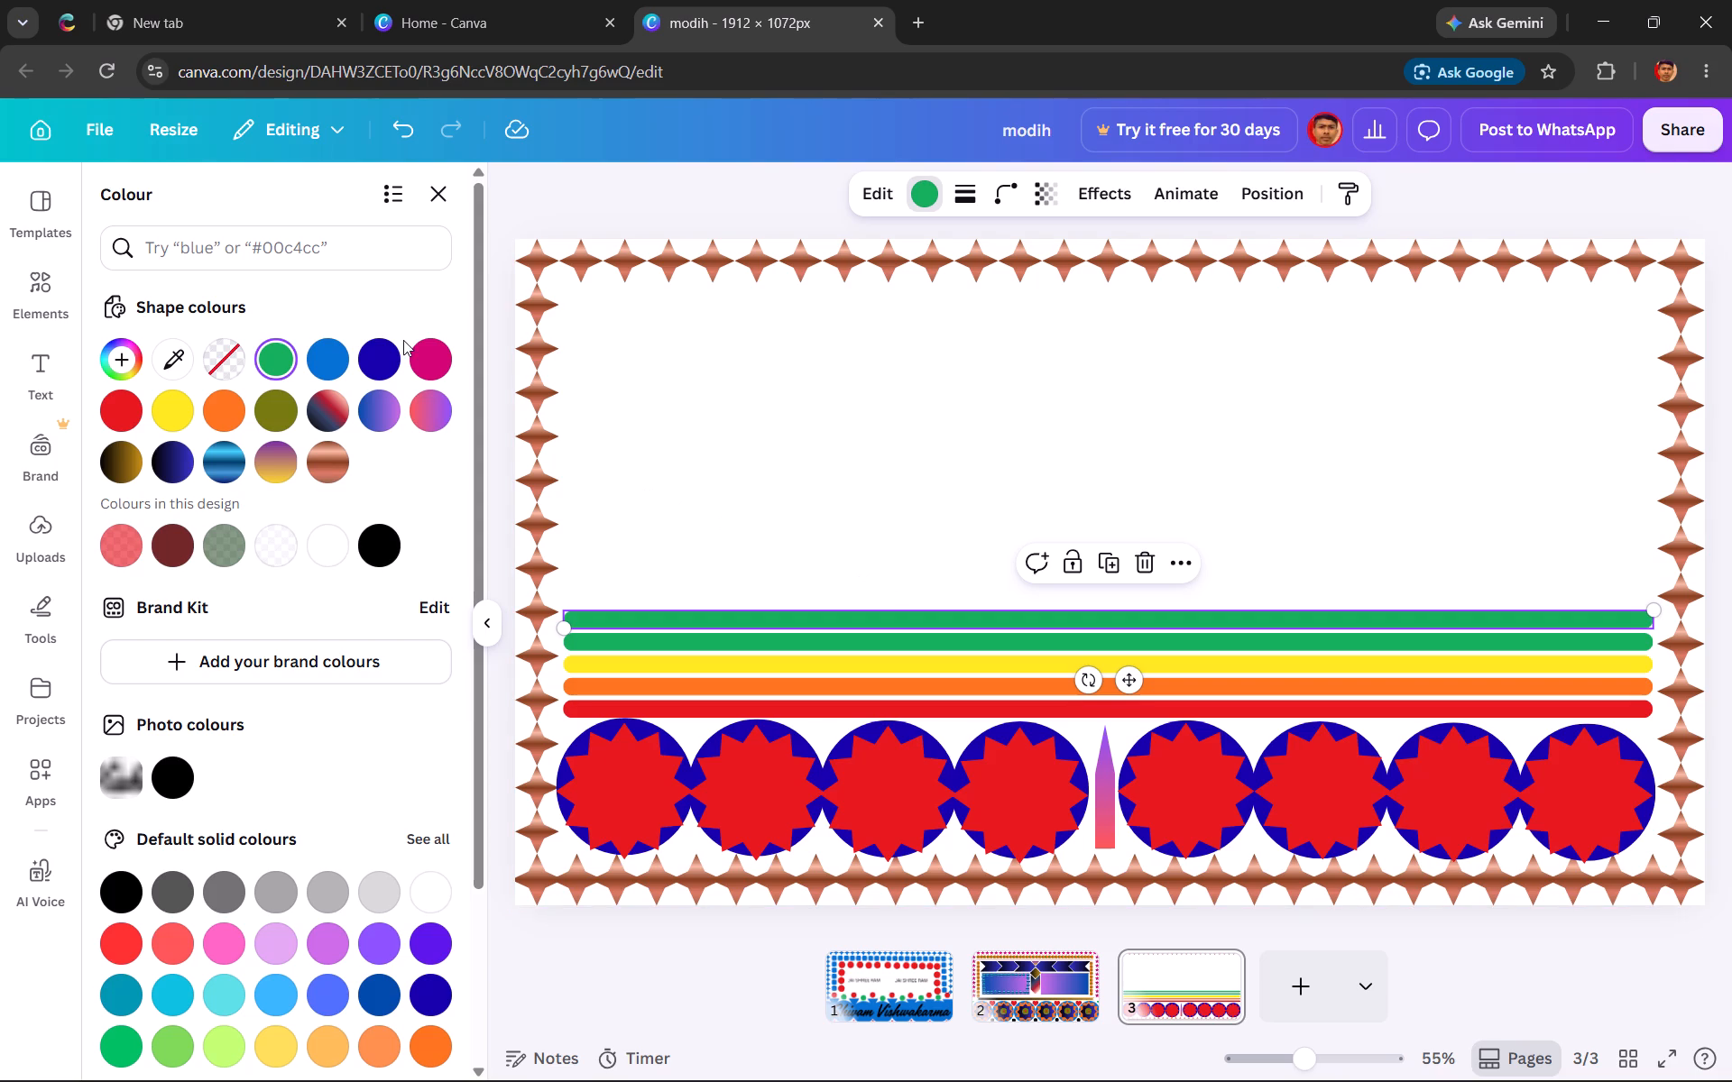
left_click(378, 362)
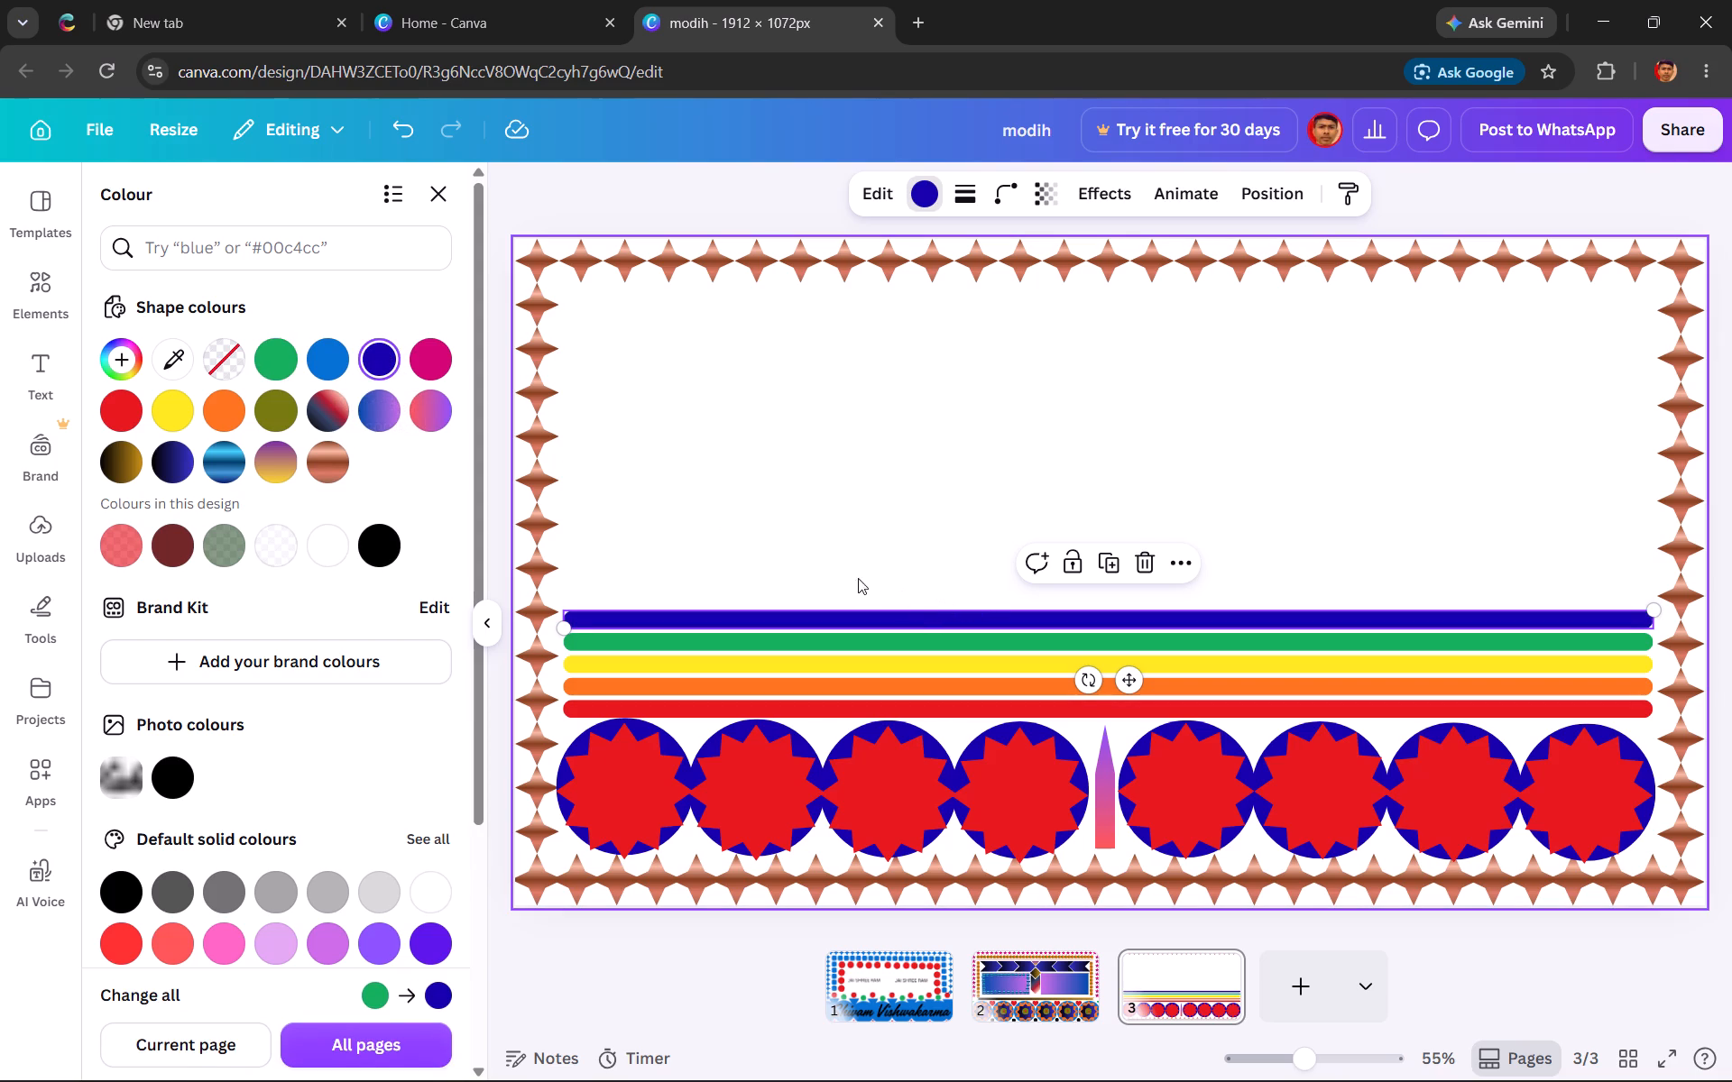
Duplicate the dark blue strip above itself and recolour the copy a muted indigo (#3B2F85).
left_click(1106, 559)
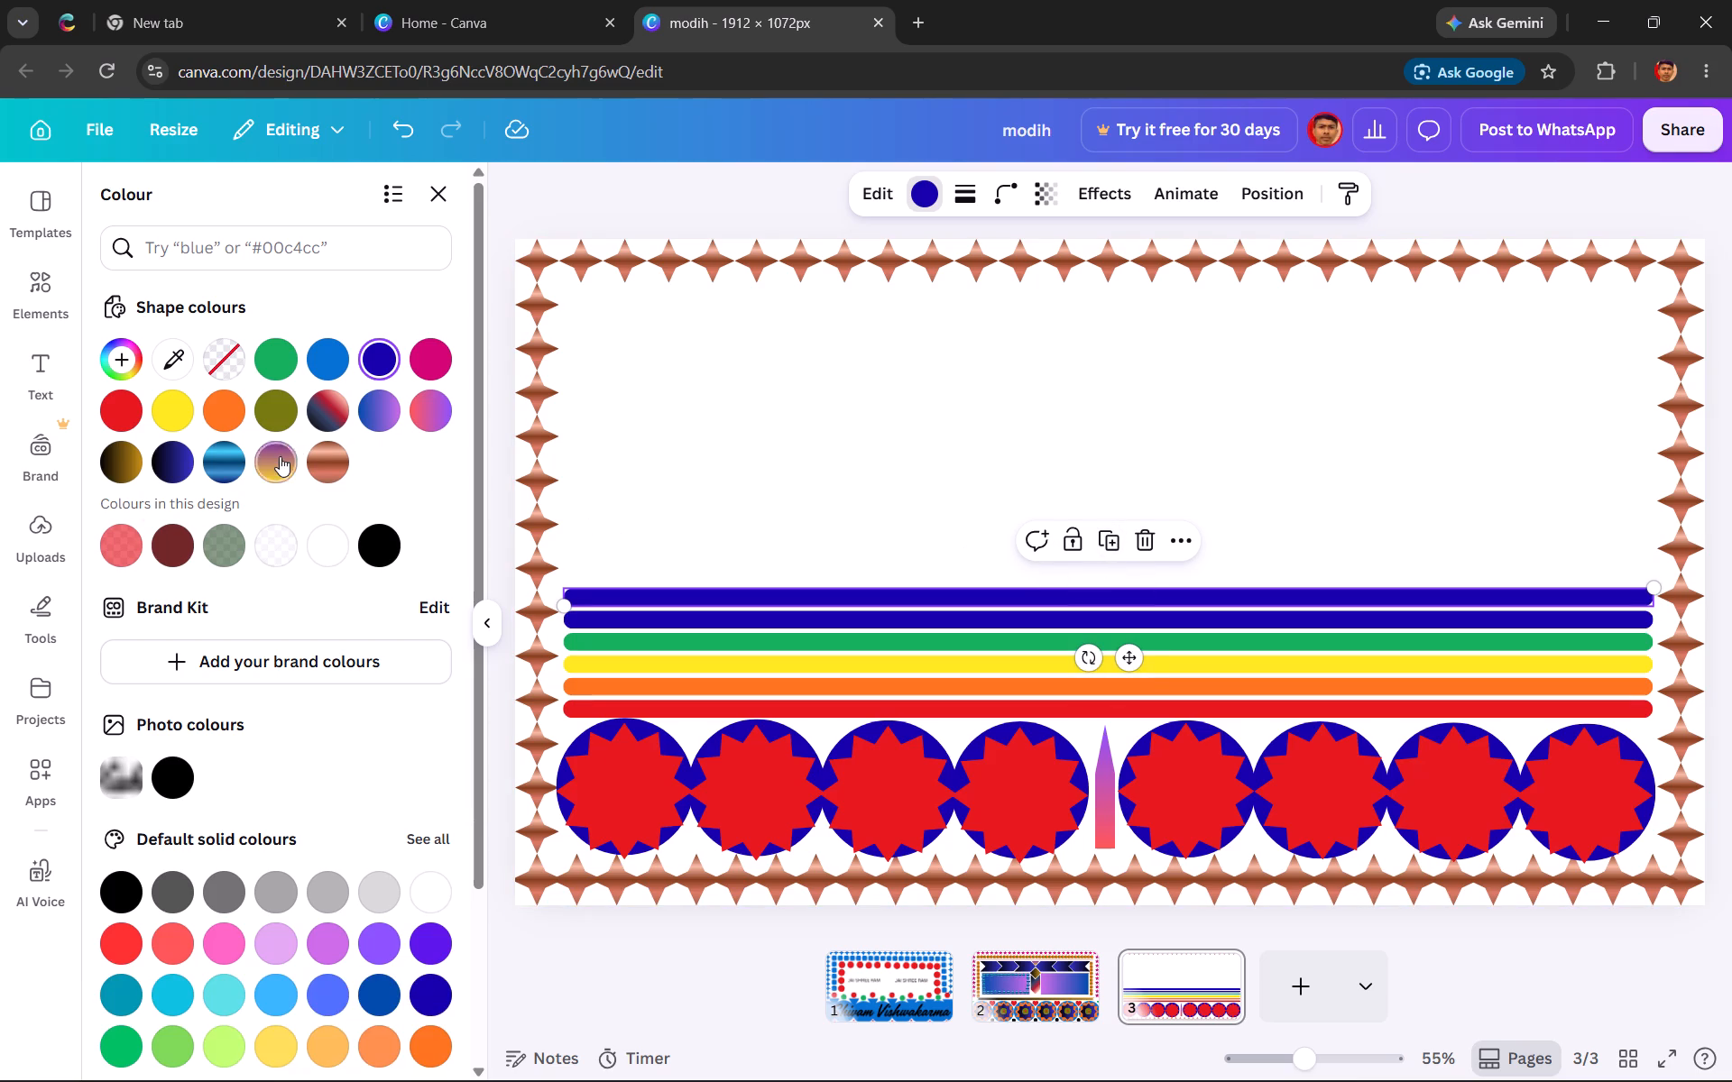
left_click(123, 362)
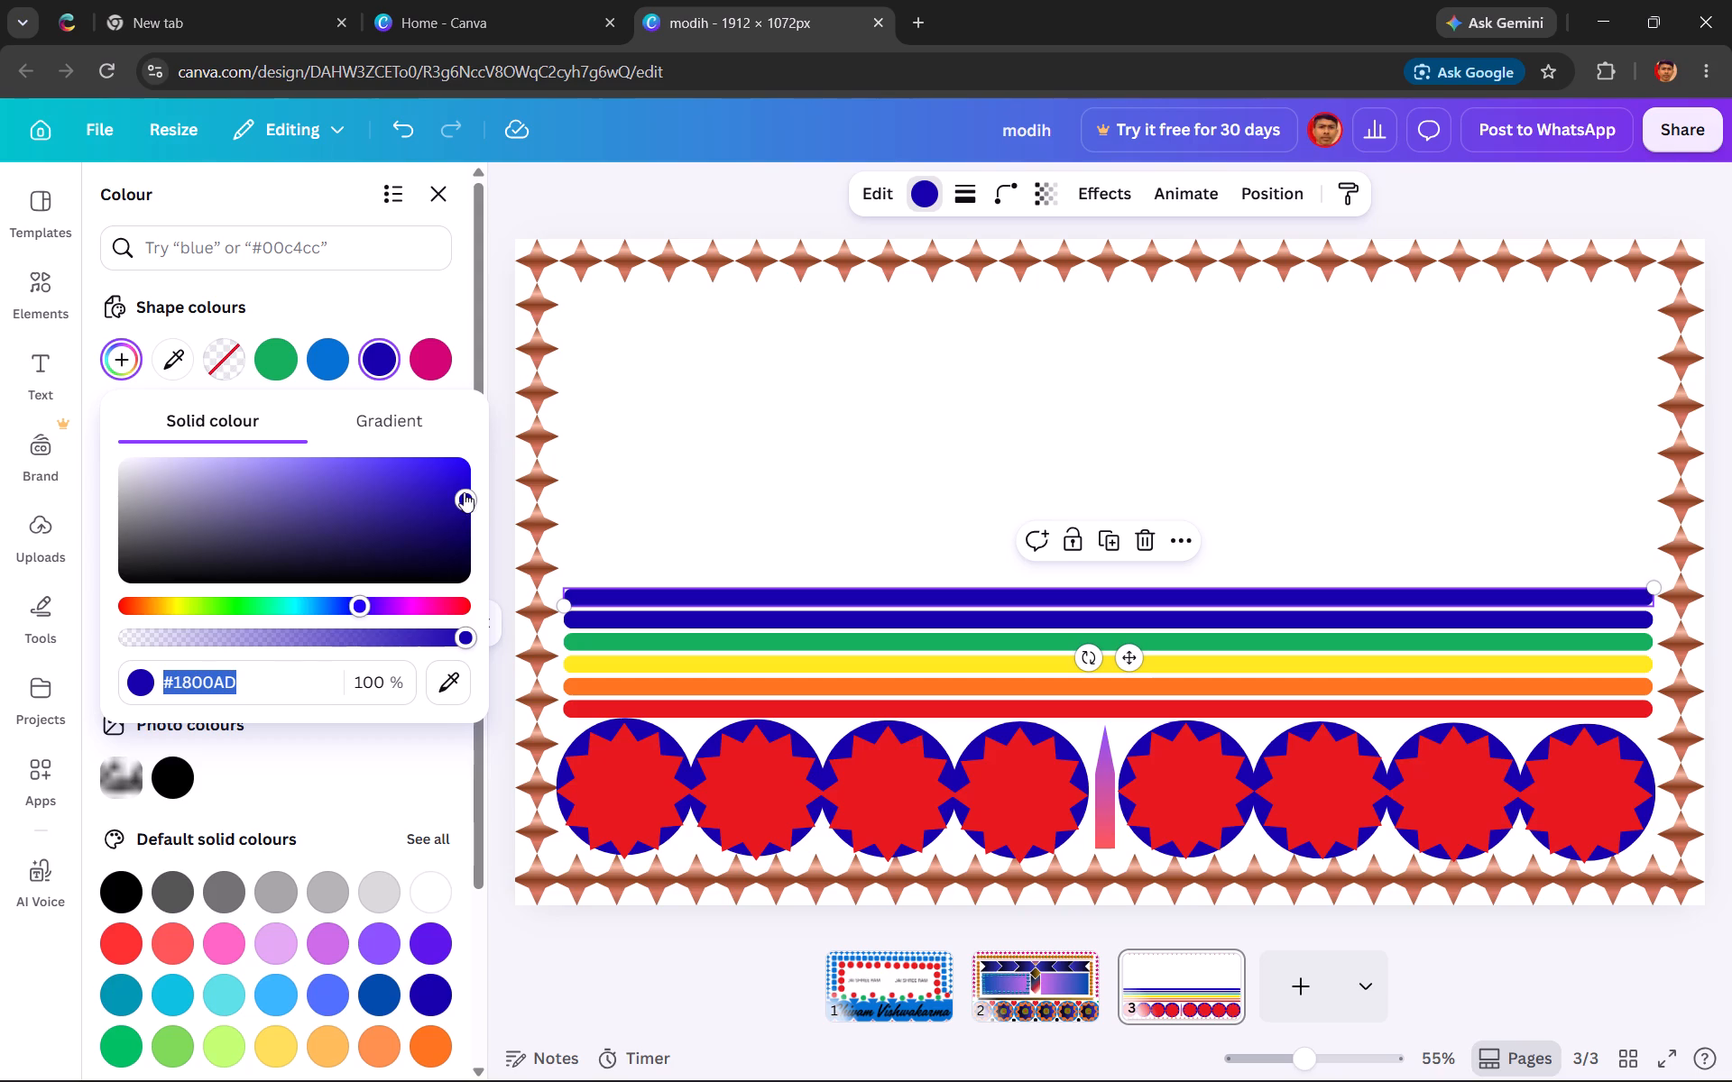
left_click_drag(460, 492, 347, 518)
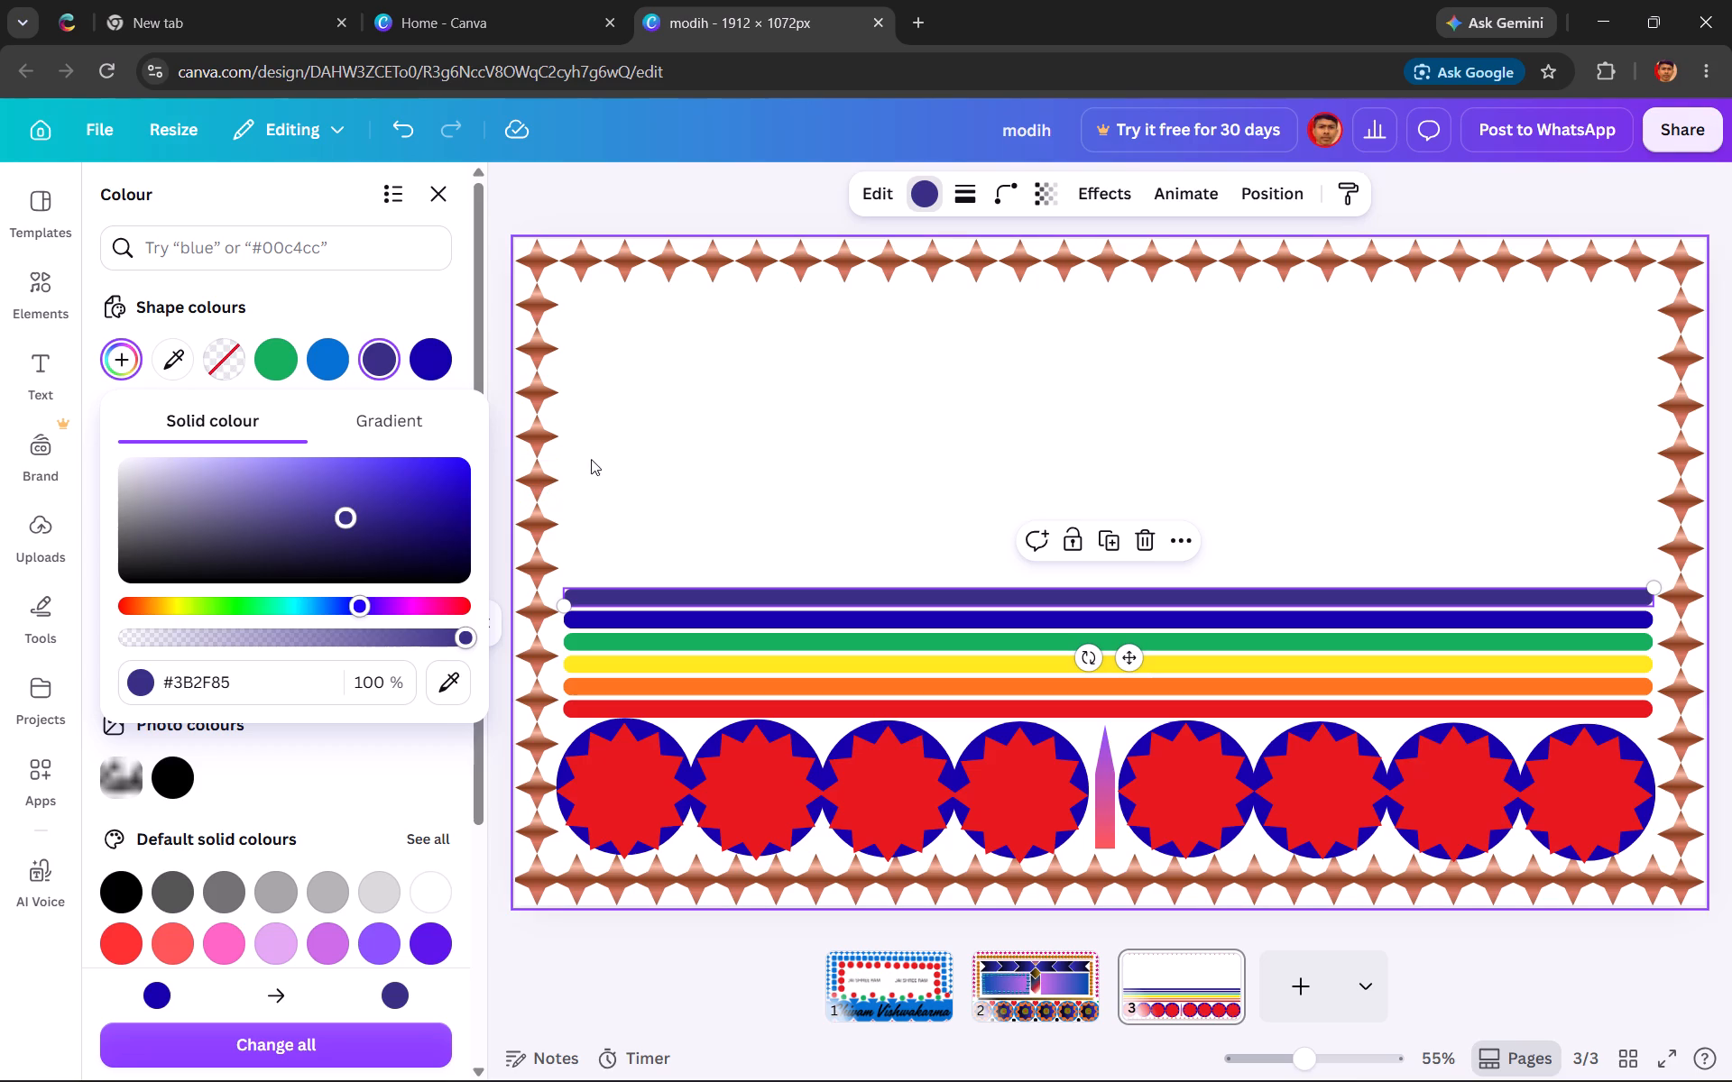
left_click(594, 457)
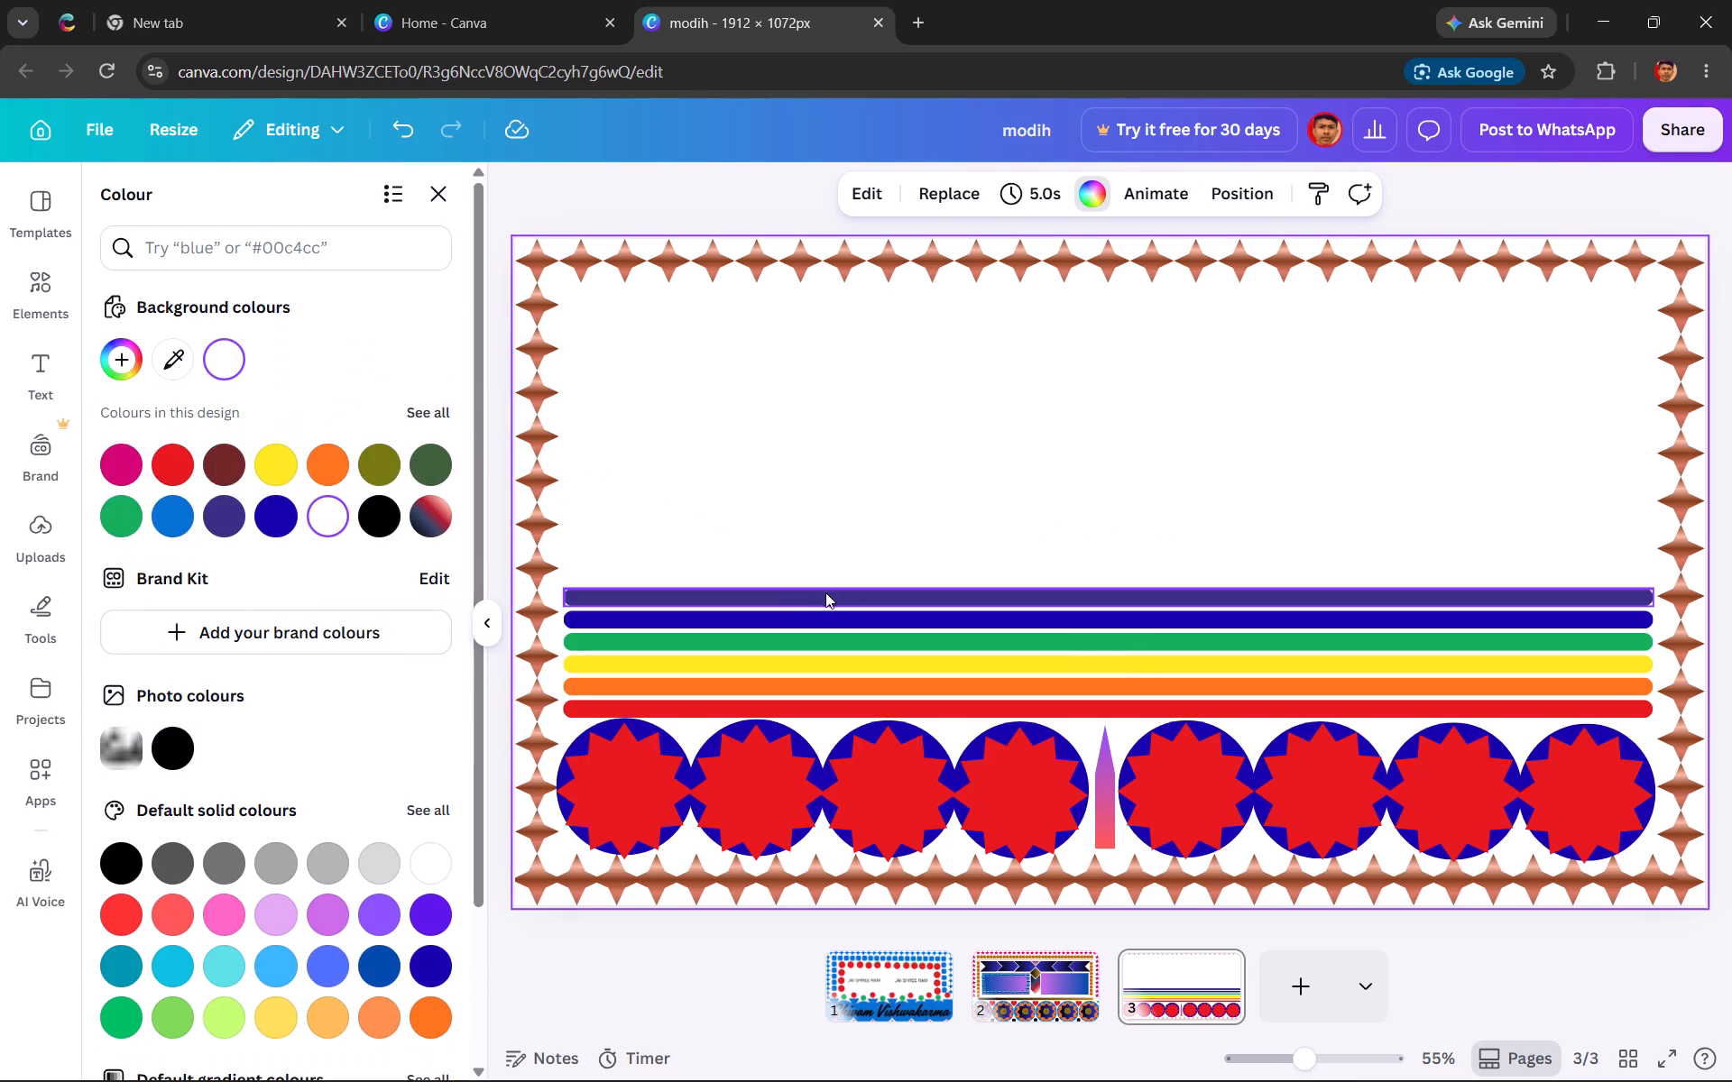
Duplicate the muted indigo strip above itself and recolour the topmost copy with the custom colour #312F85.
left_click(841, 592)
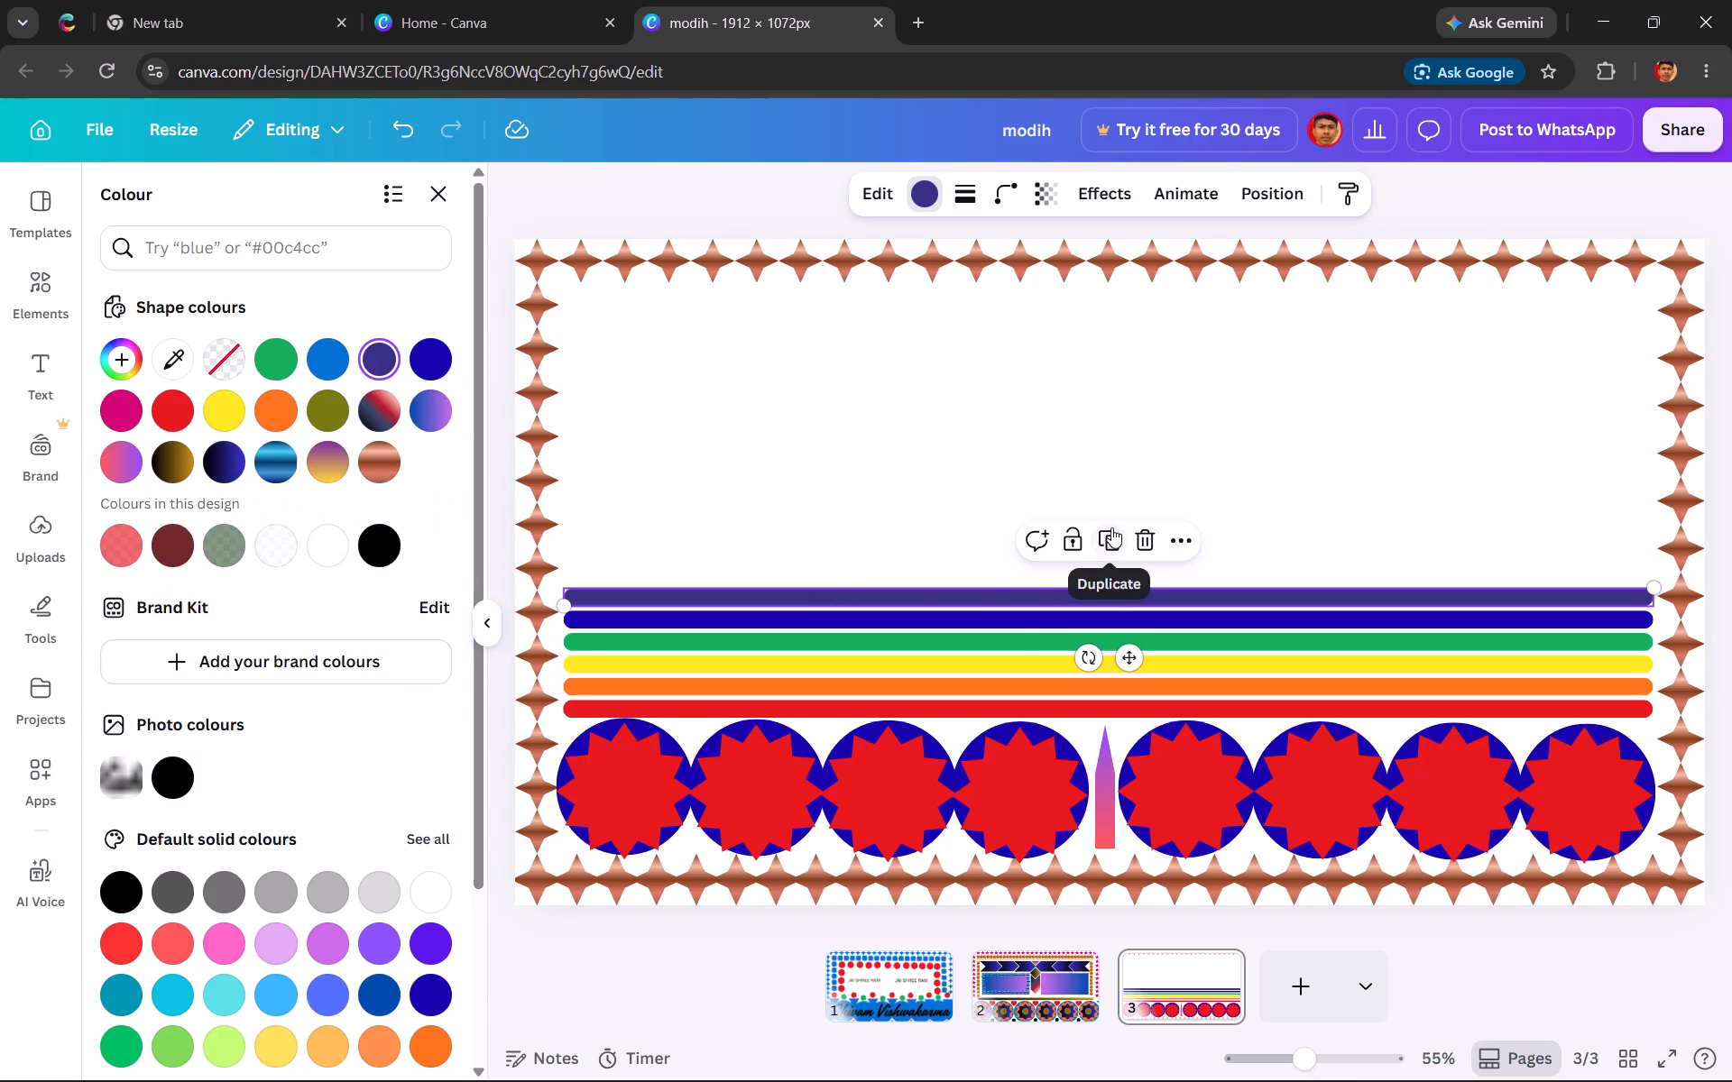
left_click(1113, 539)
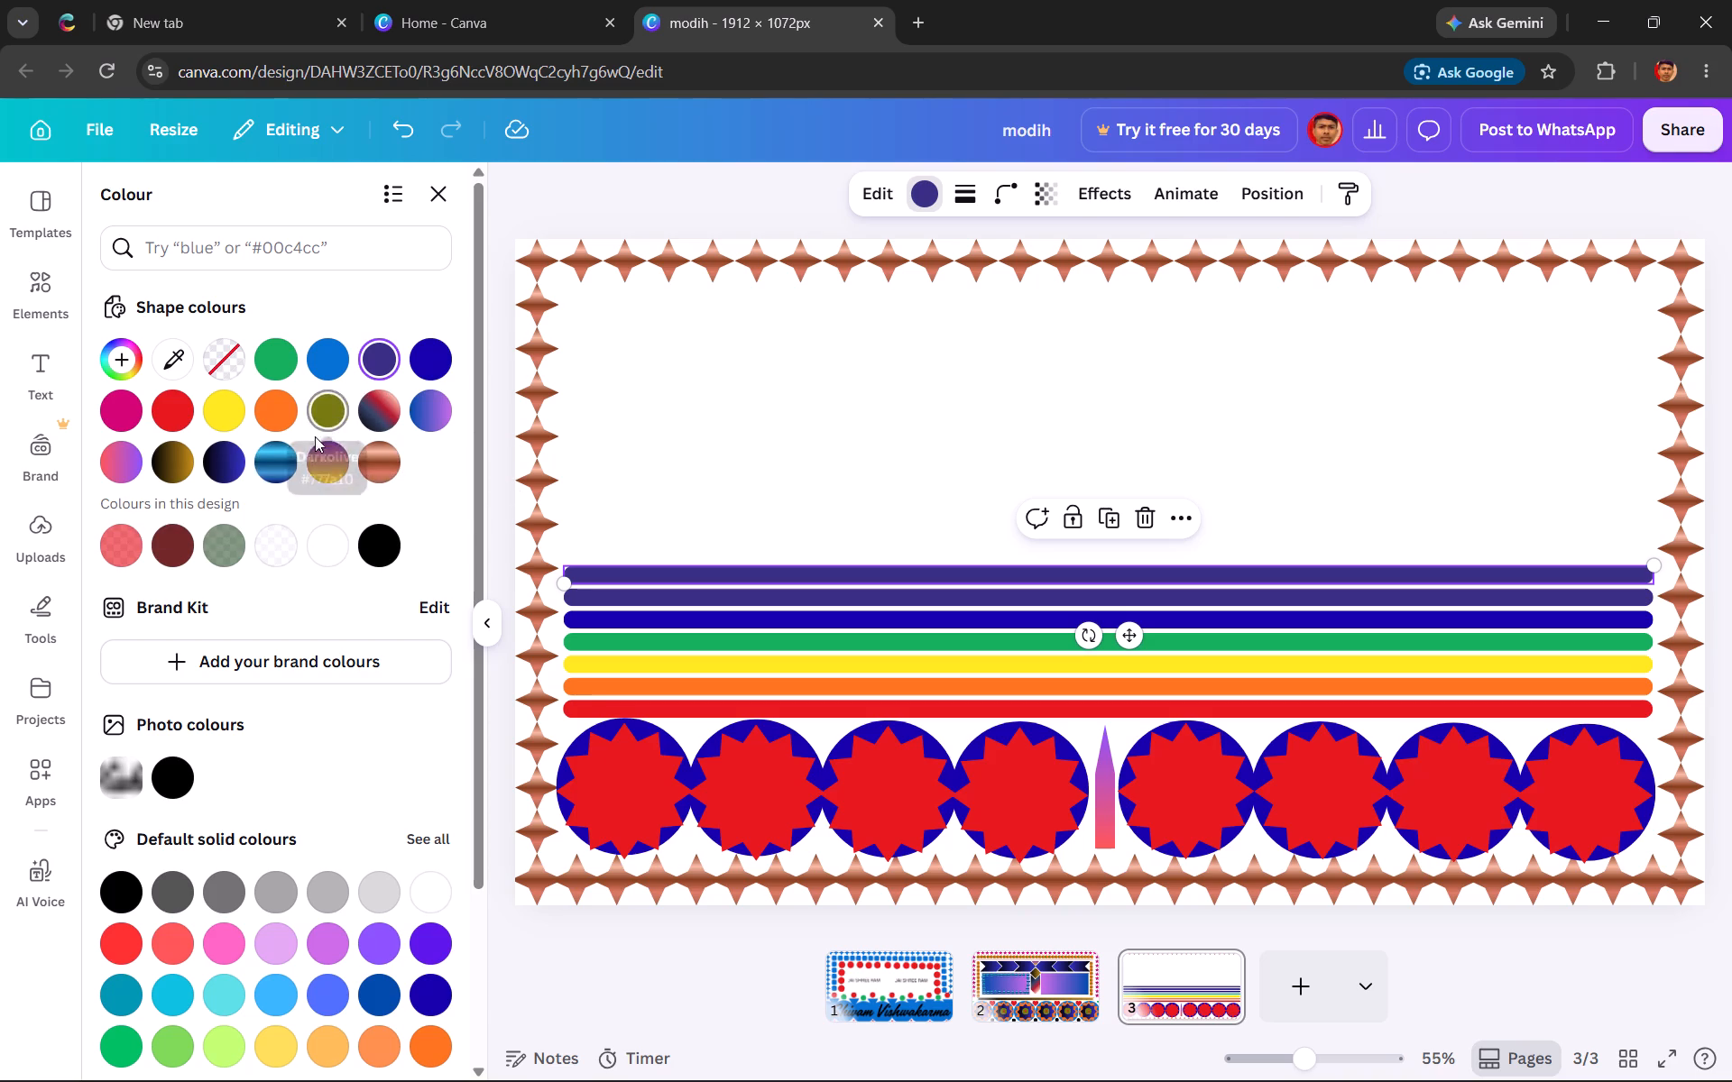
left_click(123, 363)
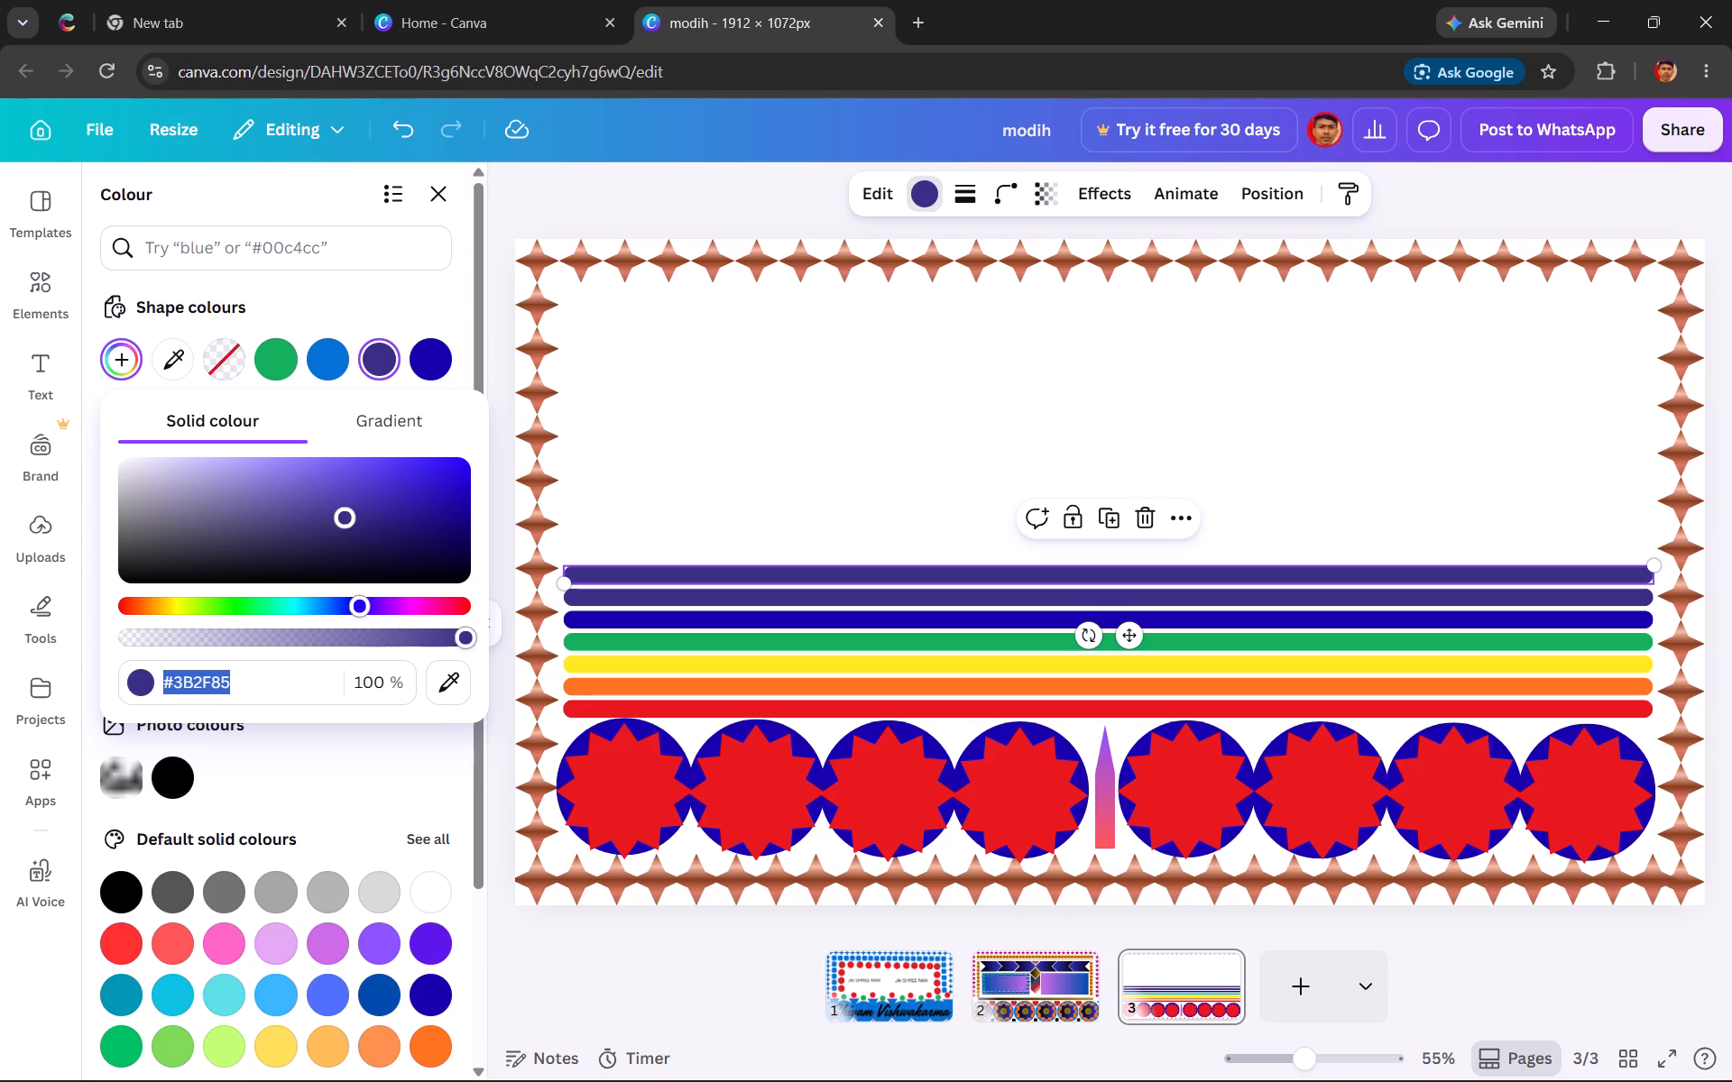
left_click_drag(359, 608, 244, 629)
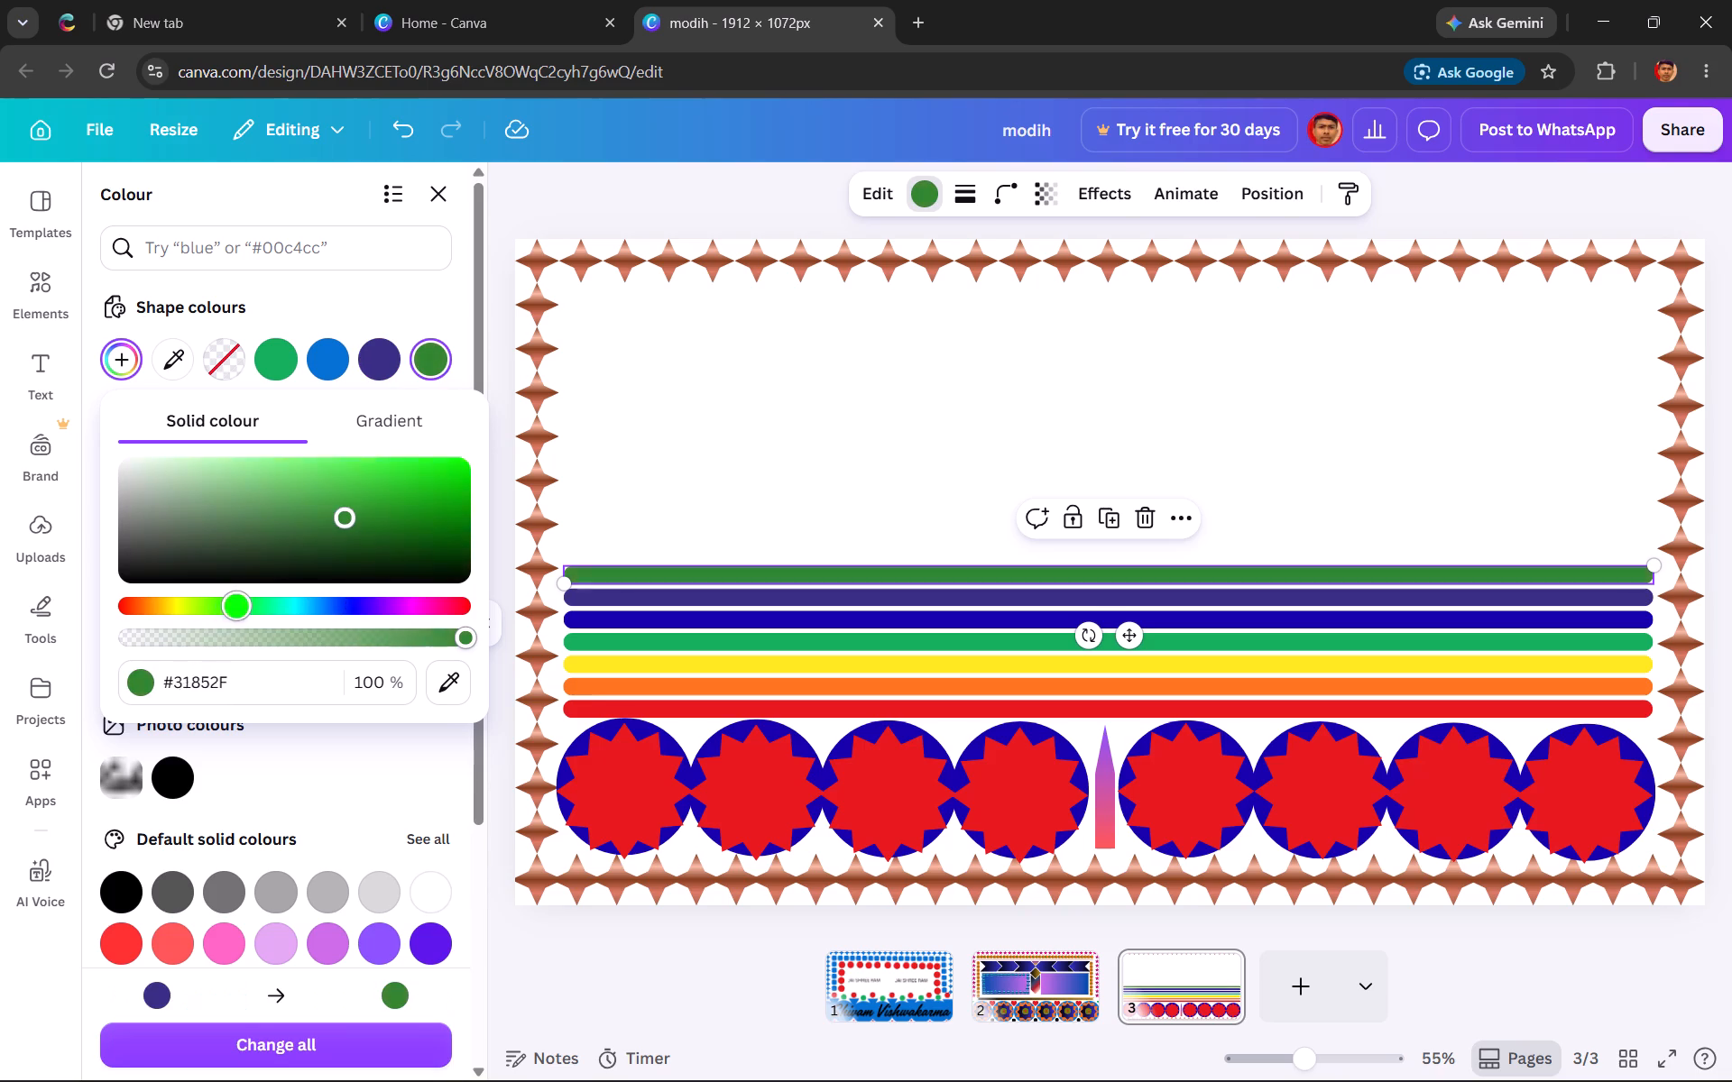
left_click_drag(244, 629, 150, 639)
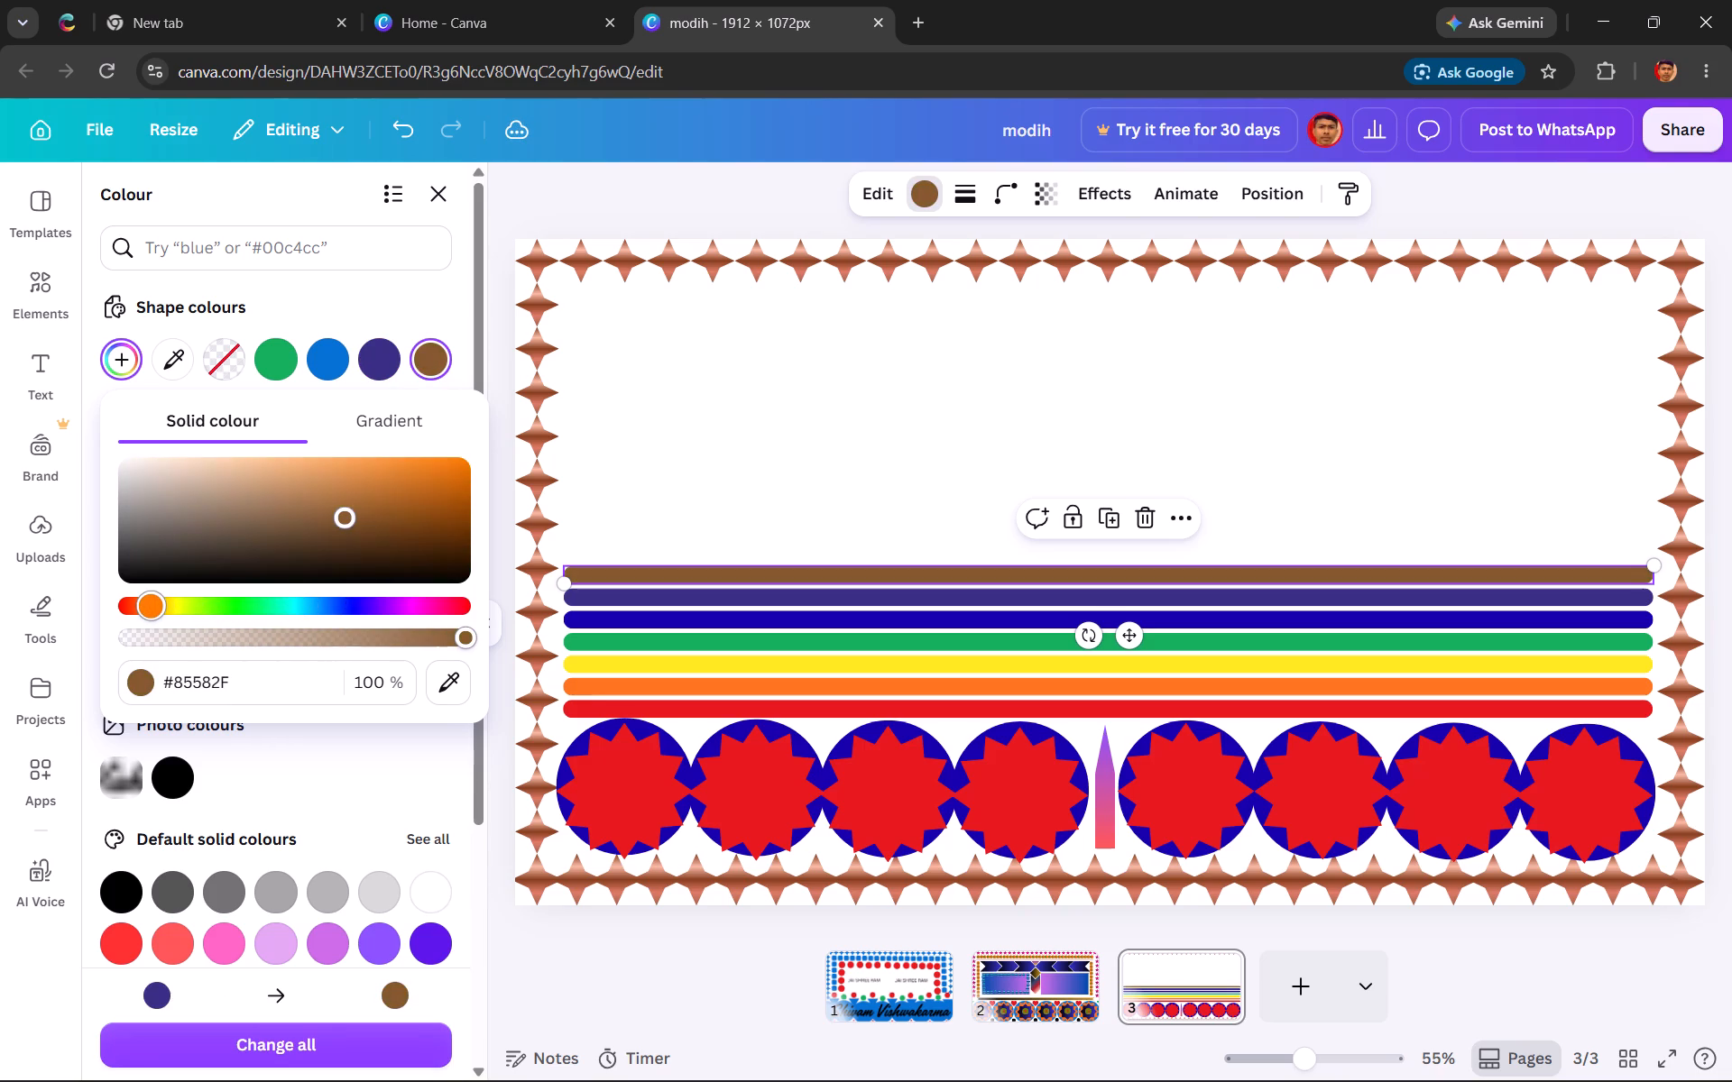
left_click_drag(150, 639, 168, 628)
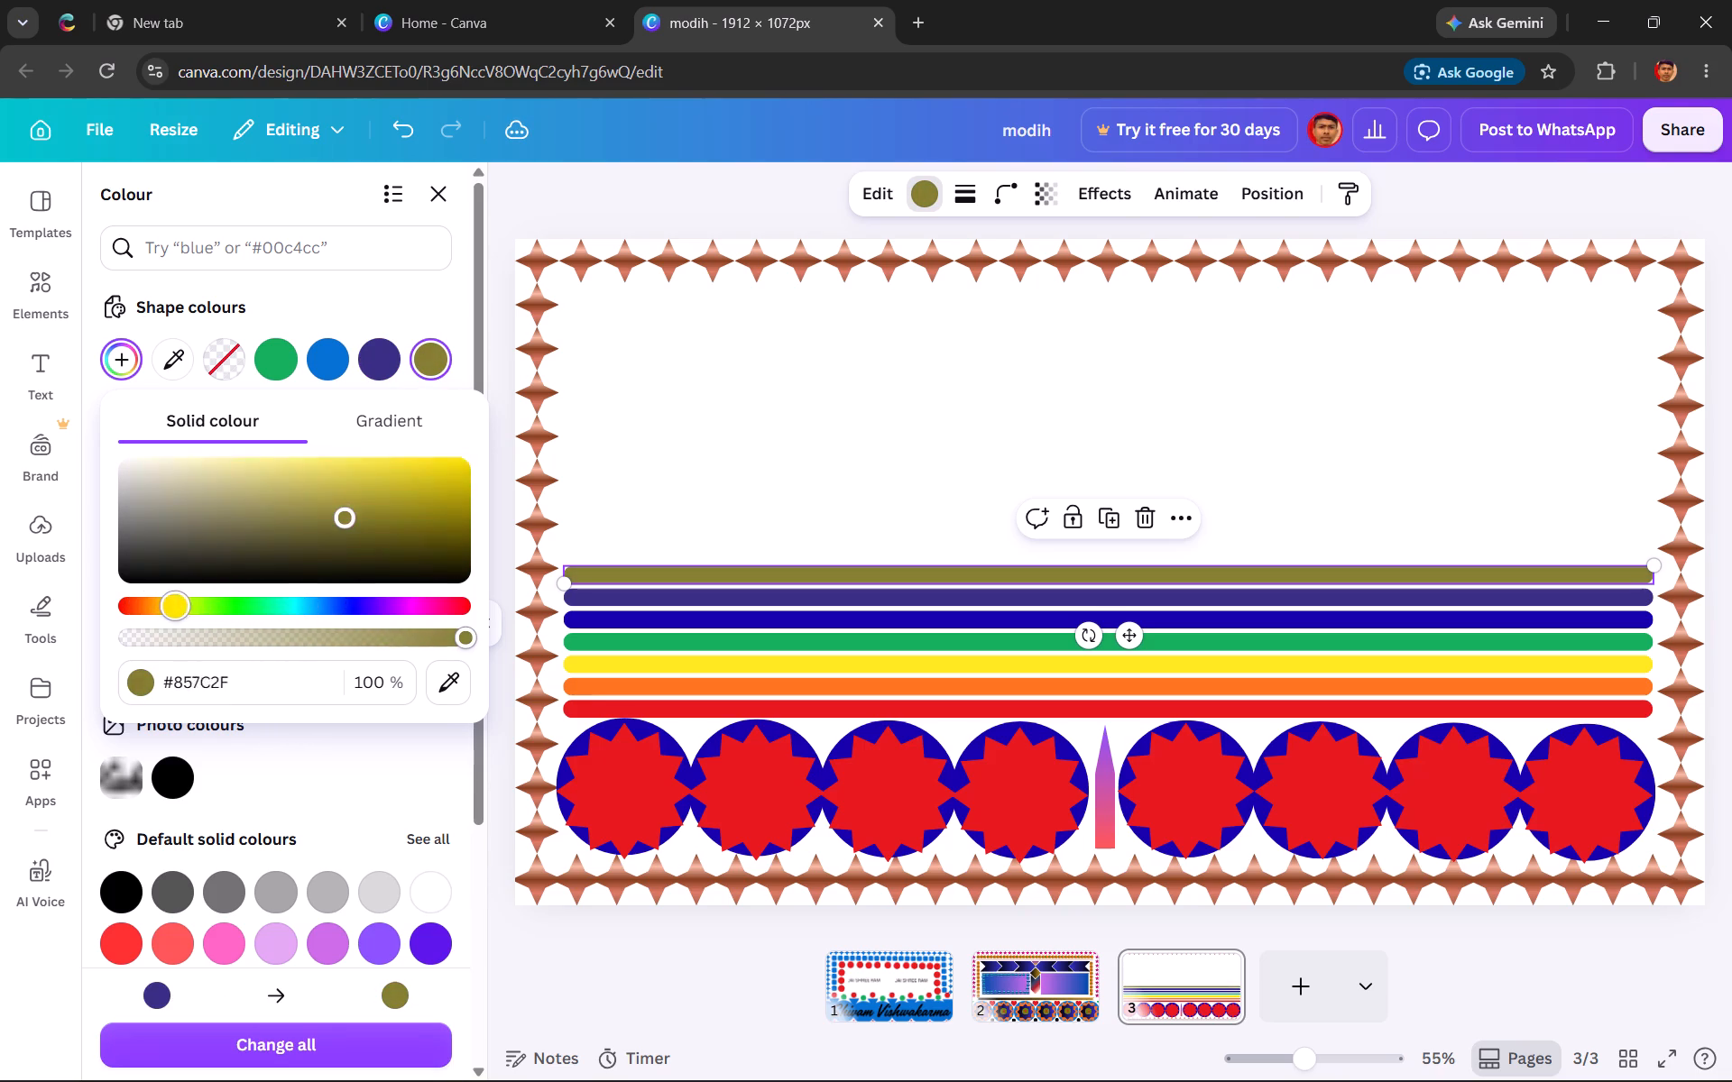
left_click_drag(168, 628, 333, 641)
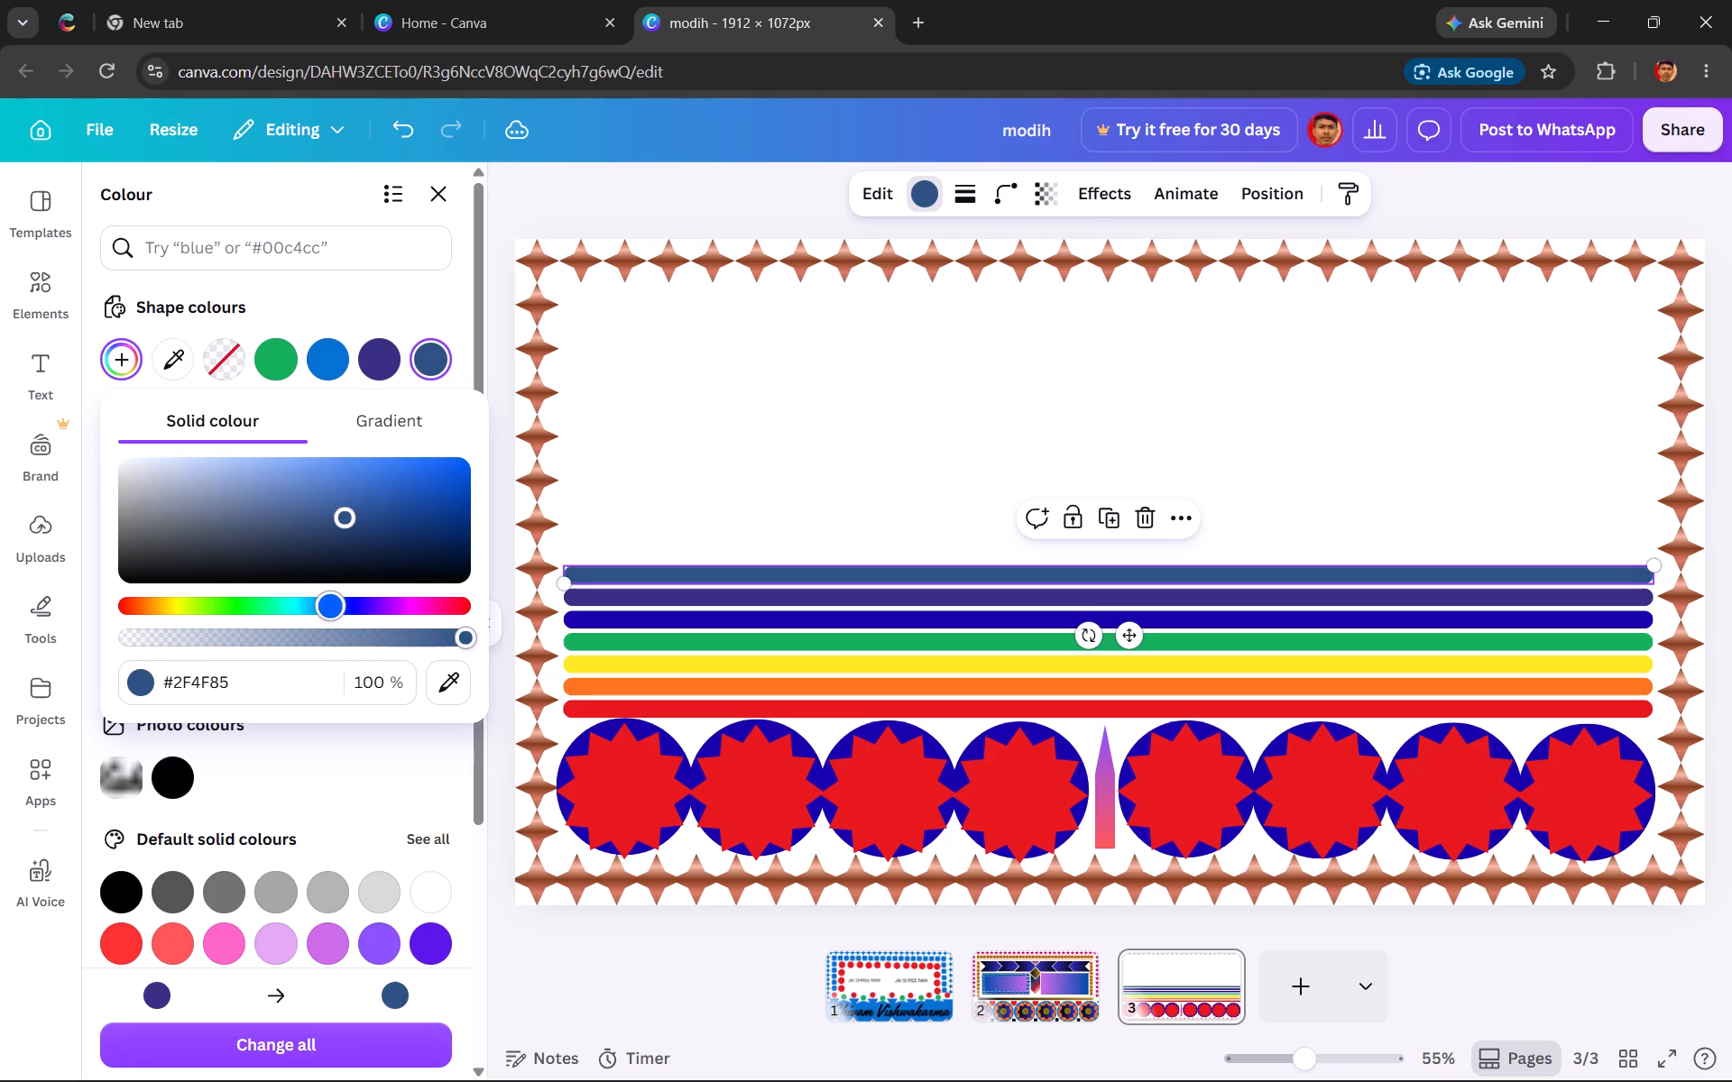
left_click_drag(333, 641, 331, 644)
left_click_drag(331, 644, 348, 644)
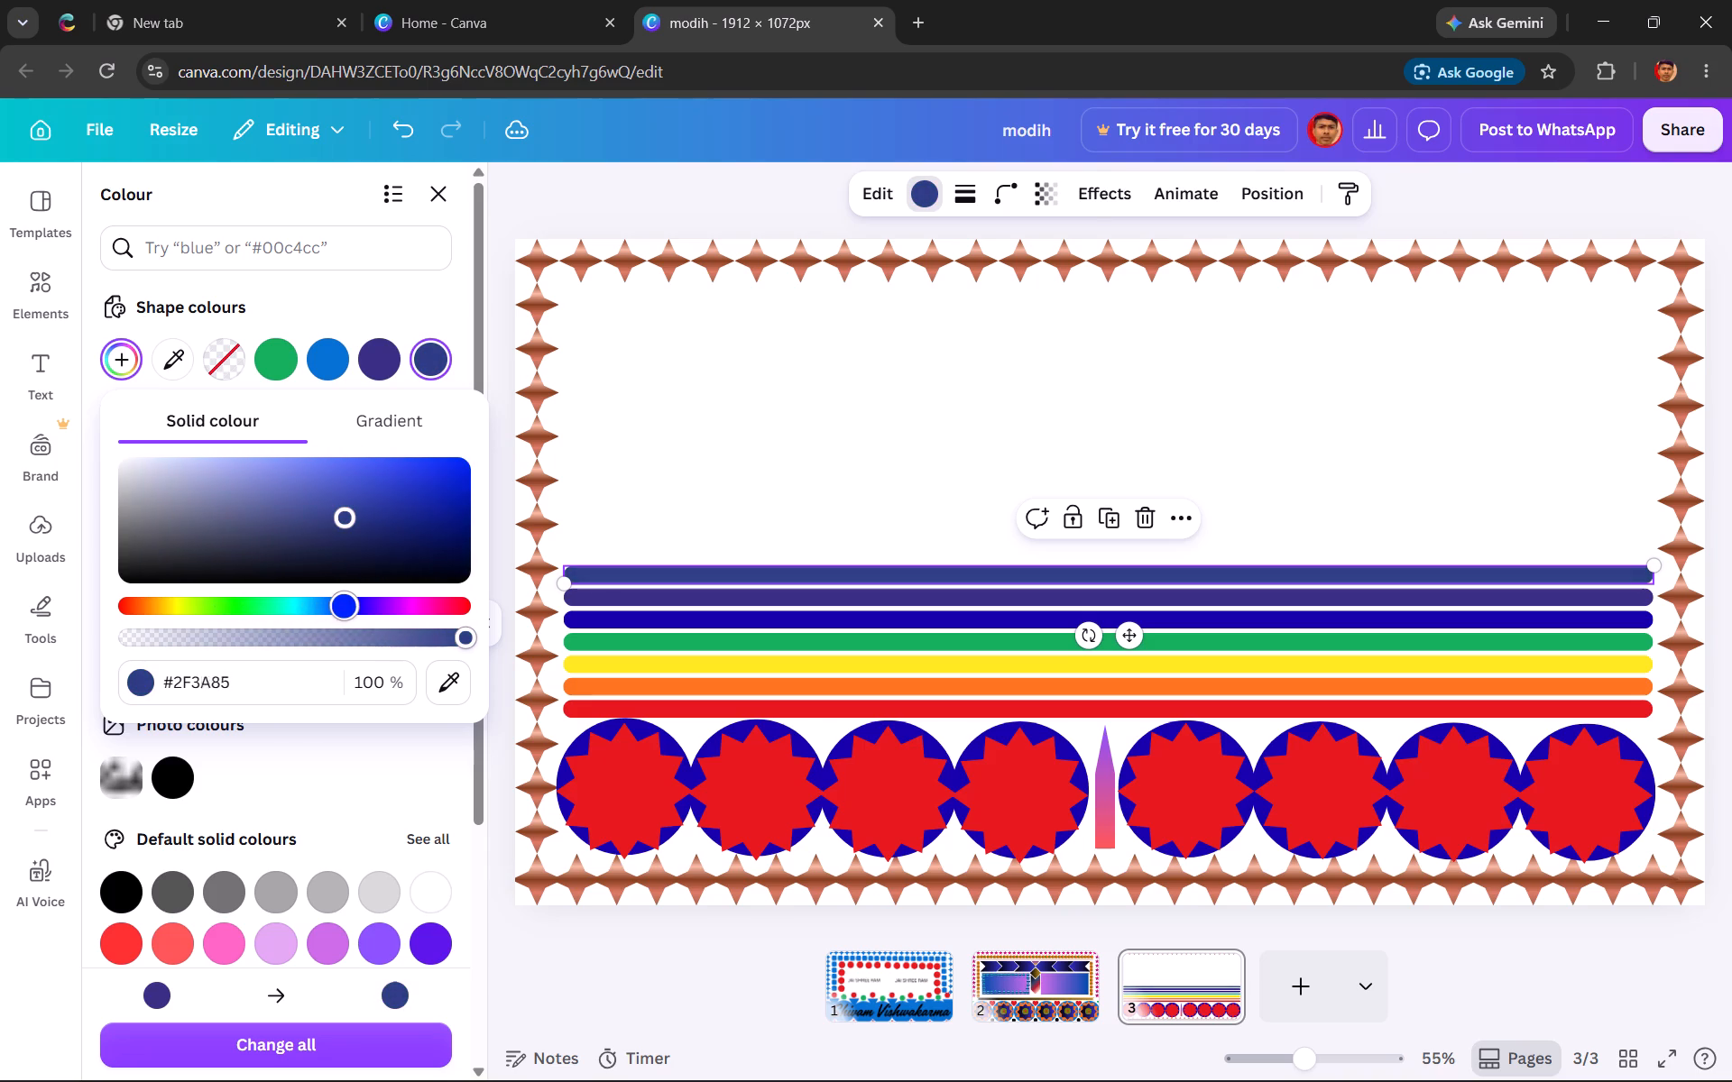
left_click_drag(348, 644, 337, 648)
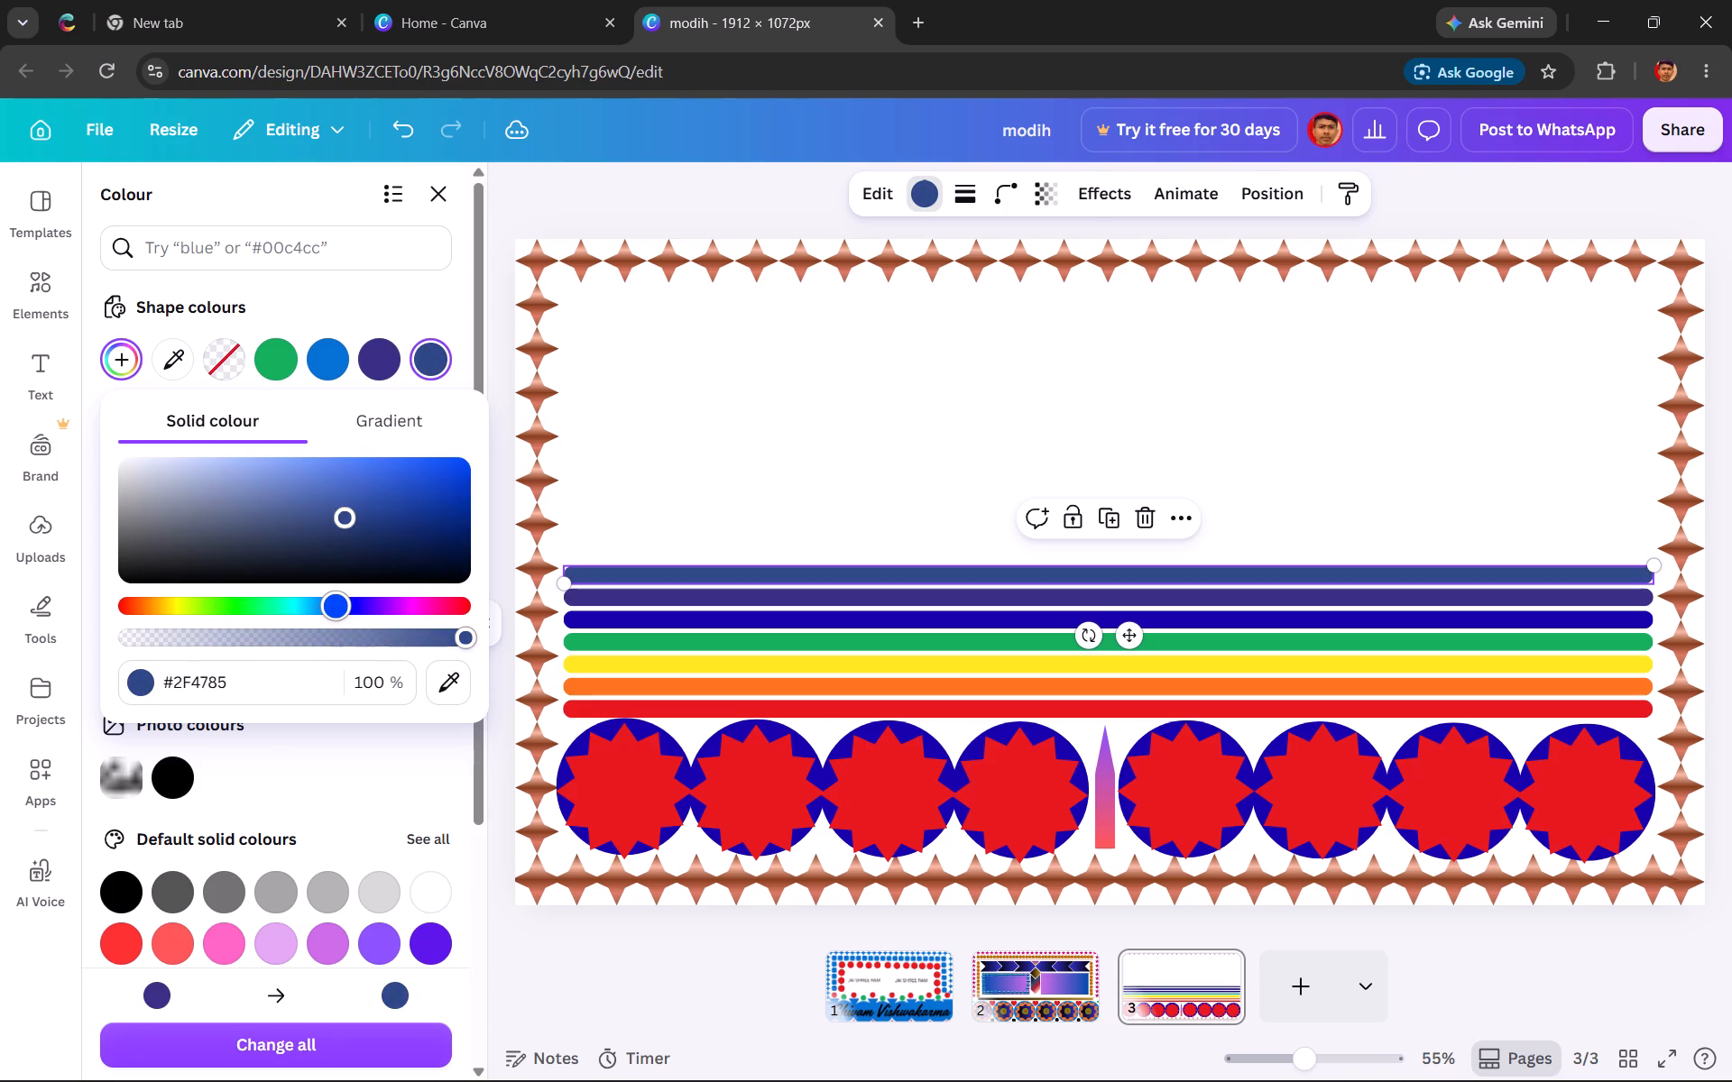
left_click_drag(337, 648, 351, 648)
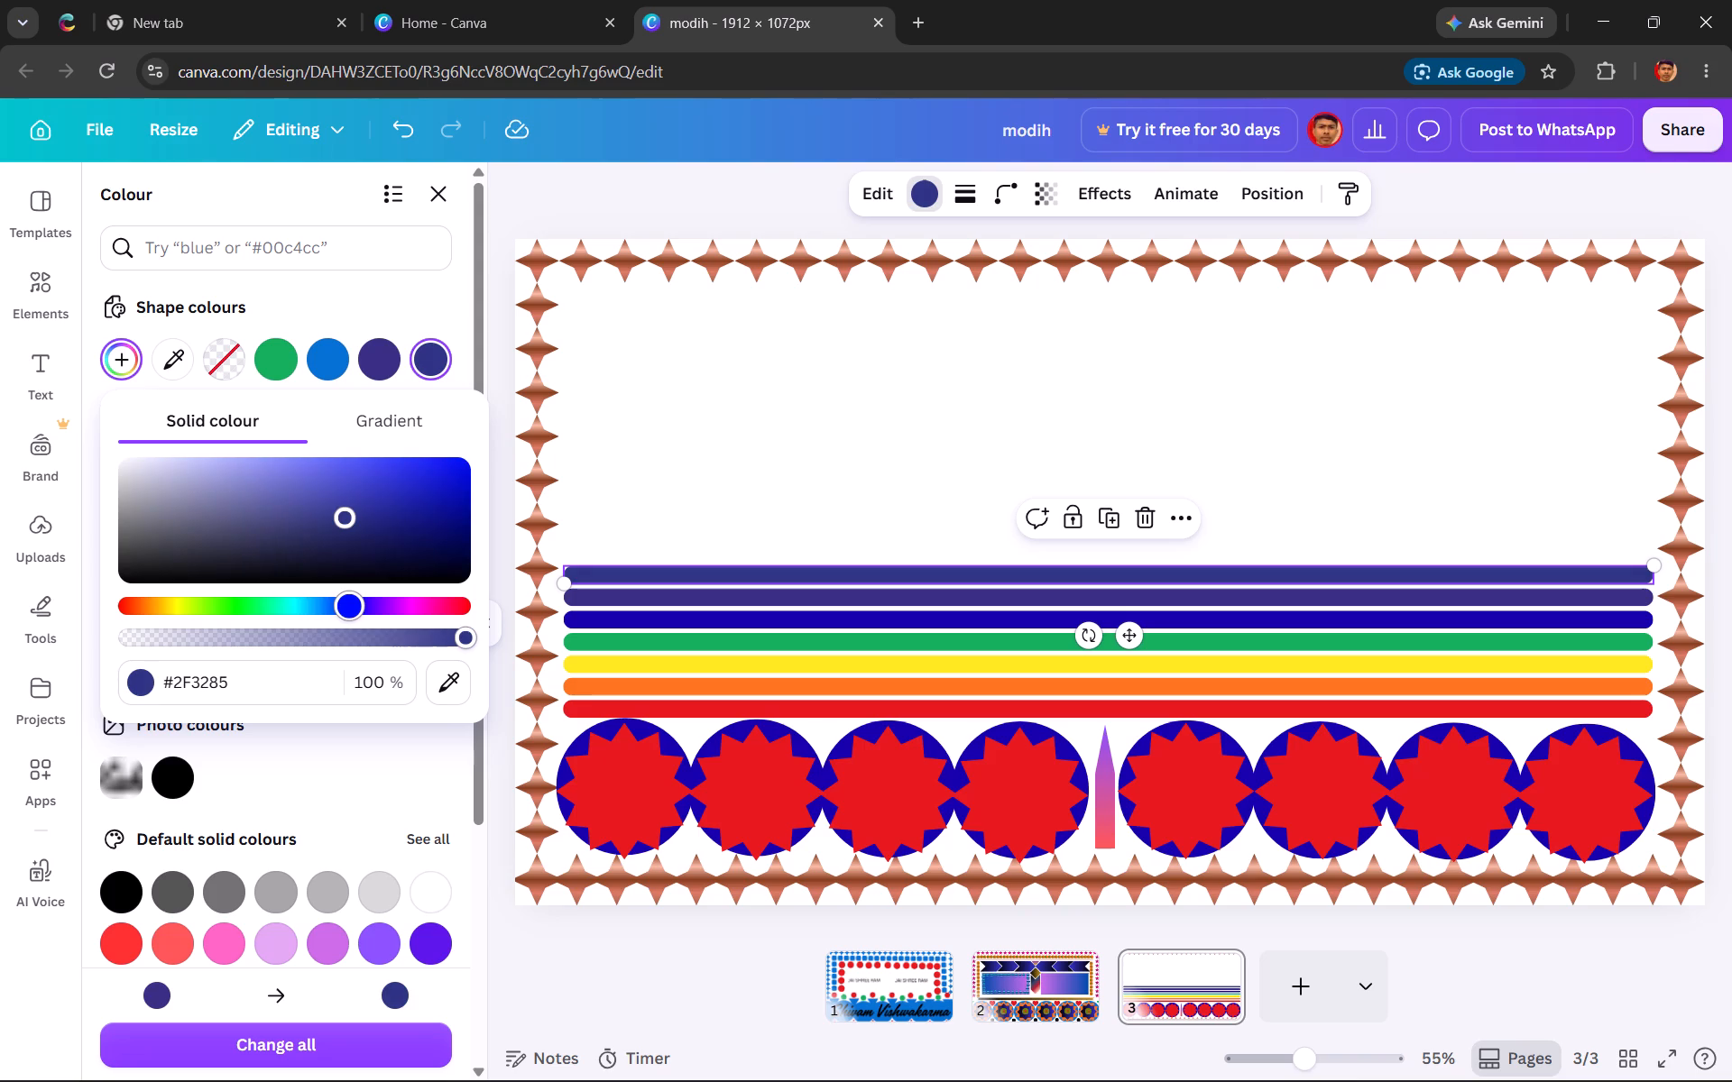
left_click_drag(351, 648, 353, 648)
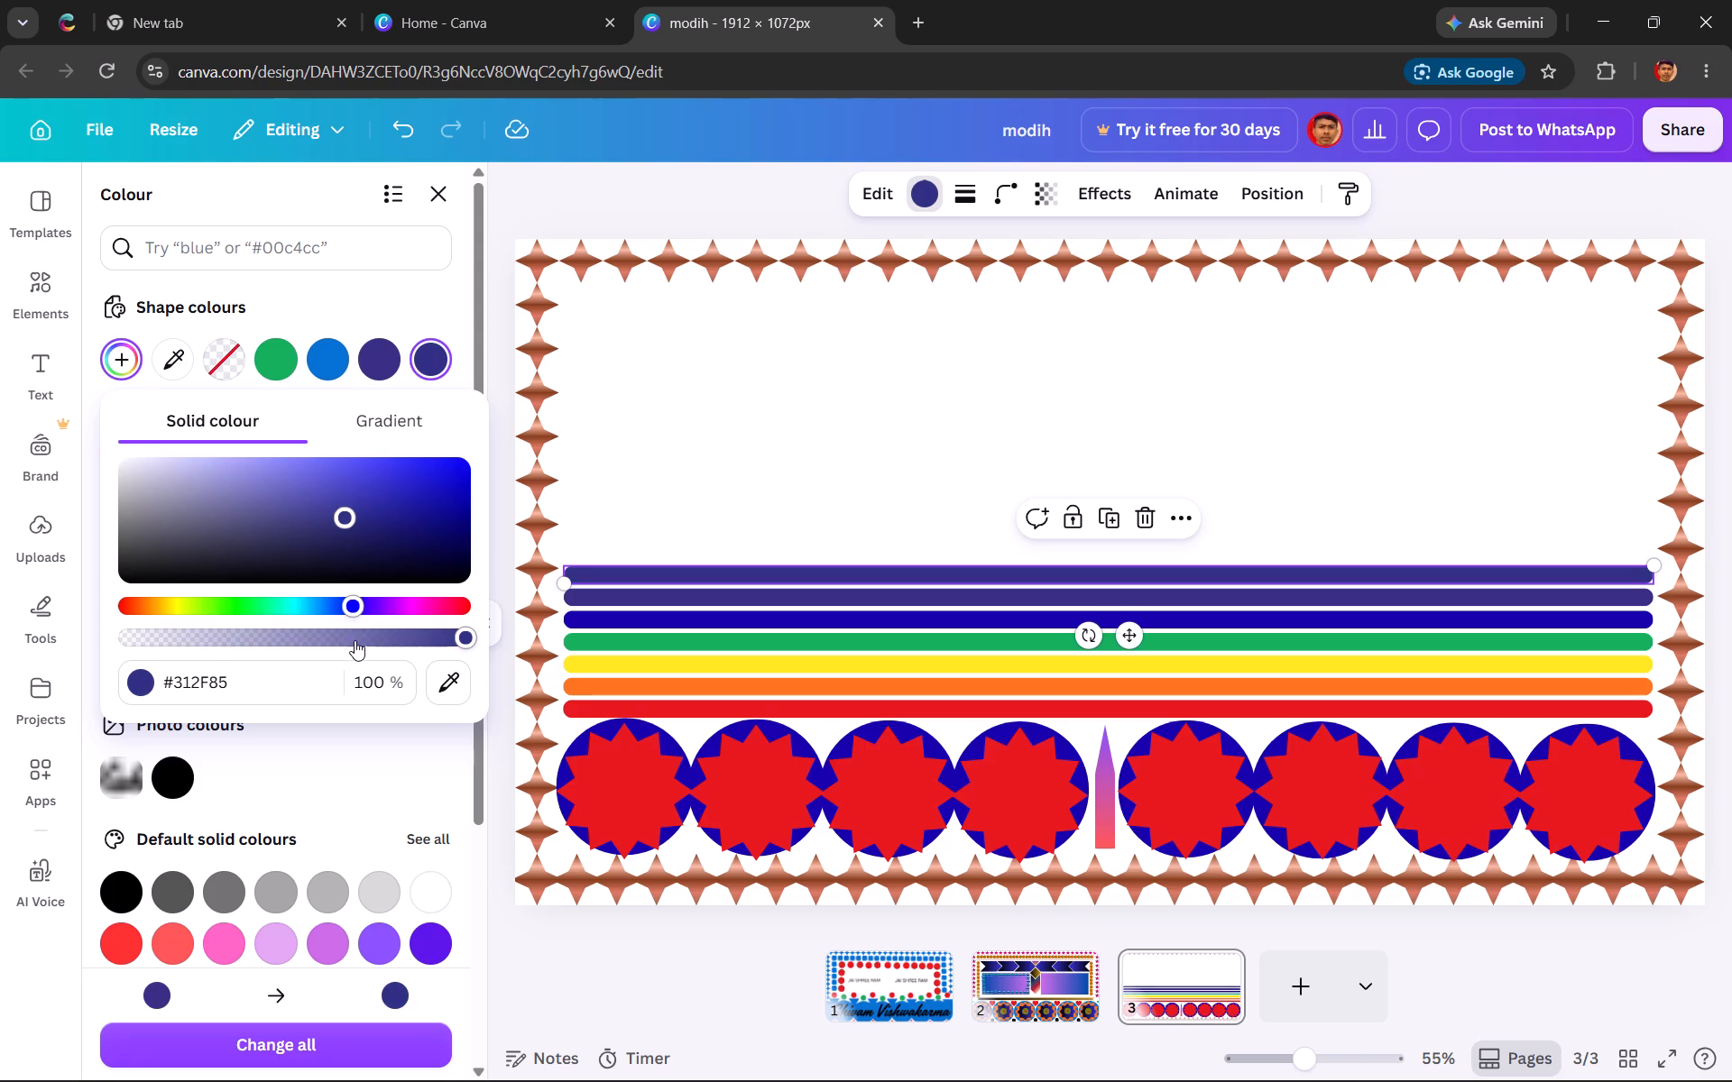
left_click(660, 450)
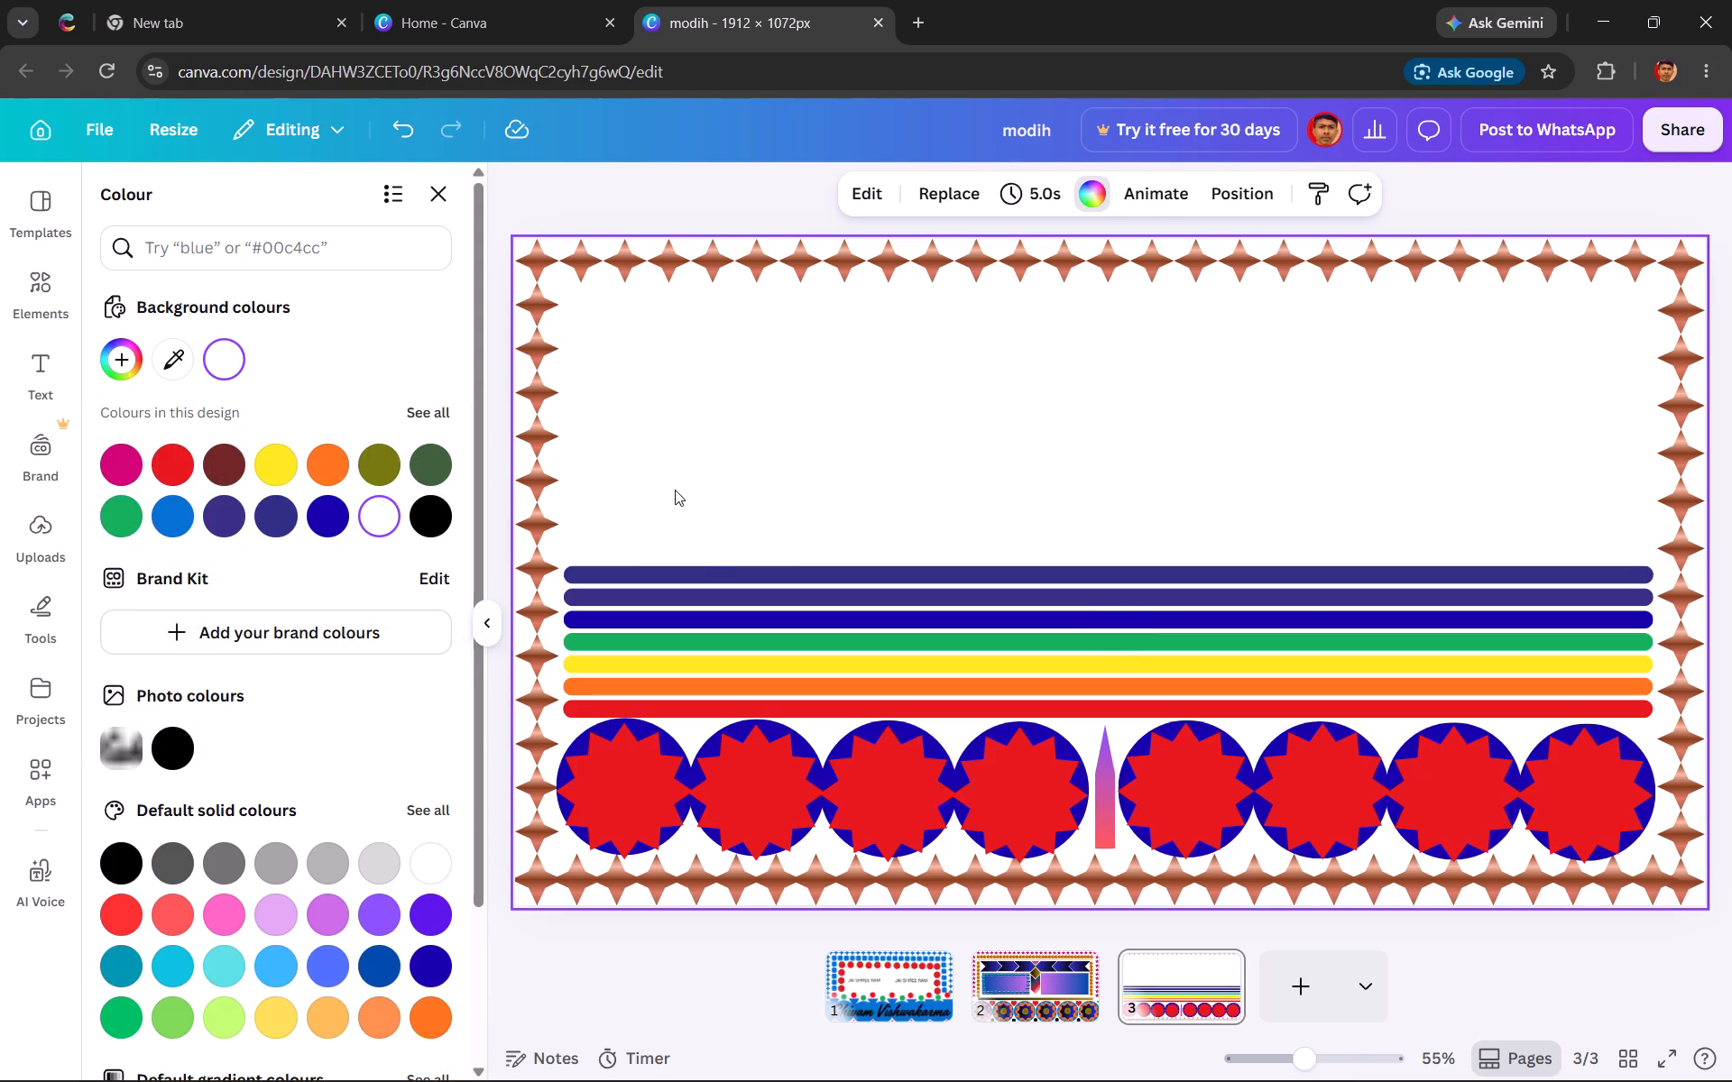
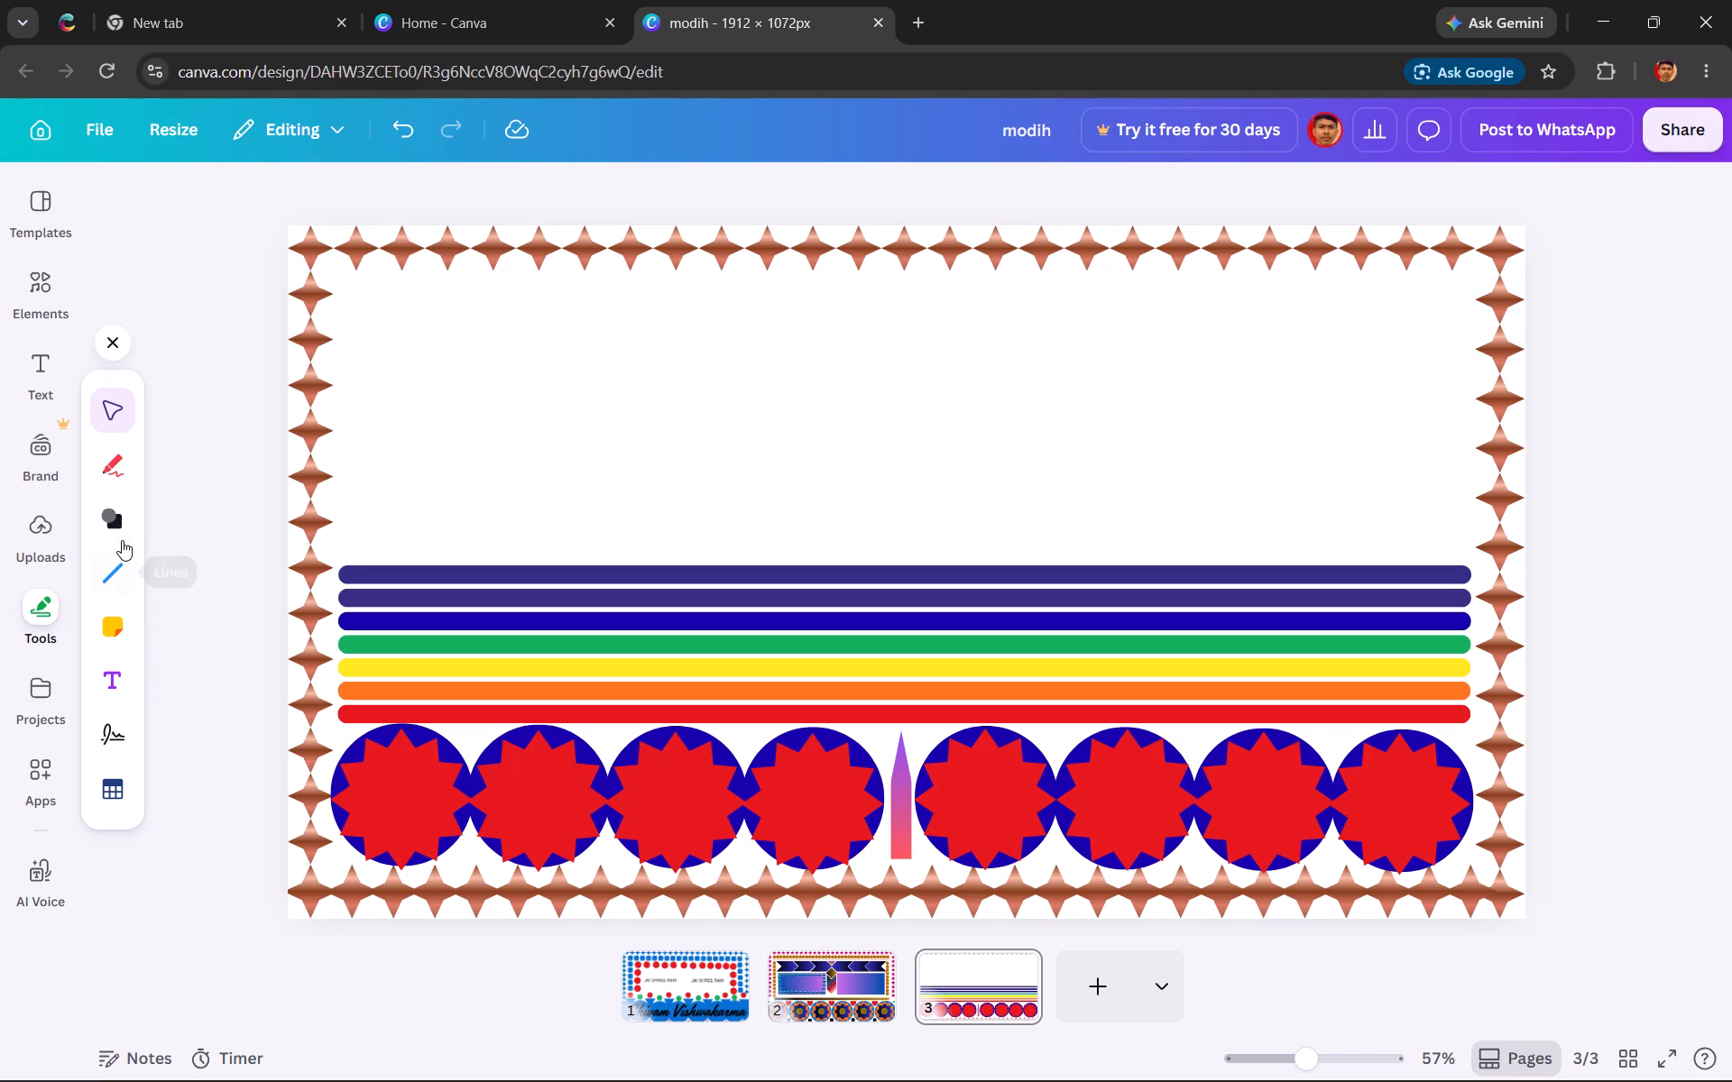
Add a diamond shape, resize it to about 95 × 95, and place it just above the left end of the top strip.
left_click(111, 518)
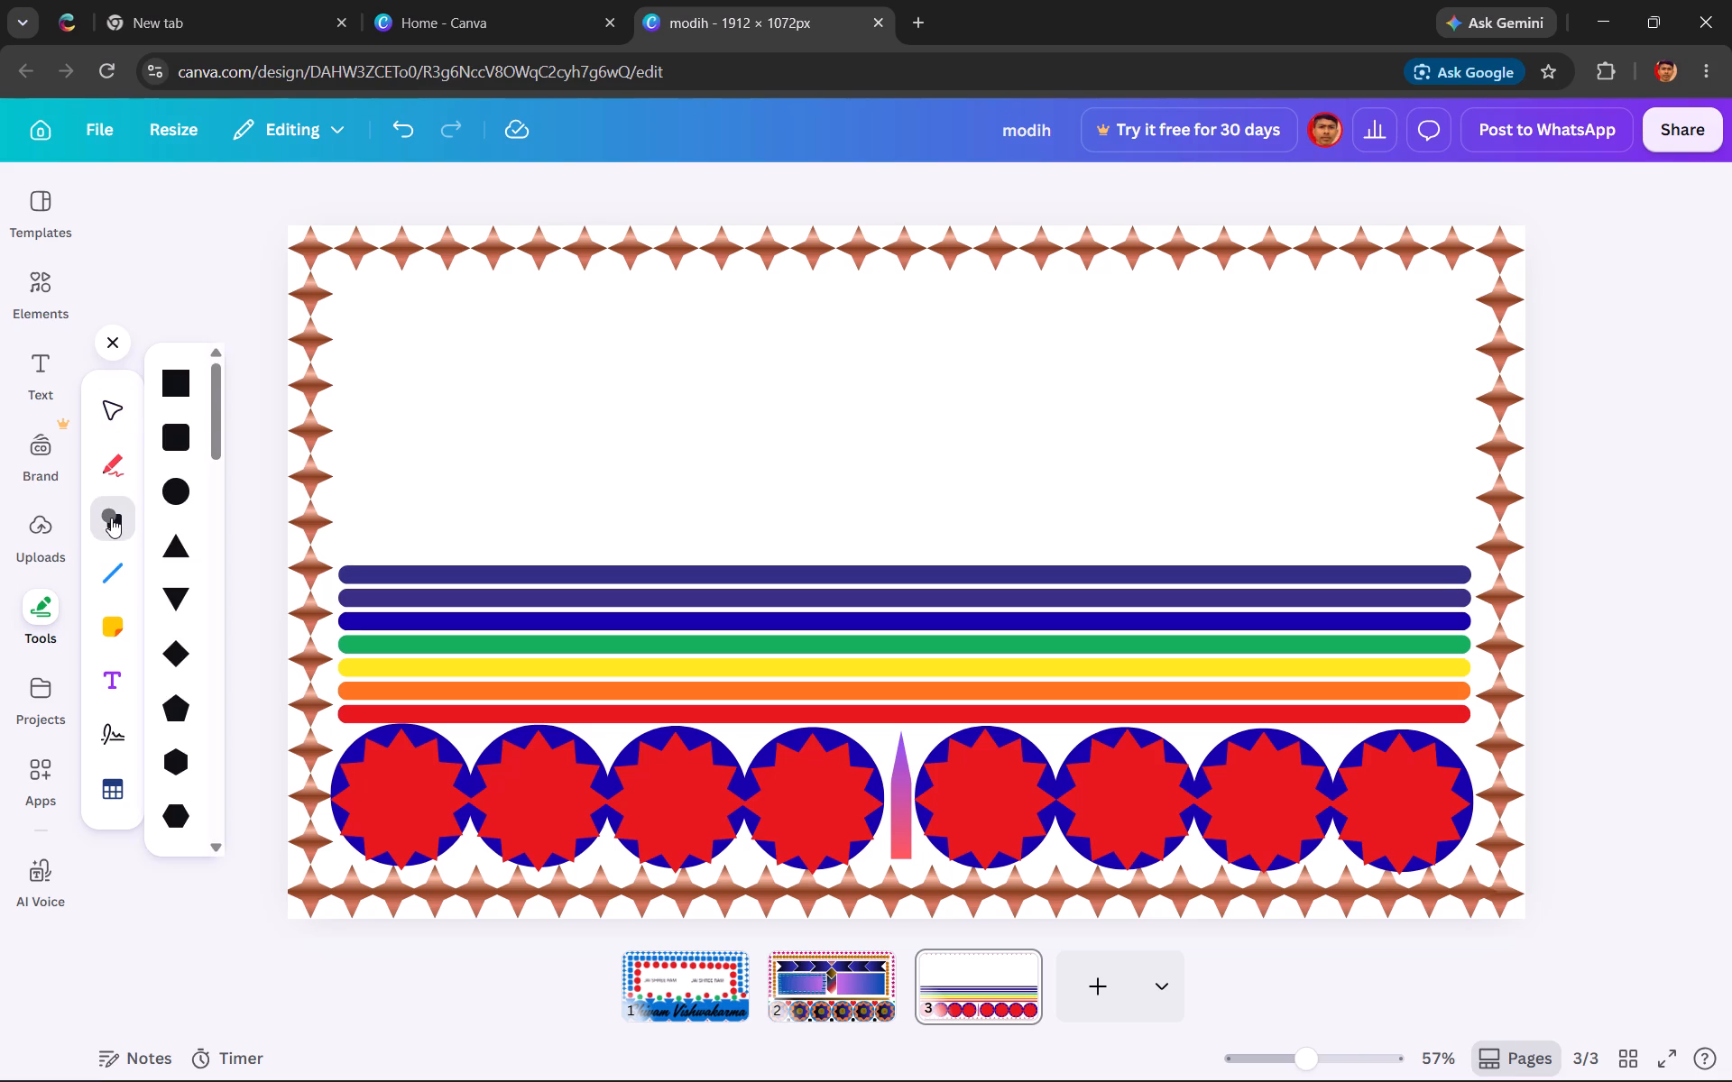
left_click(181, 656)
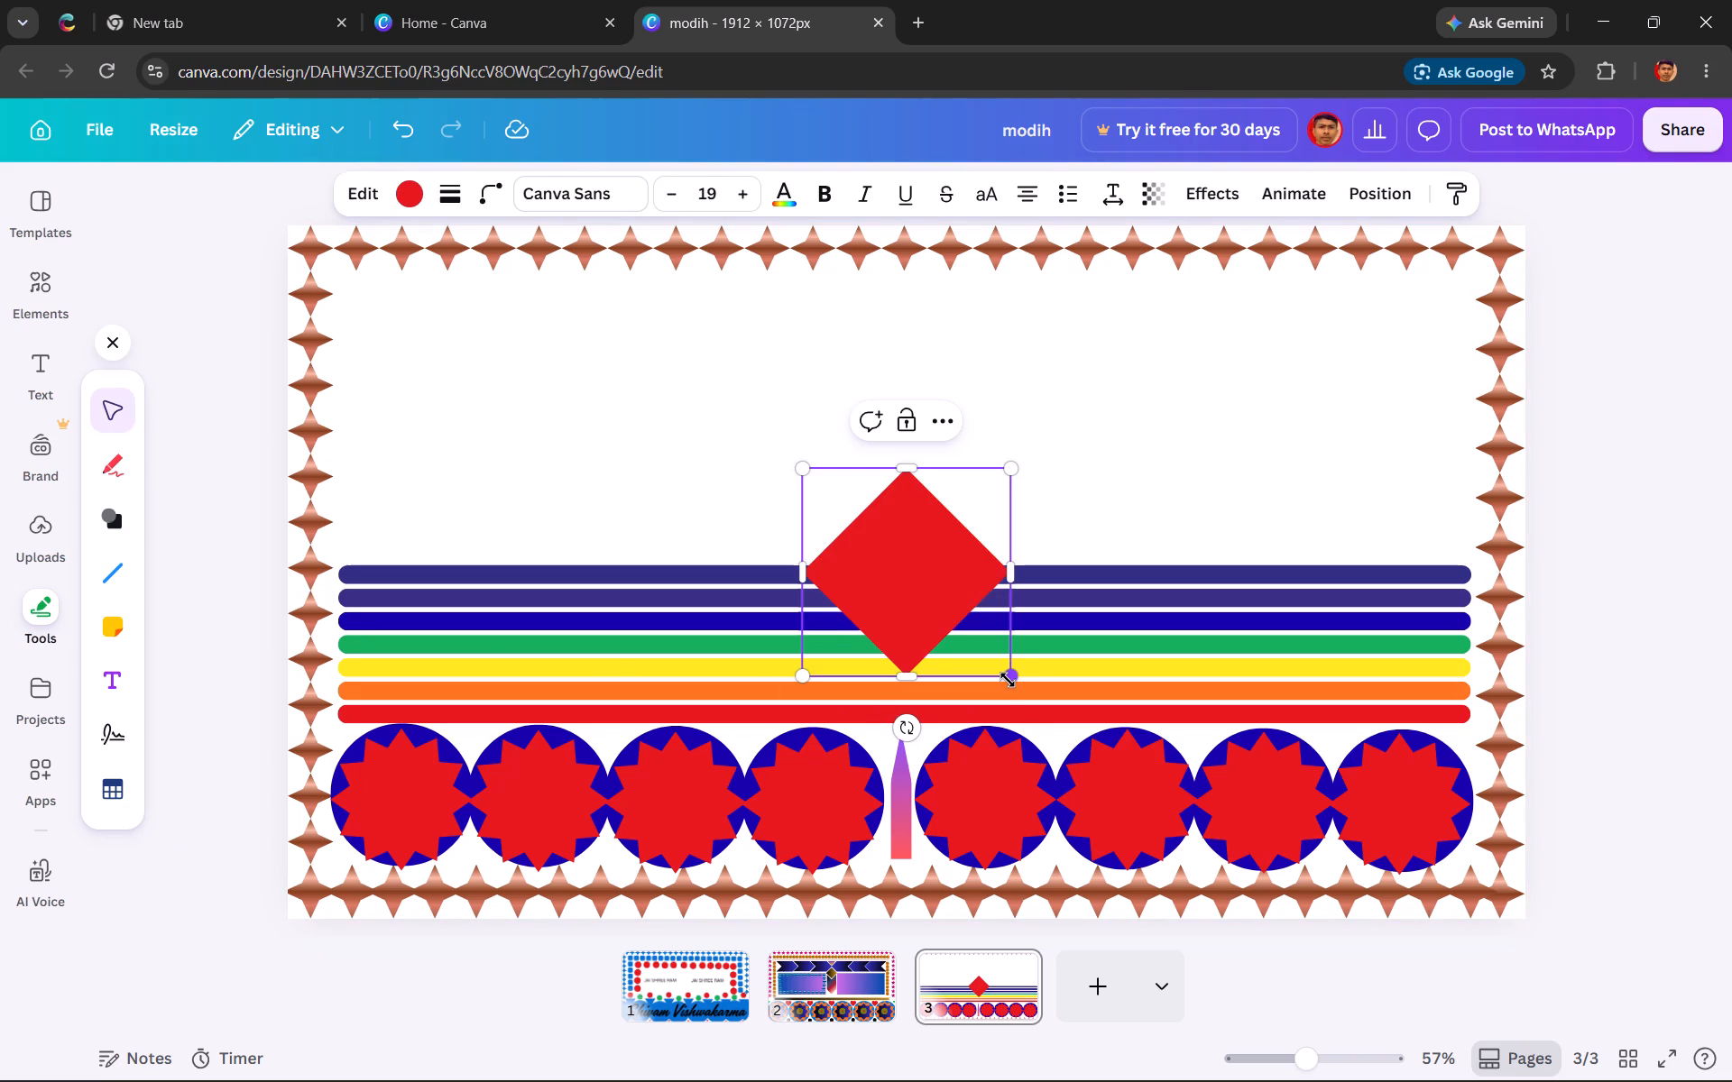
left_click_drag(1008, 680, 877, 591)
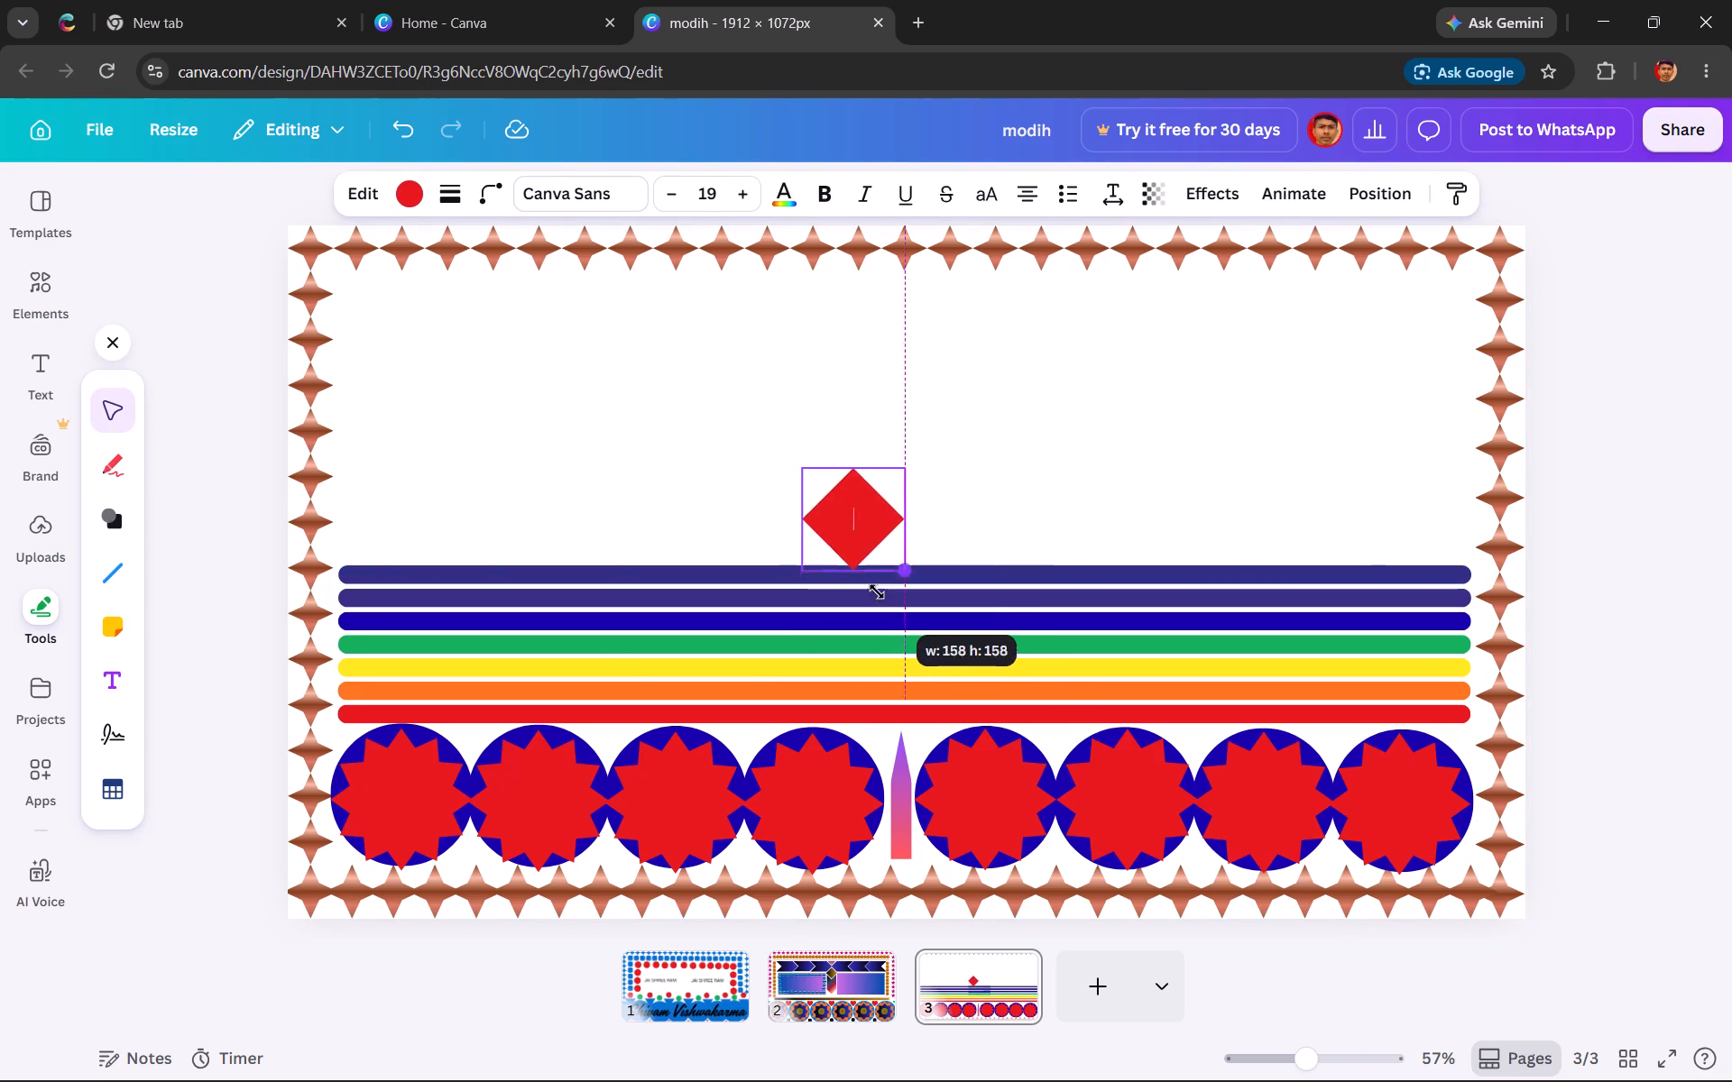
left_click_drag(877, 591, 893, 496)
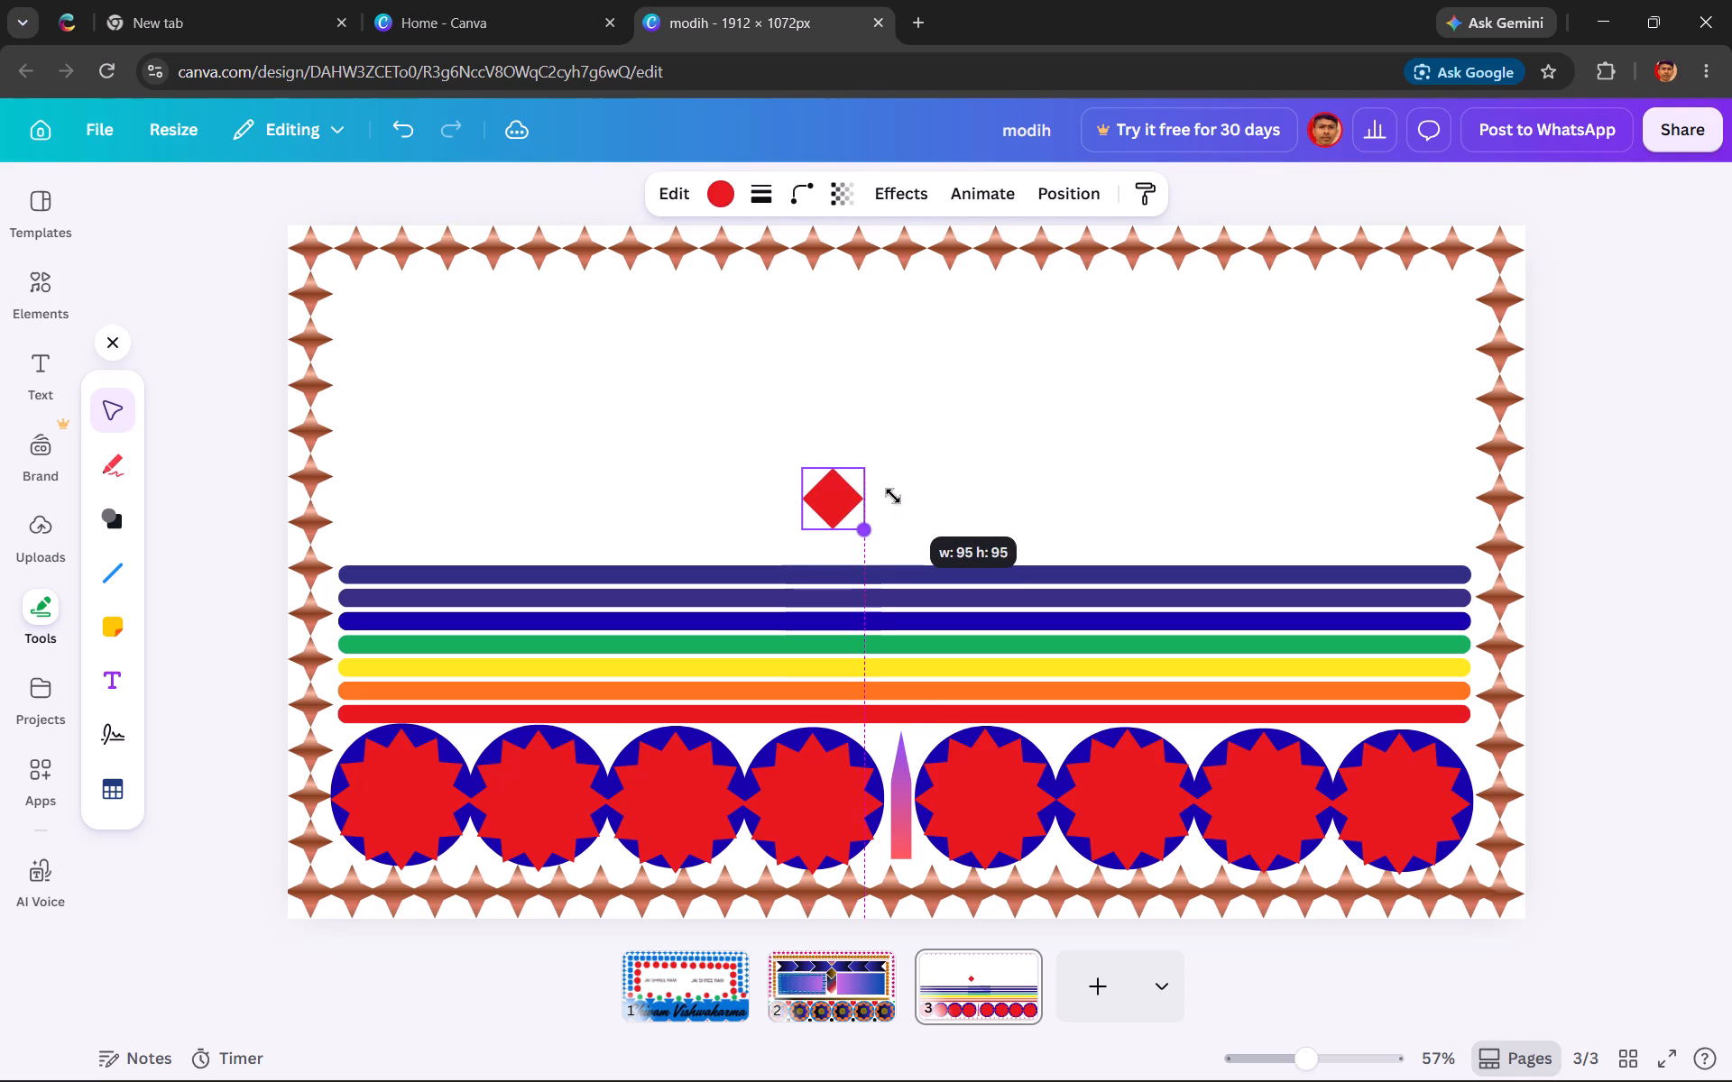
left_click_drag(893, 496, 896, 496)
left_click_drag(840, 496, 658, 518)
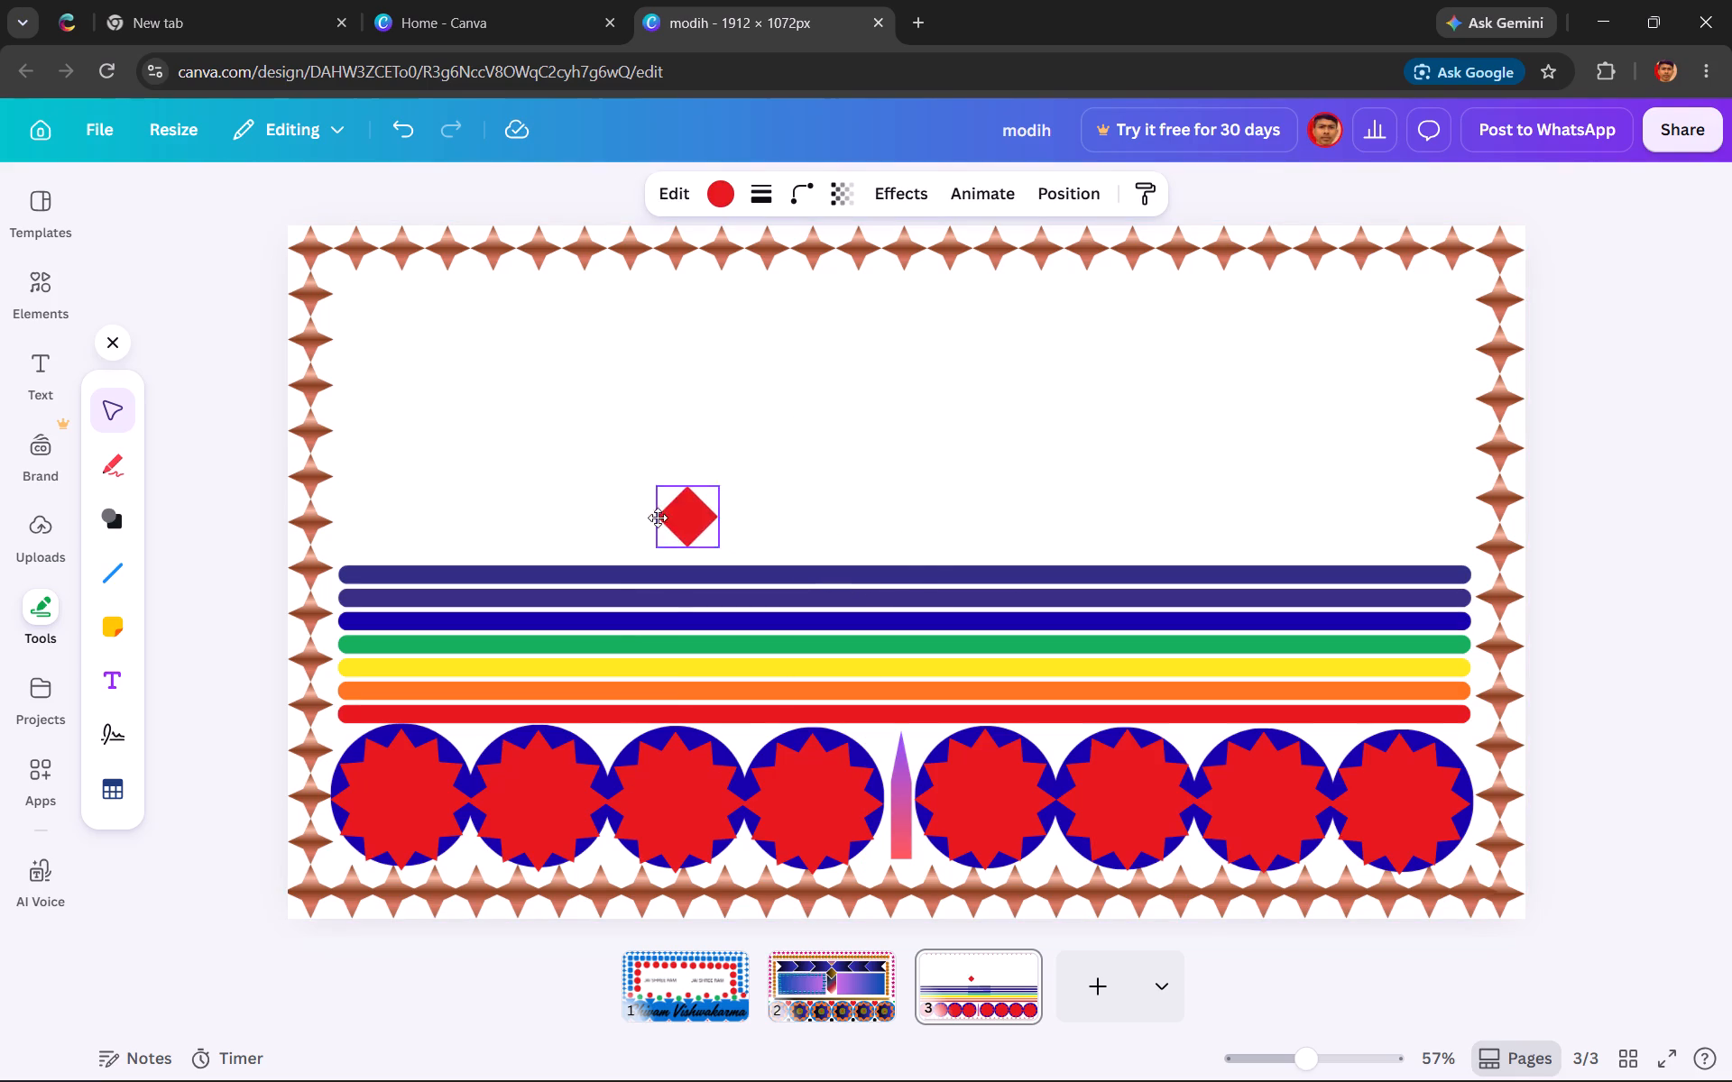
left_click_drag(658, 518, 377, 535)
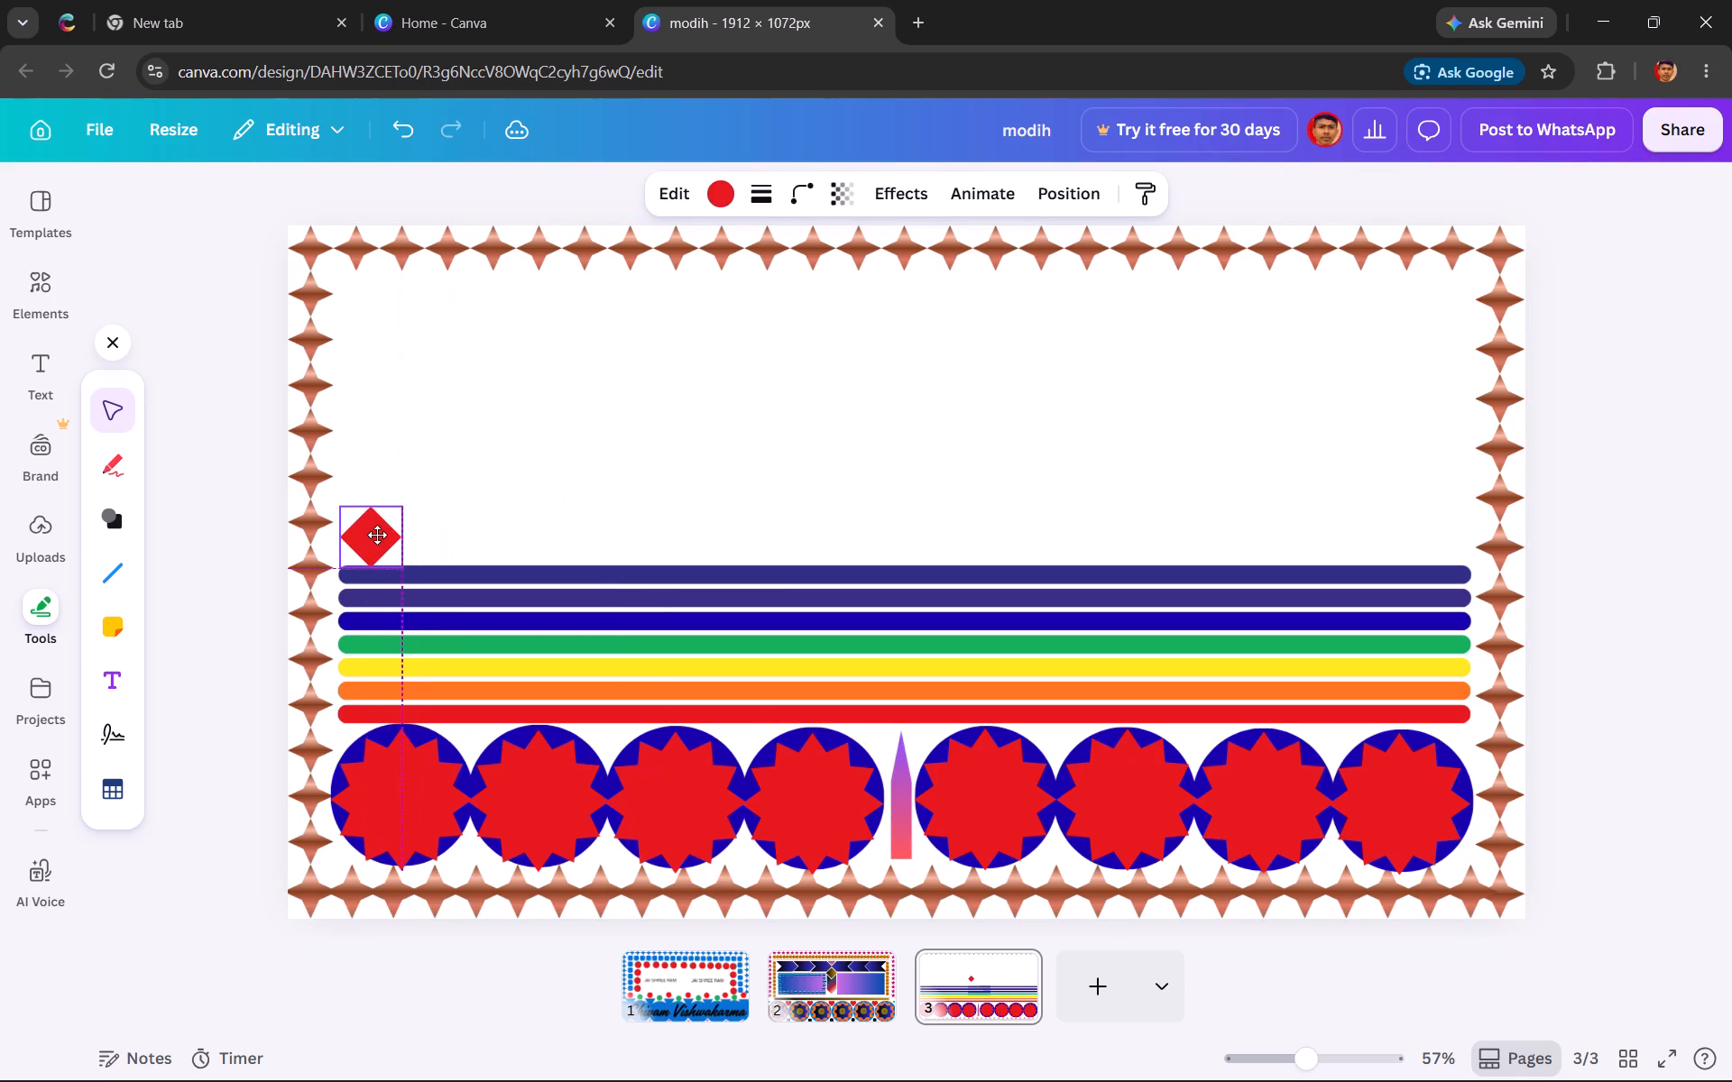
left_click_drag(377, 535, 378, 534)
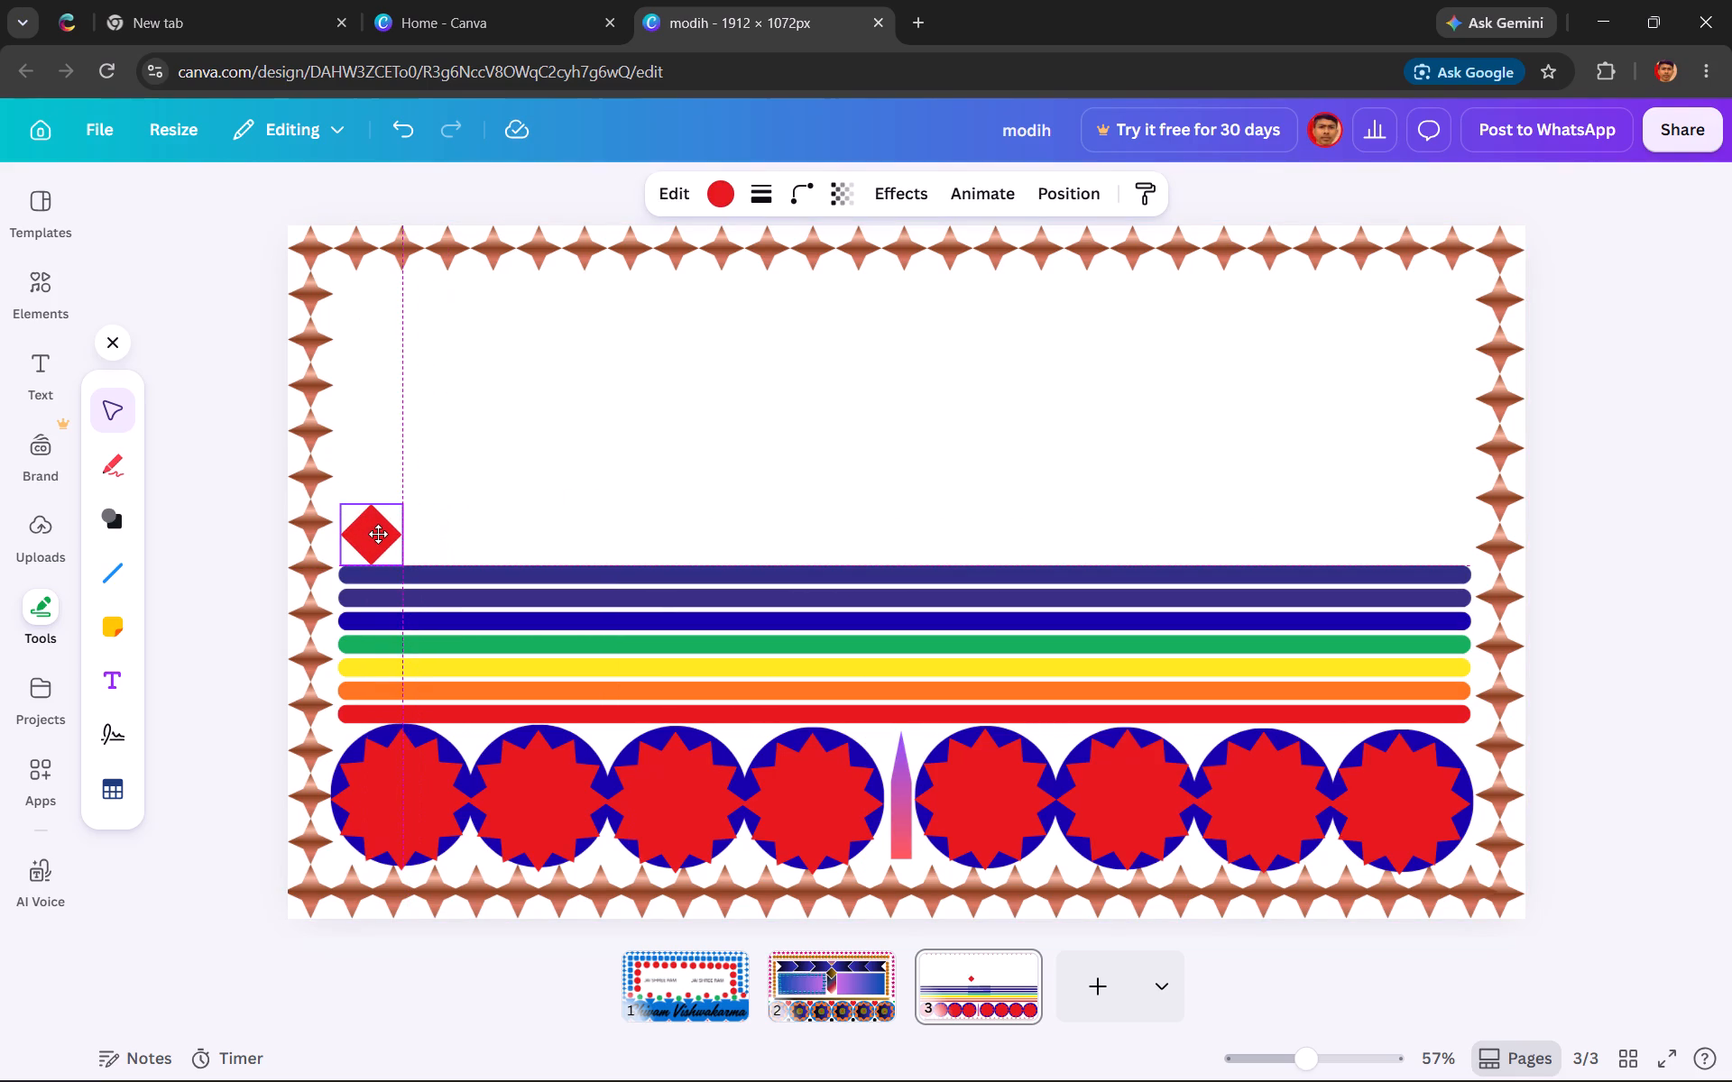
left_click_drag(378, 534, 379, 534)
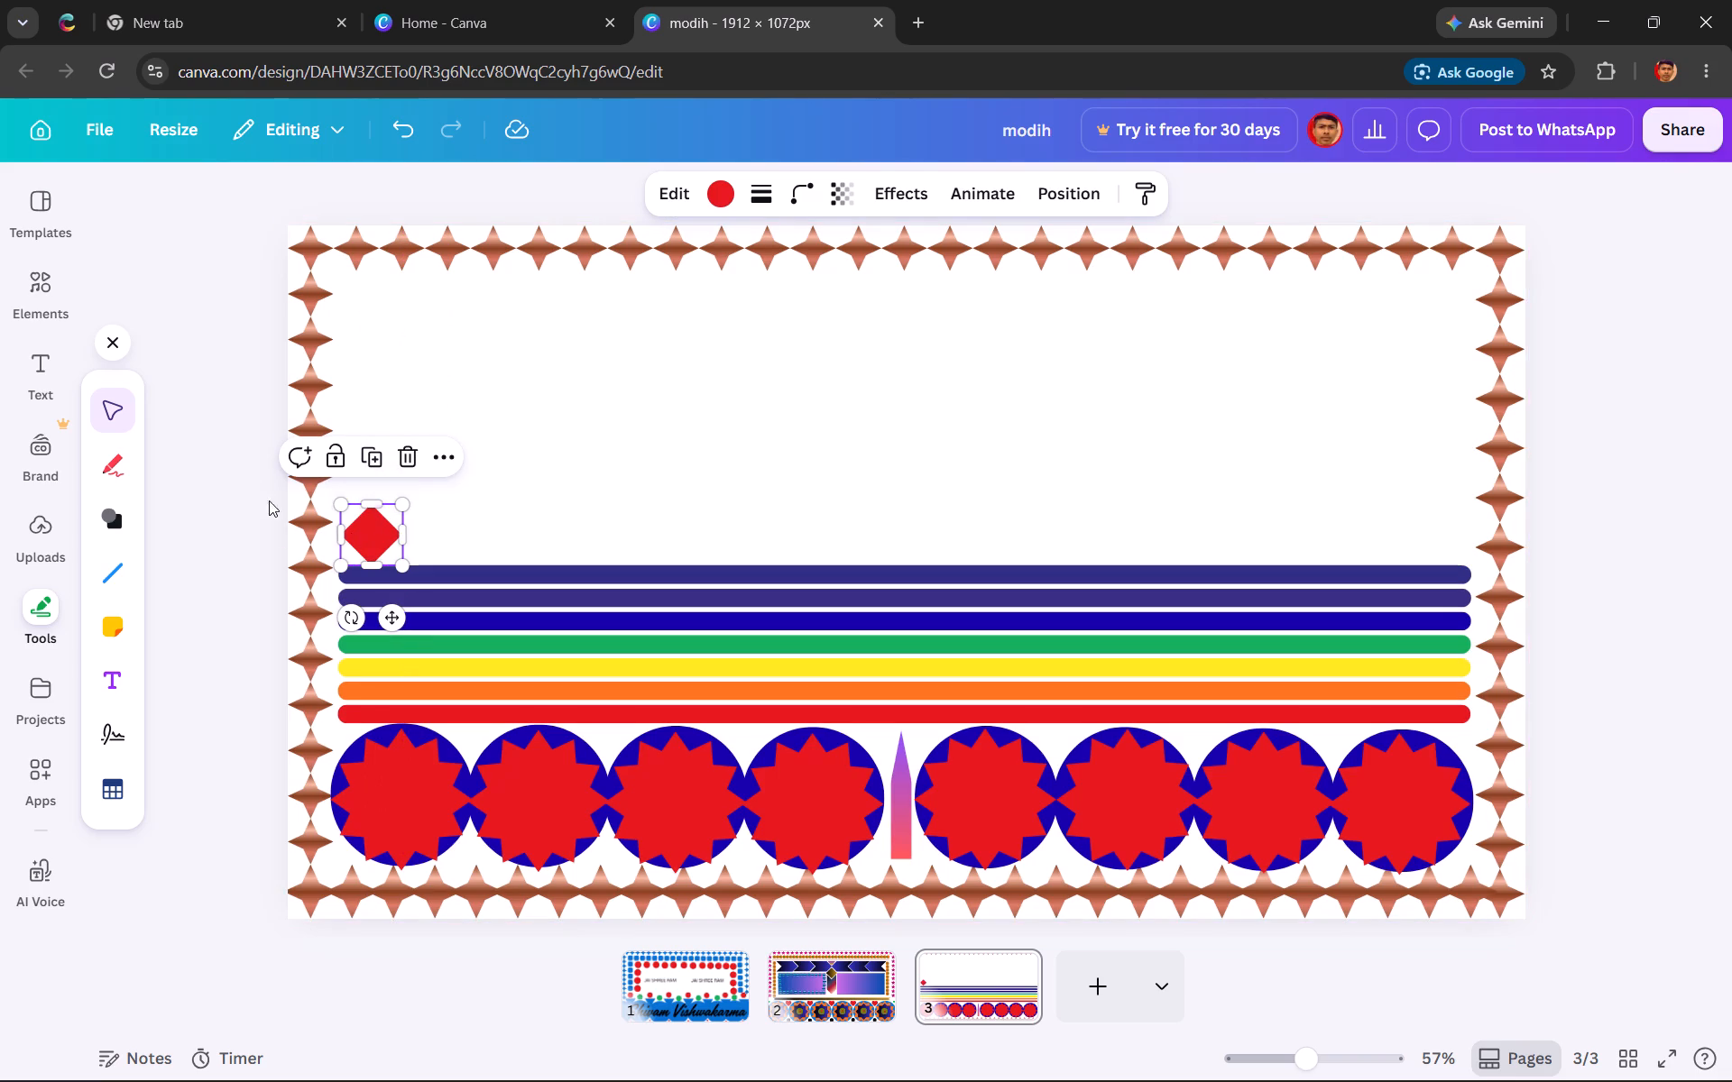
Recolour the diamond with the design's existing black-to-dark-blue gradient.
left_click(721, 185)
scroll(339, 547, "down", 1)
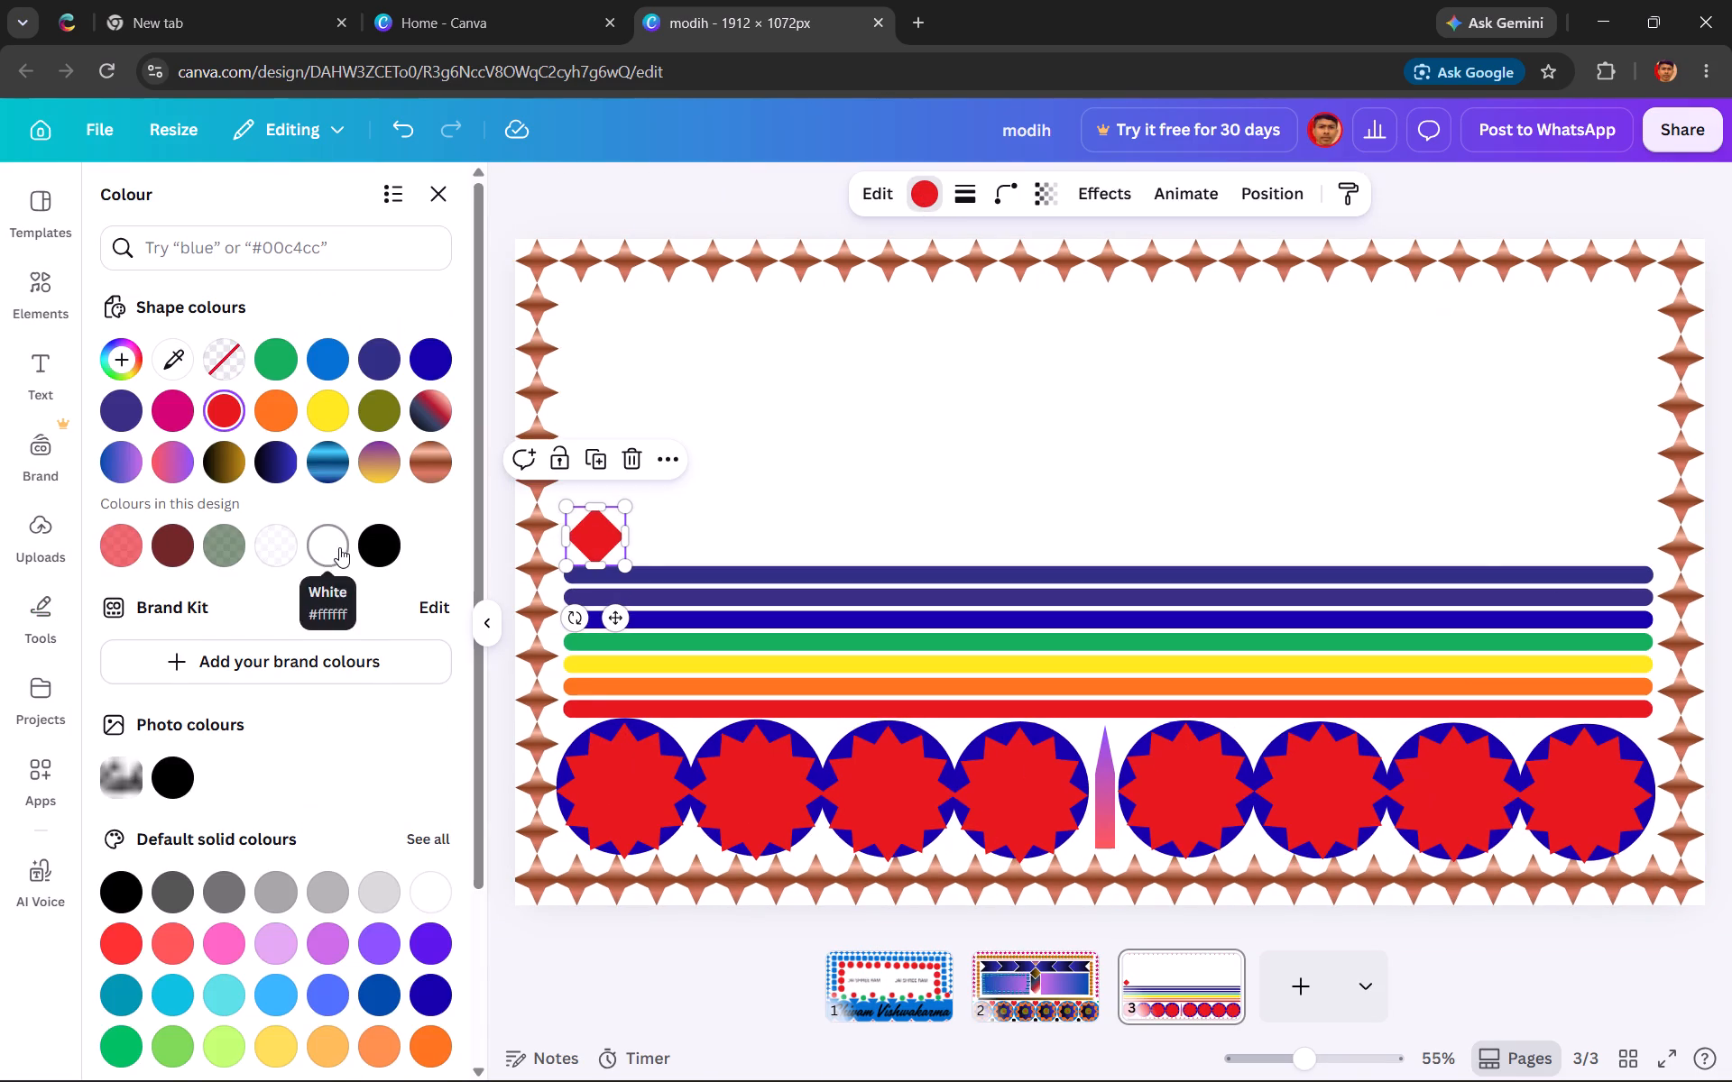
scroll(339, 547, "down", 1)
left_click(277, 353)
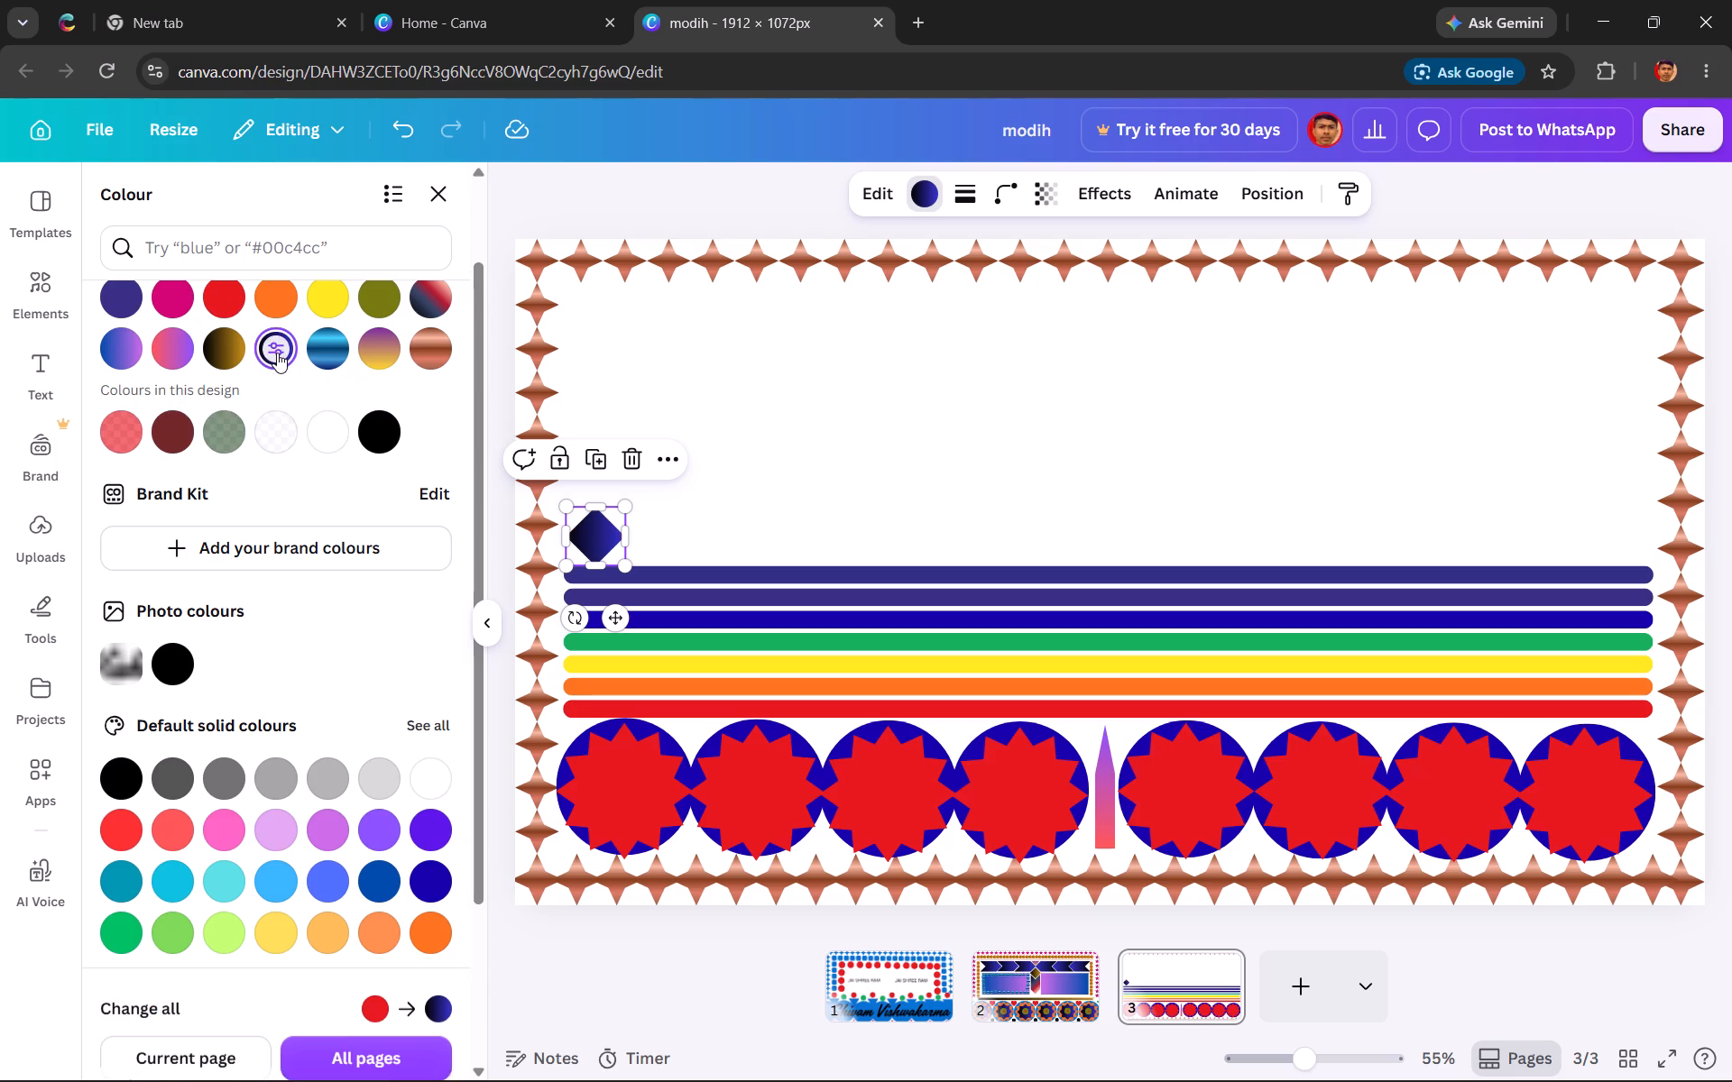
Duplicate the gradient diamond edge to edge along the top strip until the row has ten diamonds.
left_click(597, 454)
left_click_drag(615, 532, 663, 527)
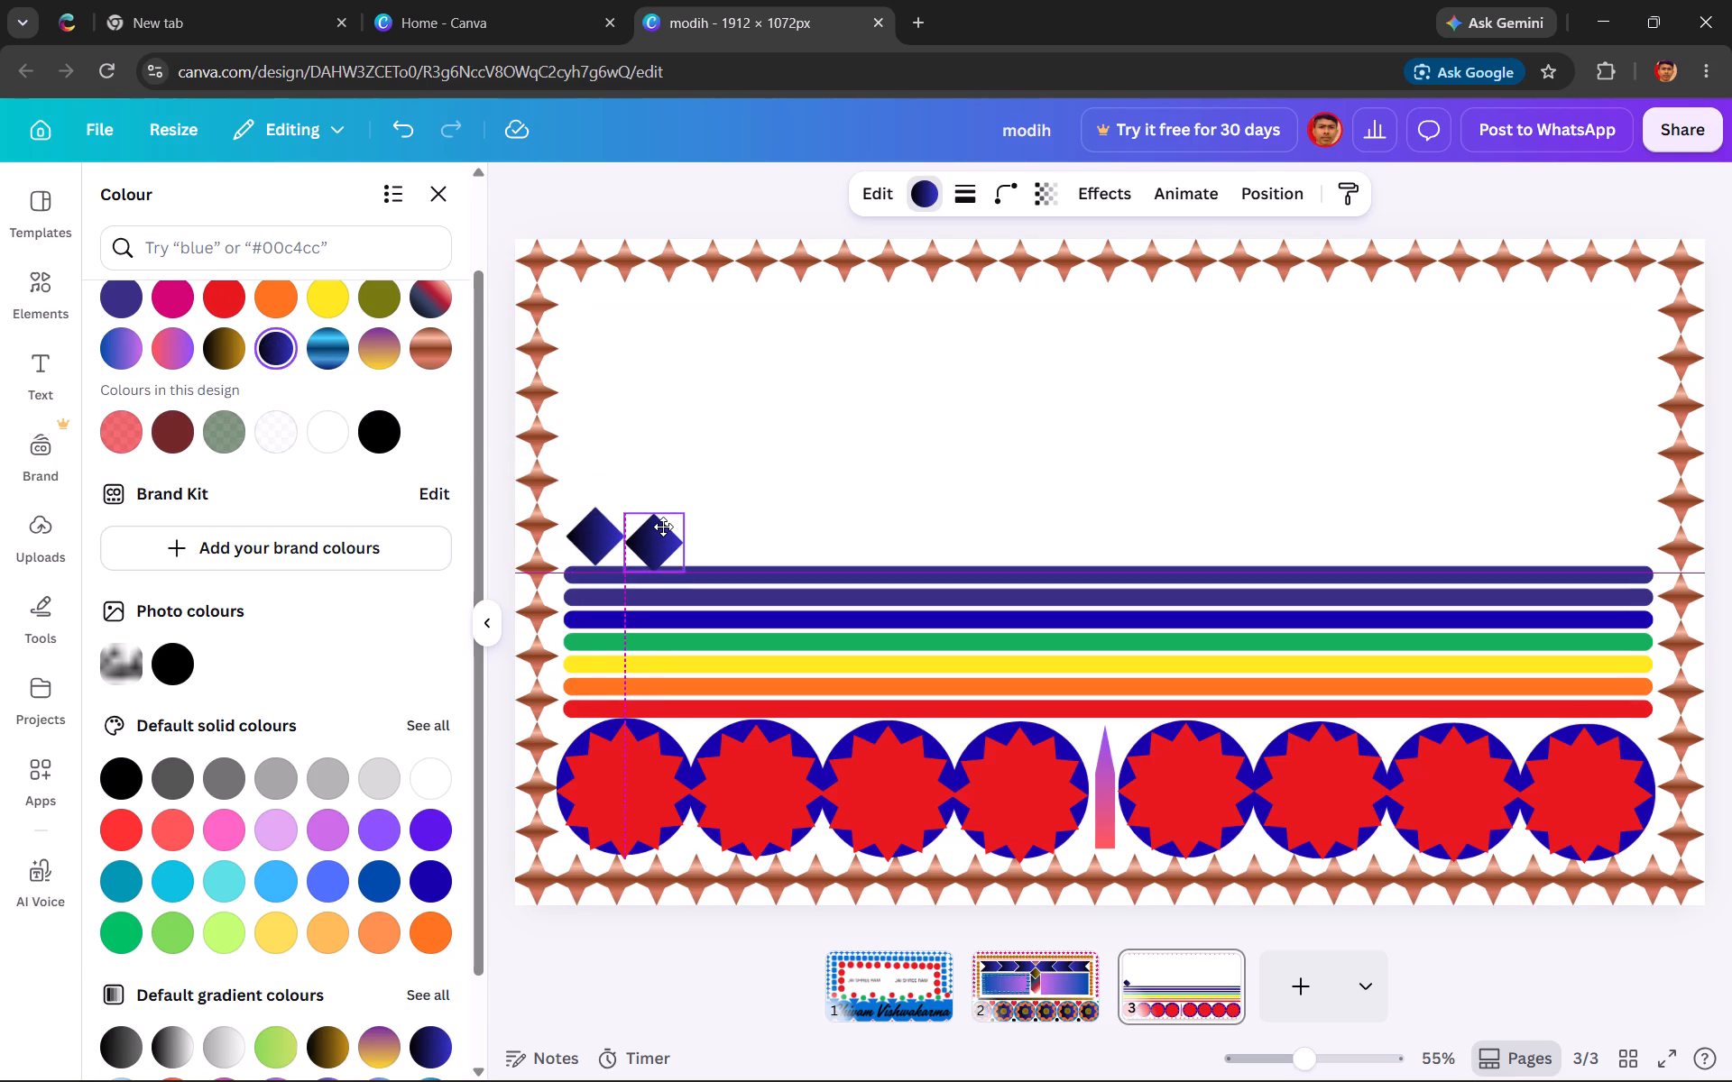
left_click_drag(663, 527, 665, 524)
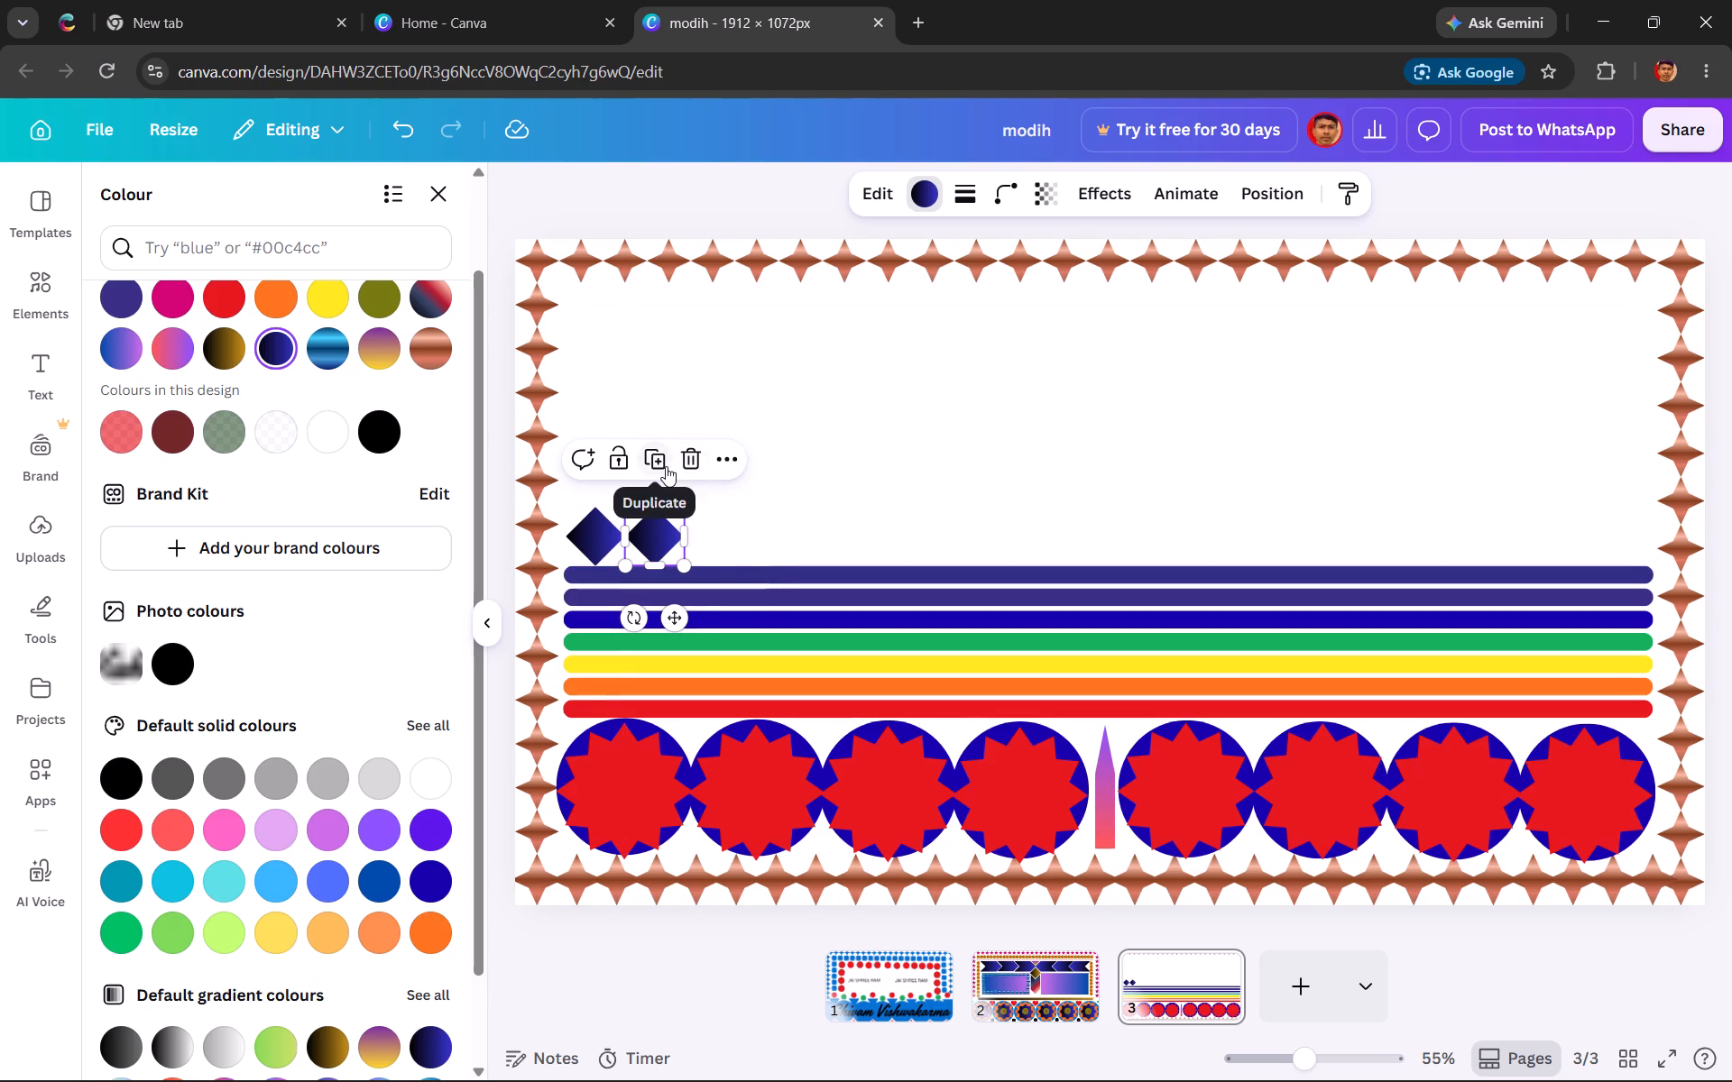
left_click(666, 466)
left_click(712, 456)
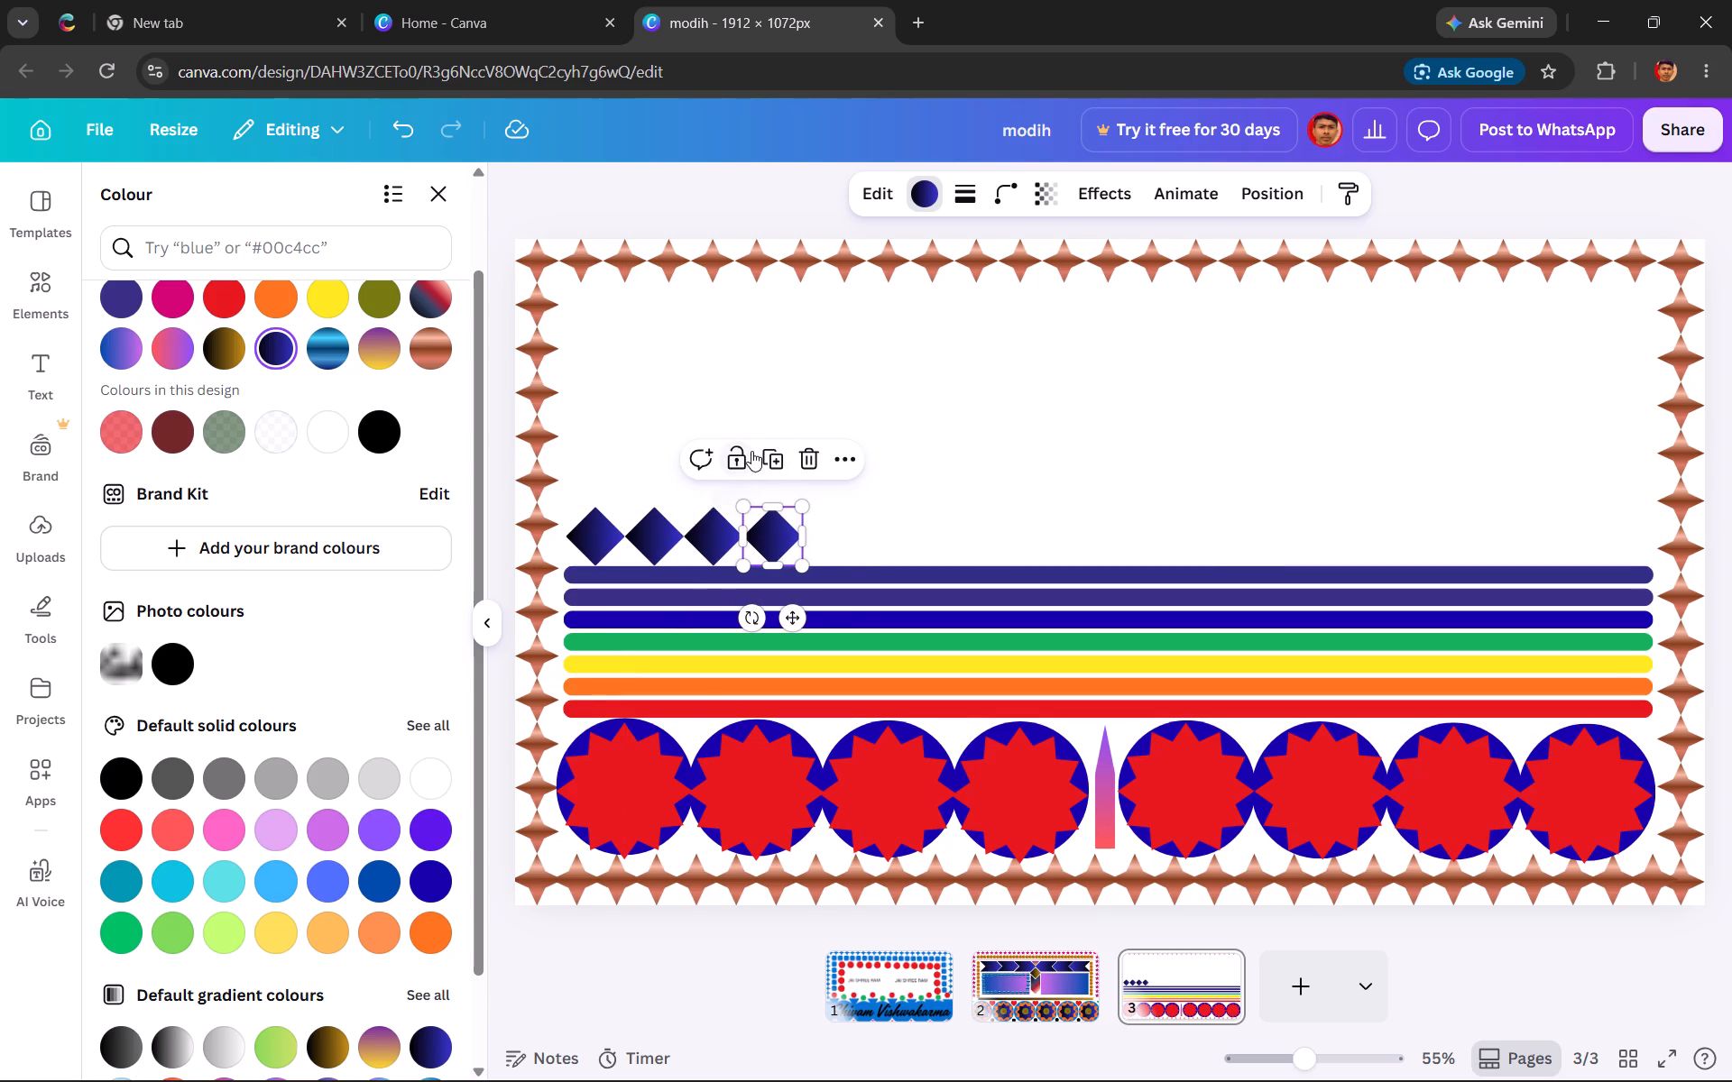
left_click(772, 454)
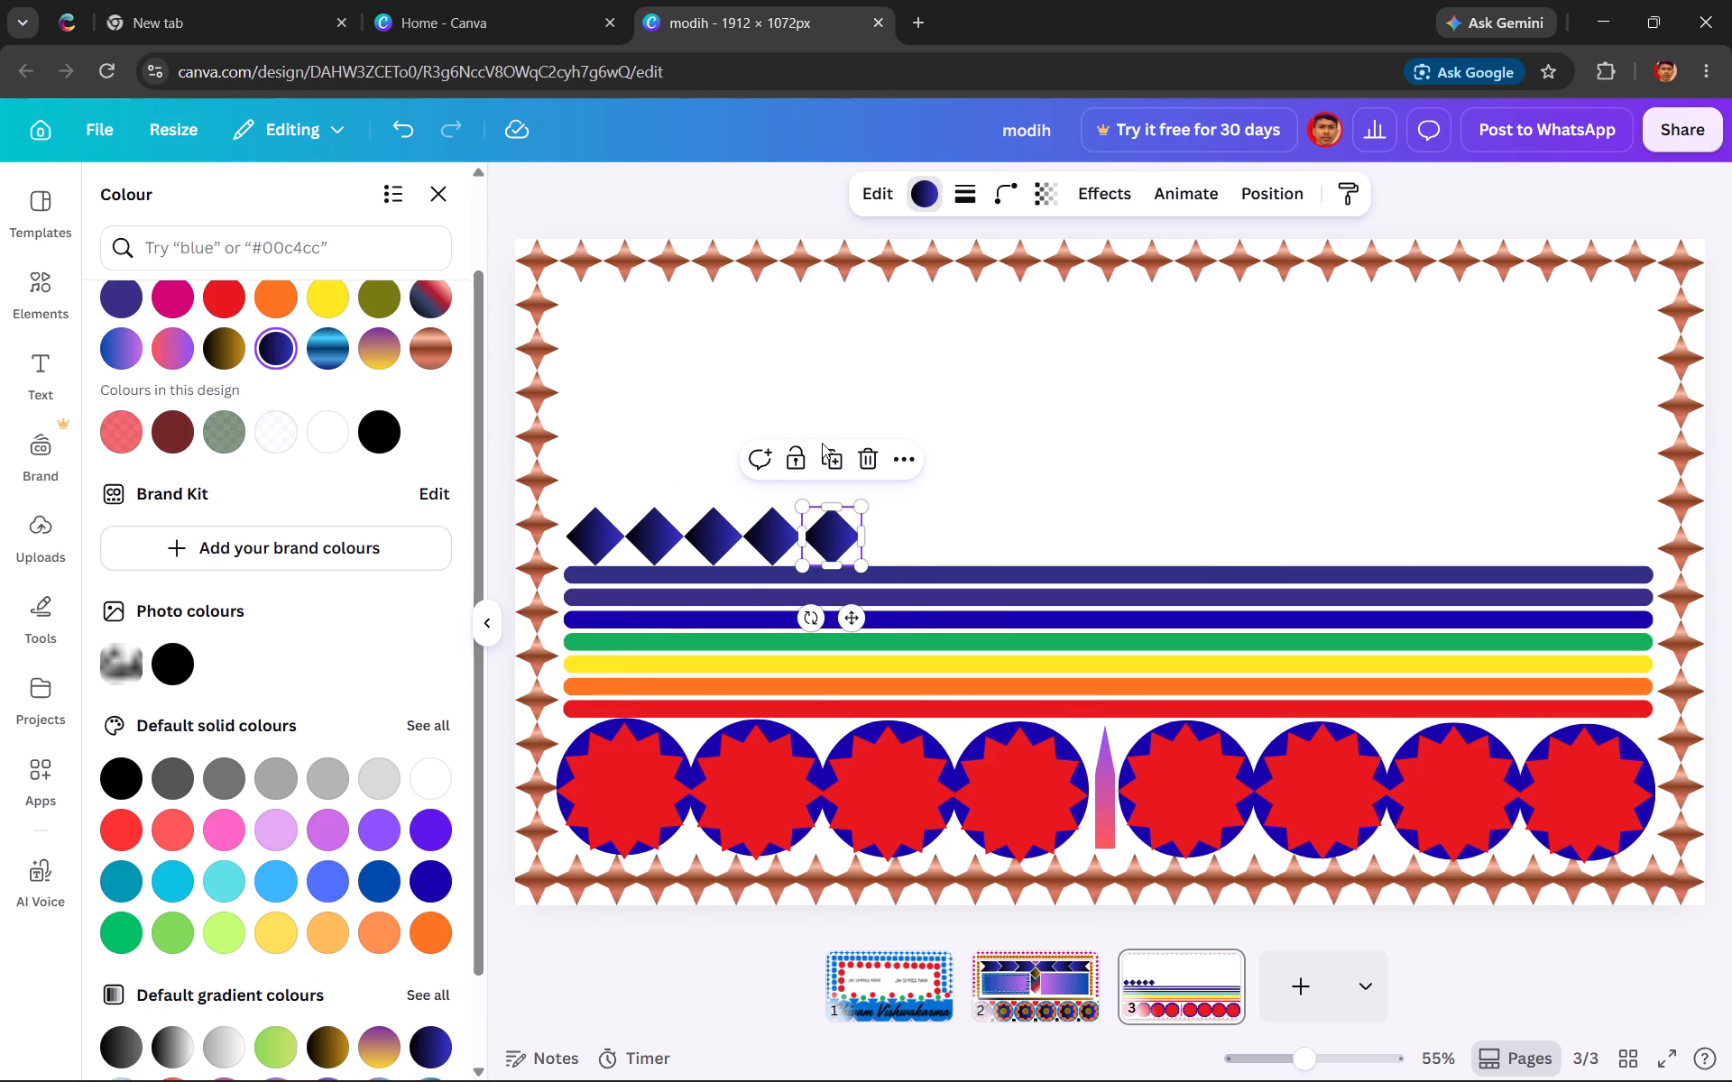
left_click(822, 443)
left_click(843, 455)
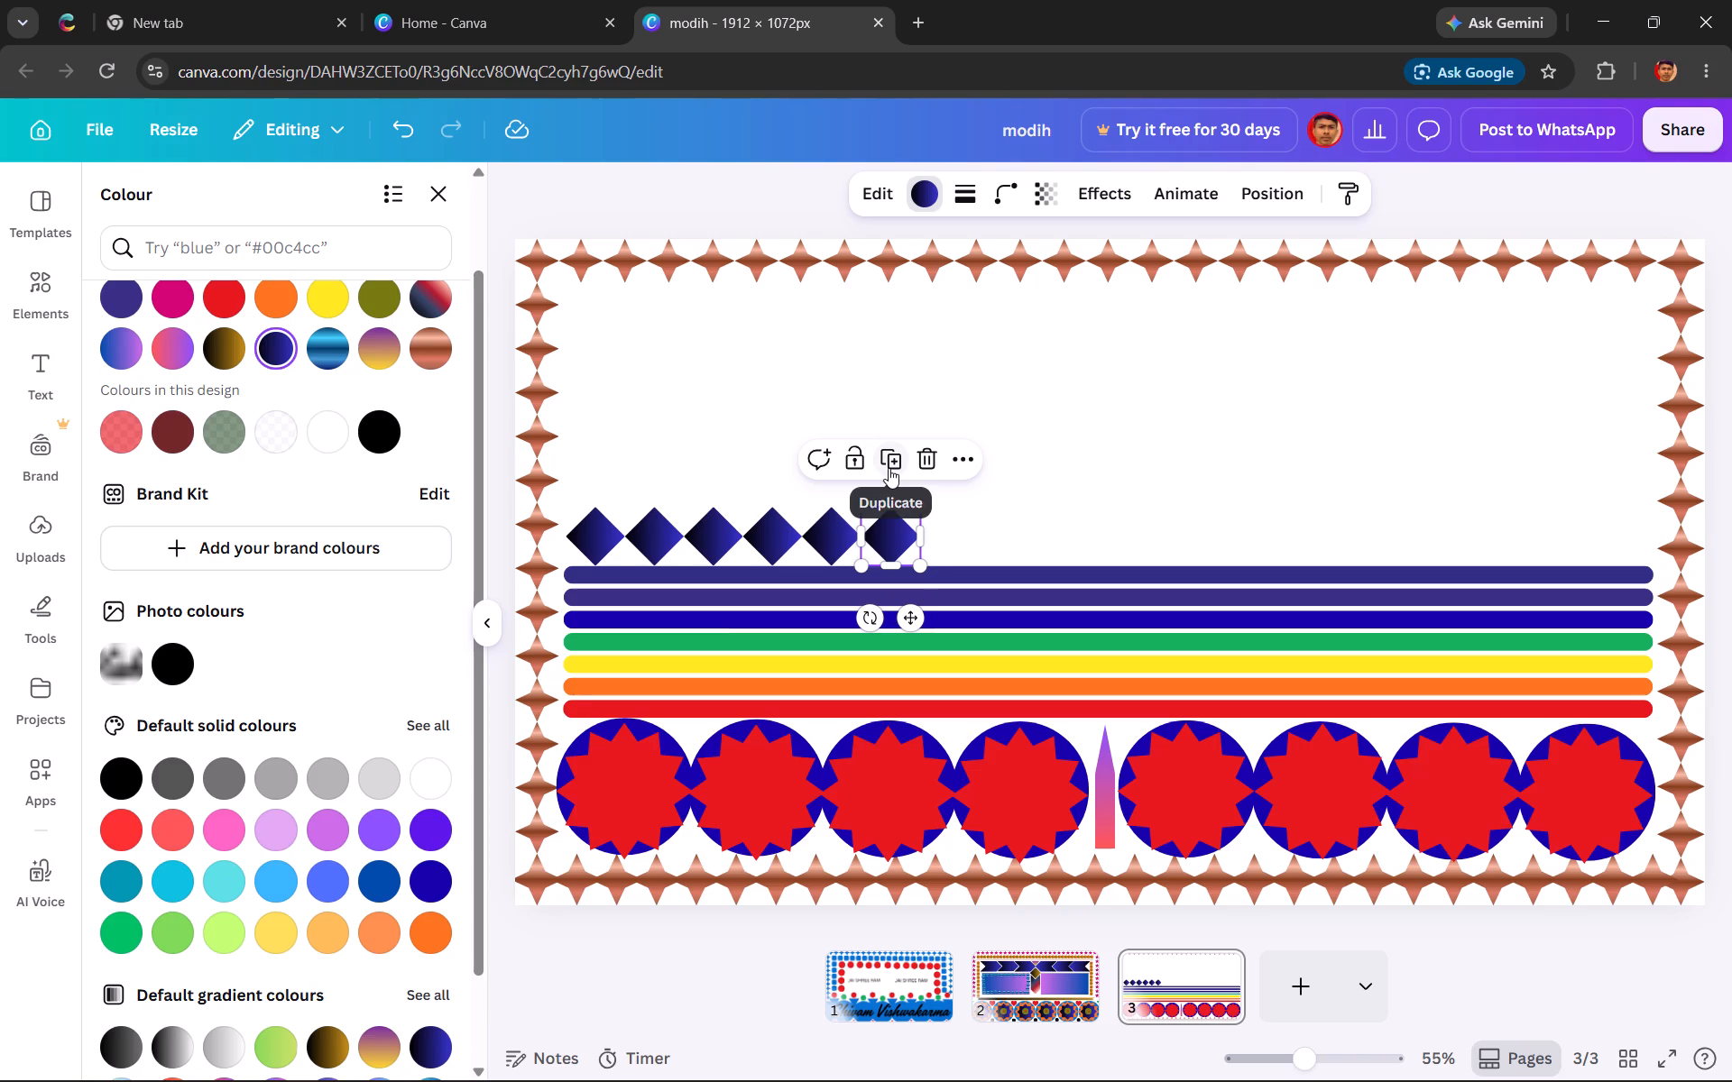
left_click(889, 468)
left_click(953, 464)
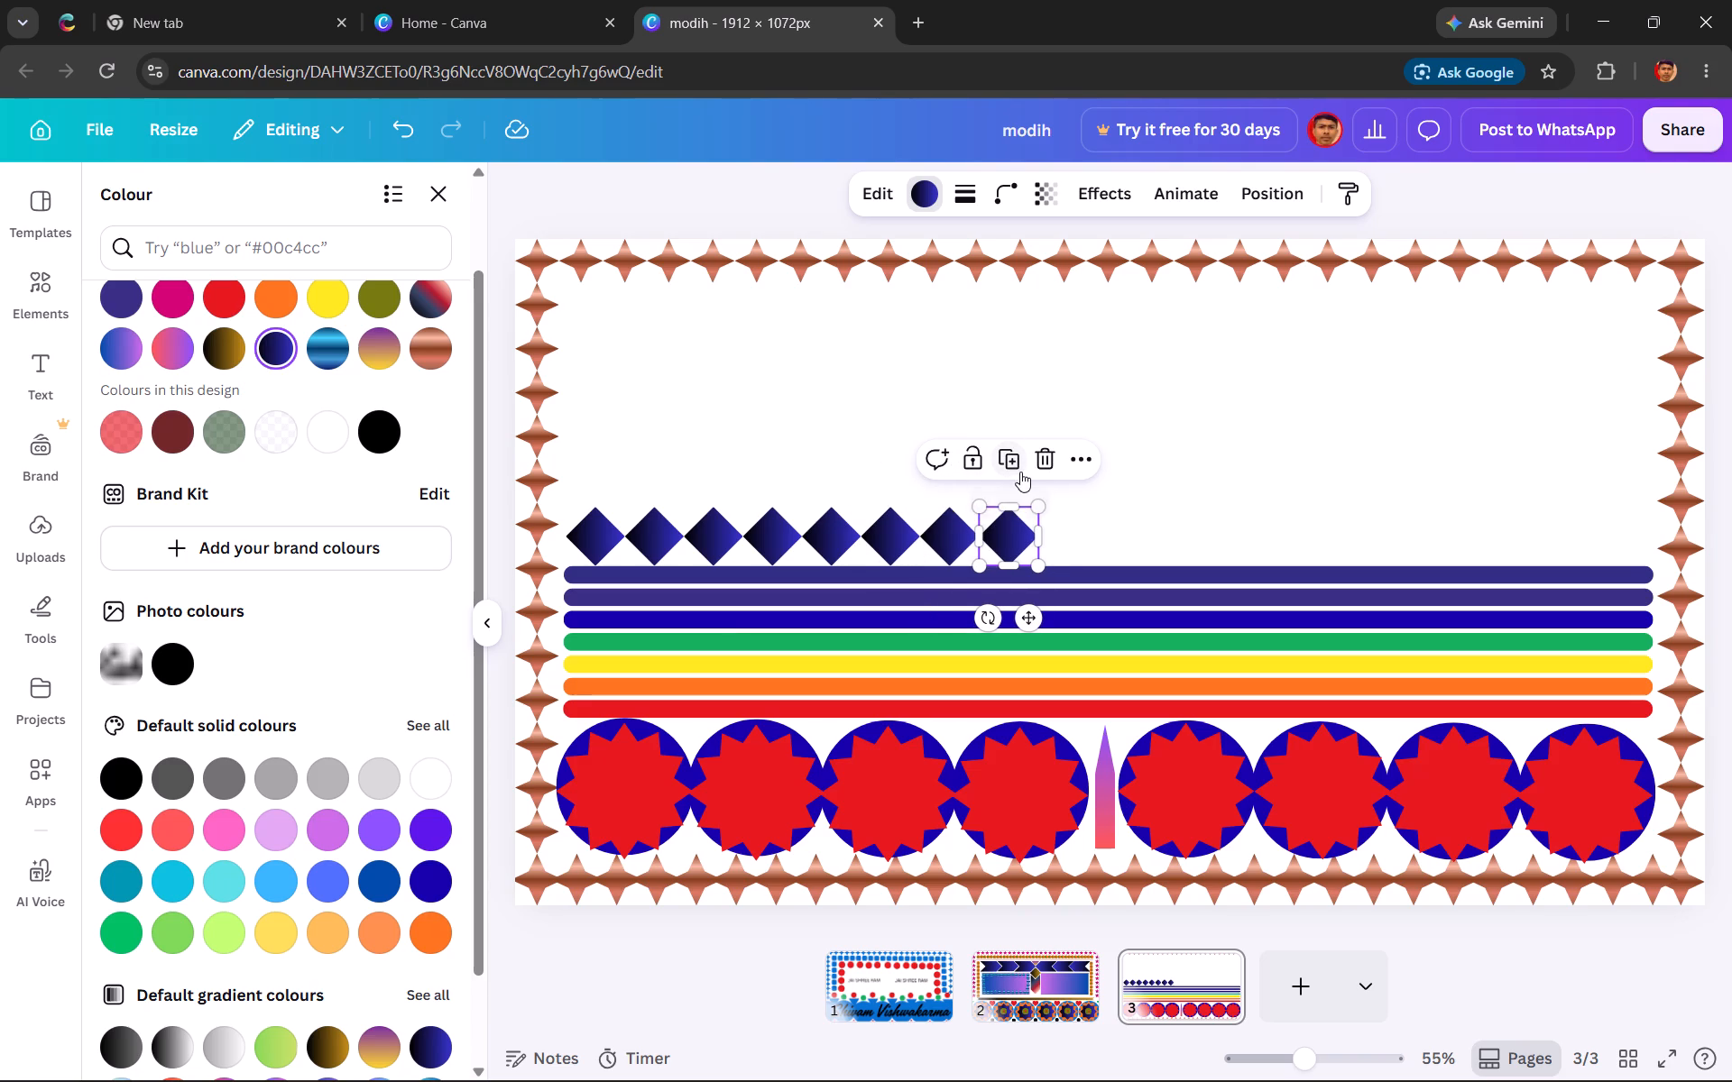
left_click(1011, 461)
left_click(1068, 475)
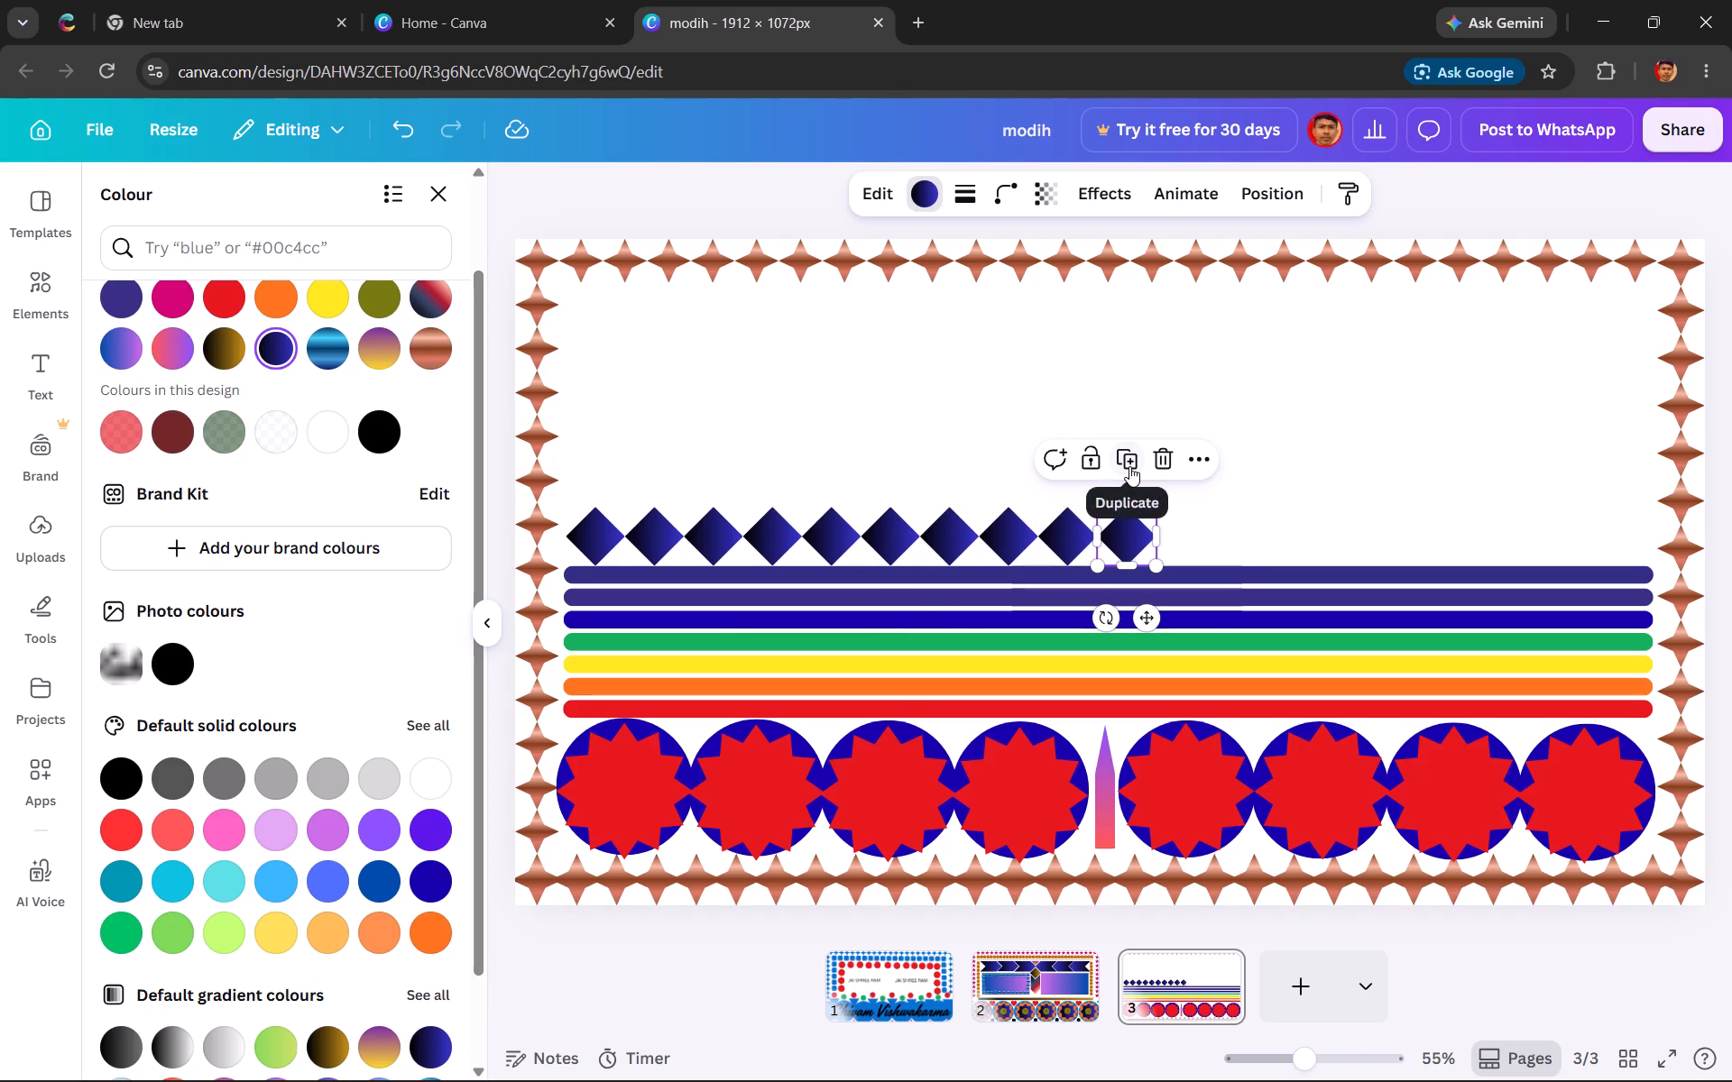
Continue duplicating diamonds to the strip's right end, deleting the copy that overlaps the star border so the row has 18.
left_click(1129, 466)
left_click(1185, 458)
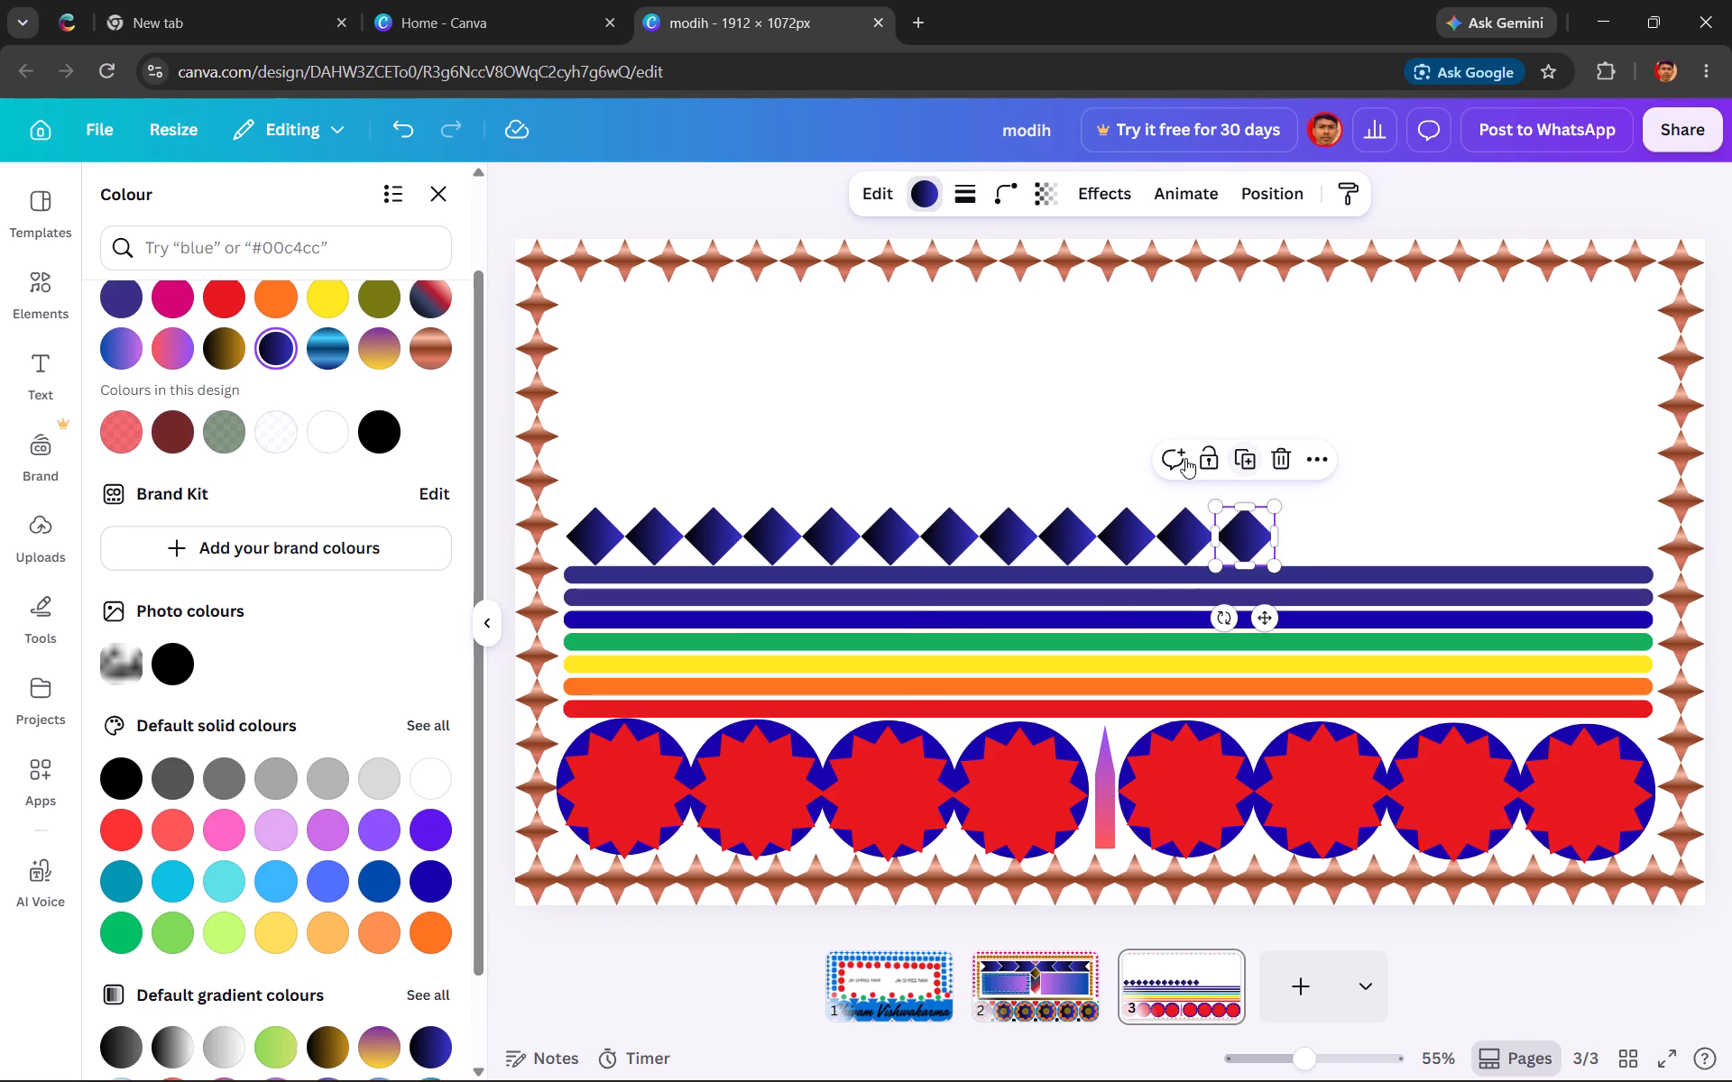
left_click(1245, 456)
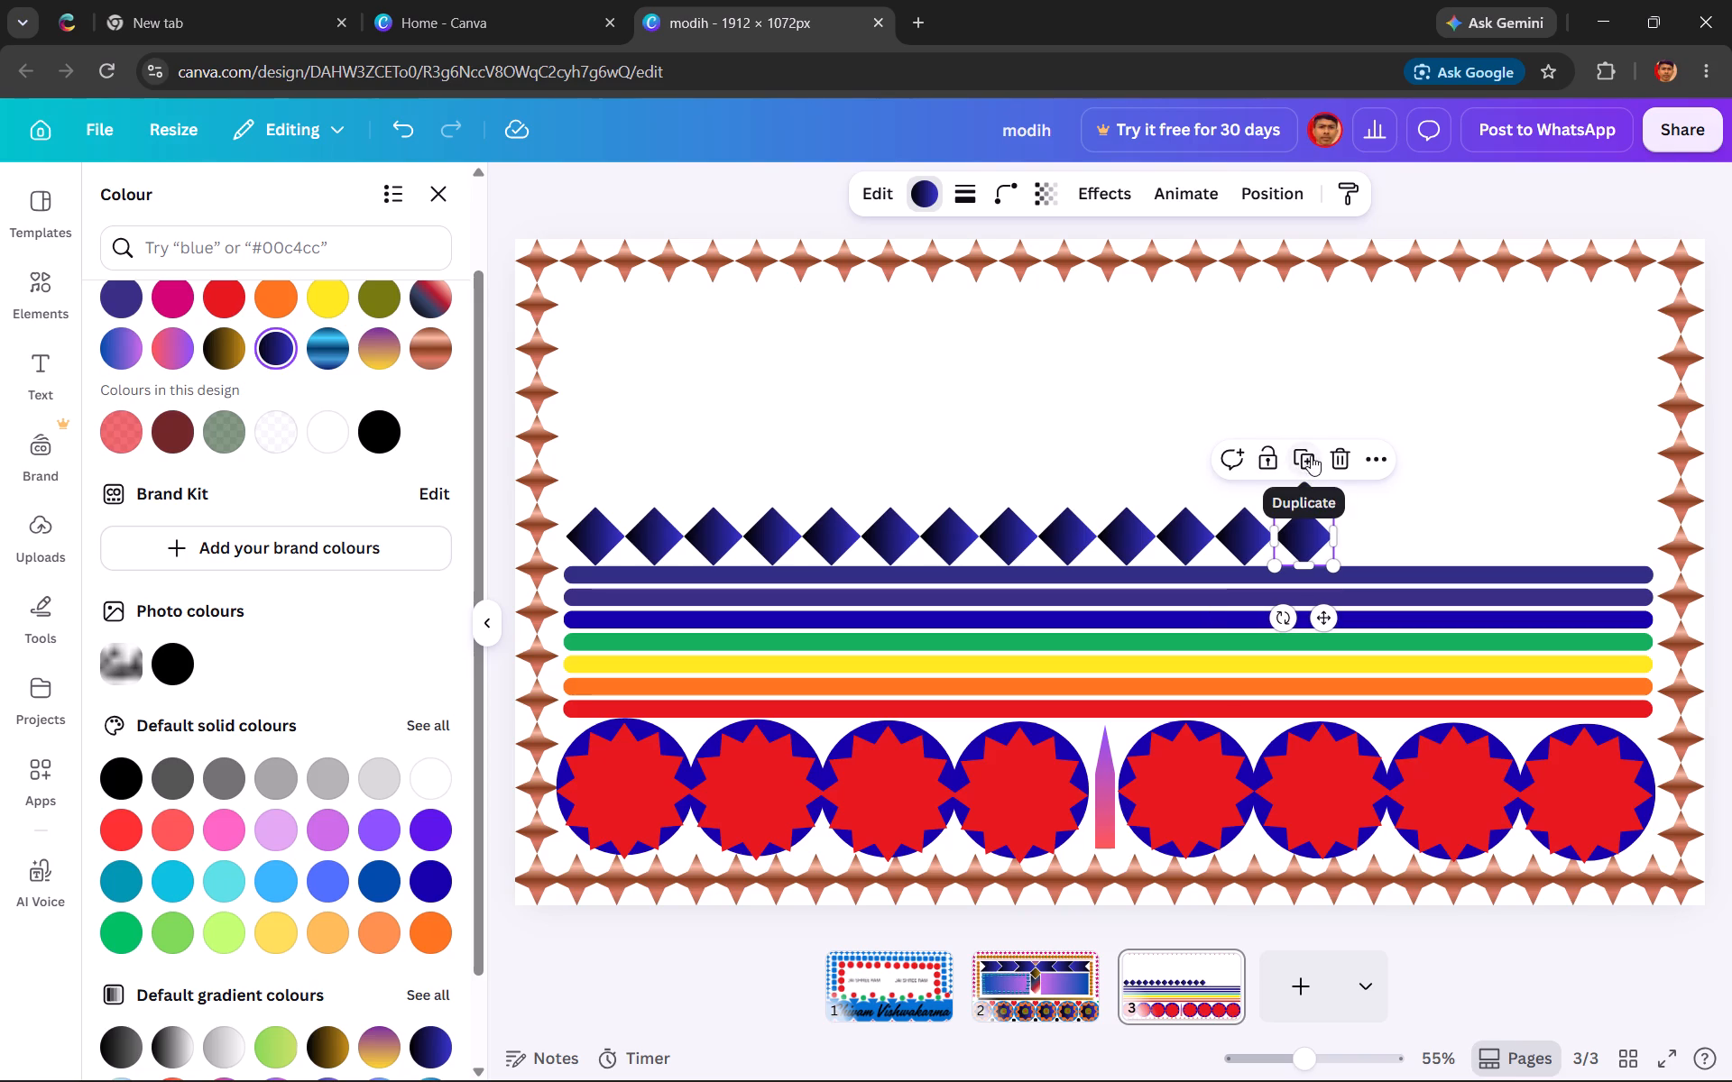
left_click(1304, 457)
left_click(1358, 456)
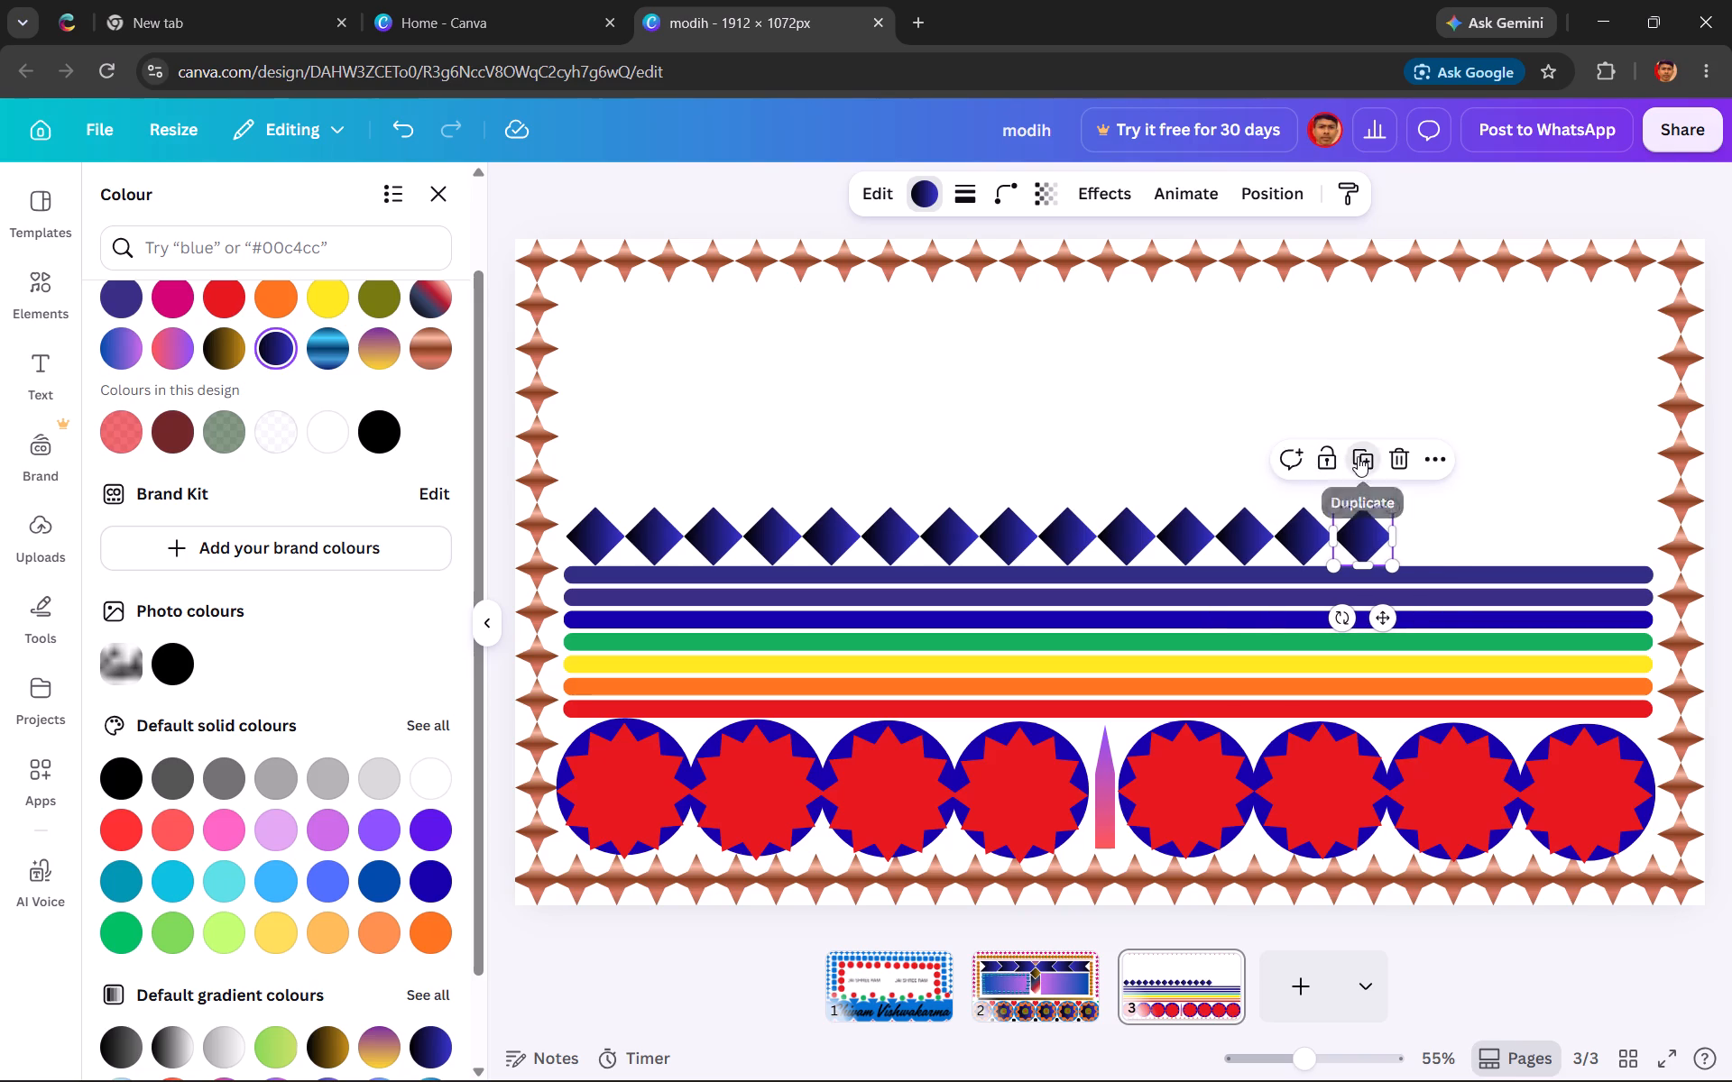
left_click(1421, 452)
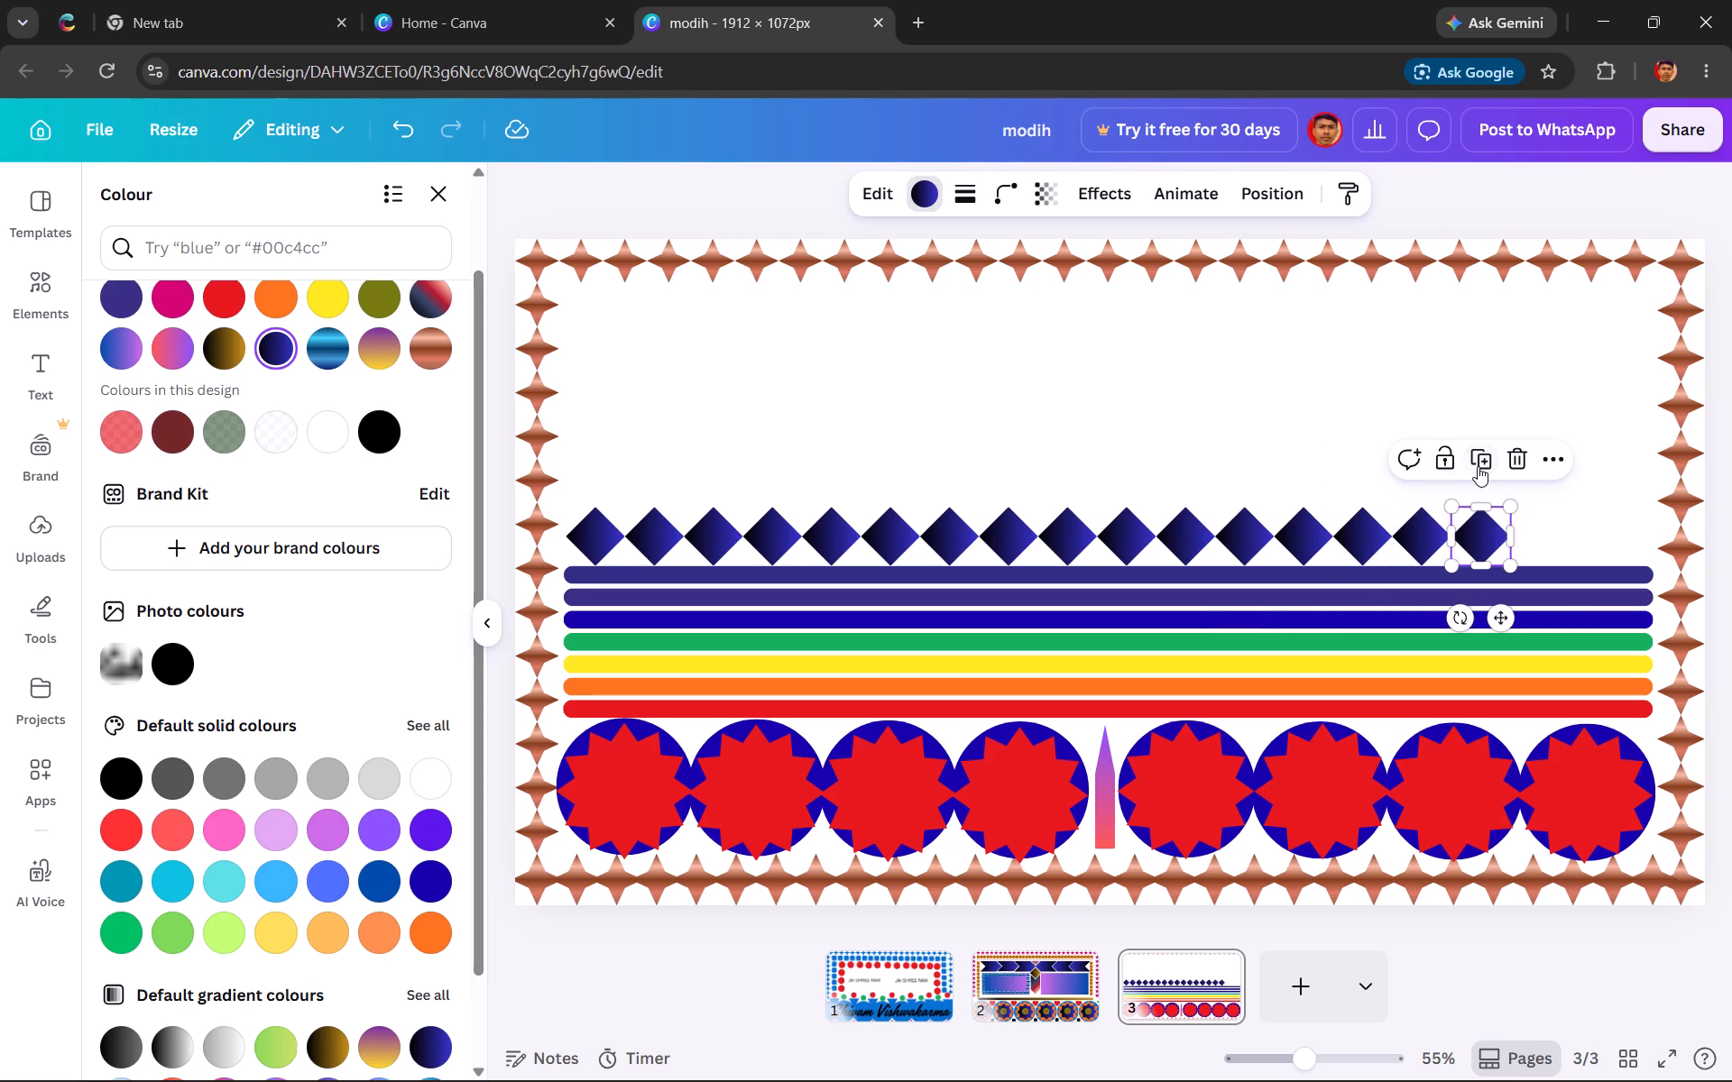
left_click(1485, 468)
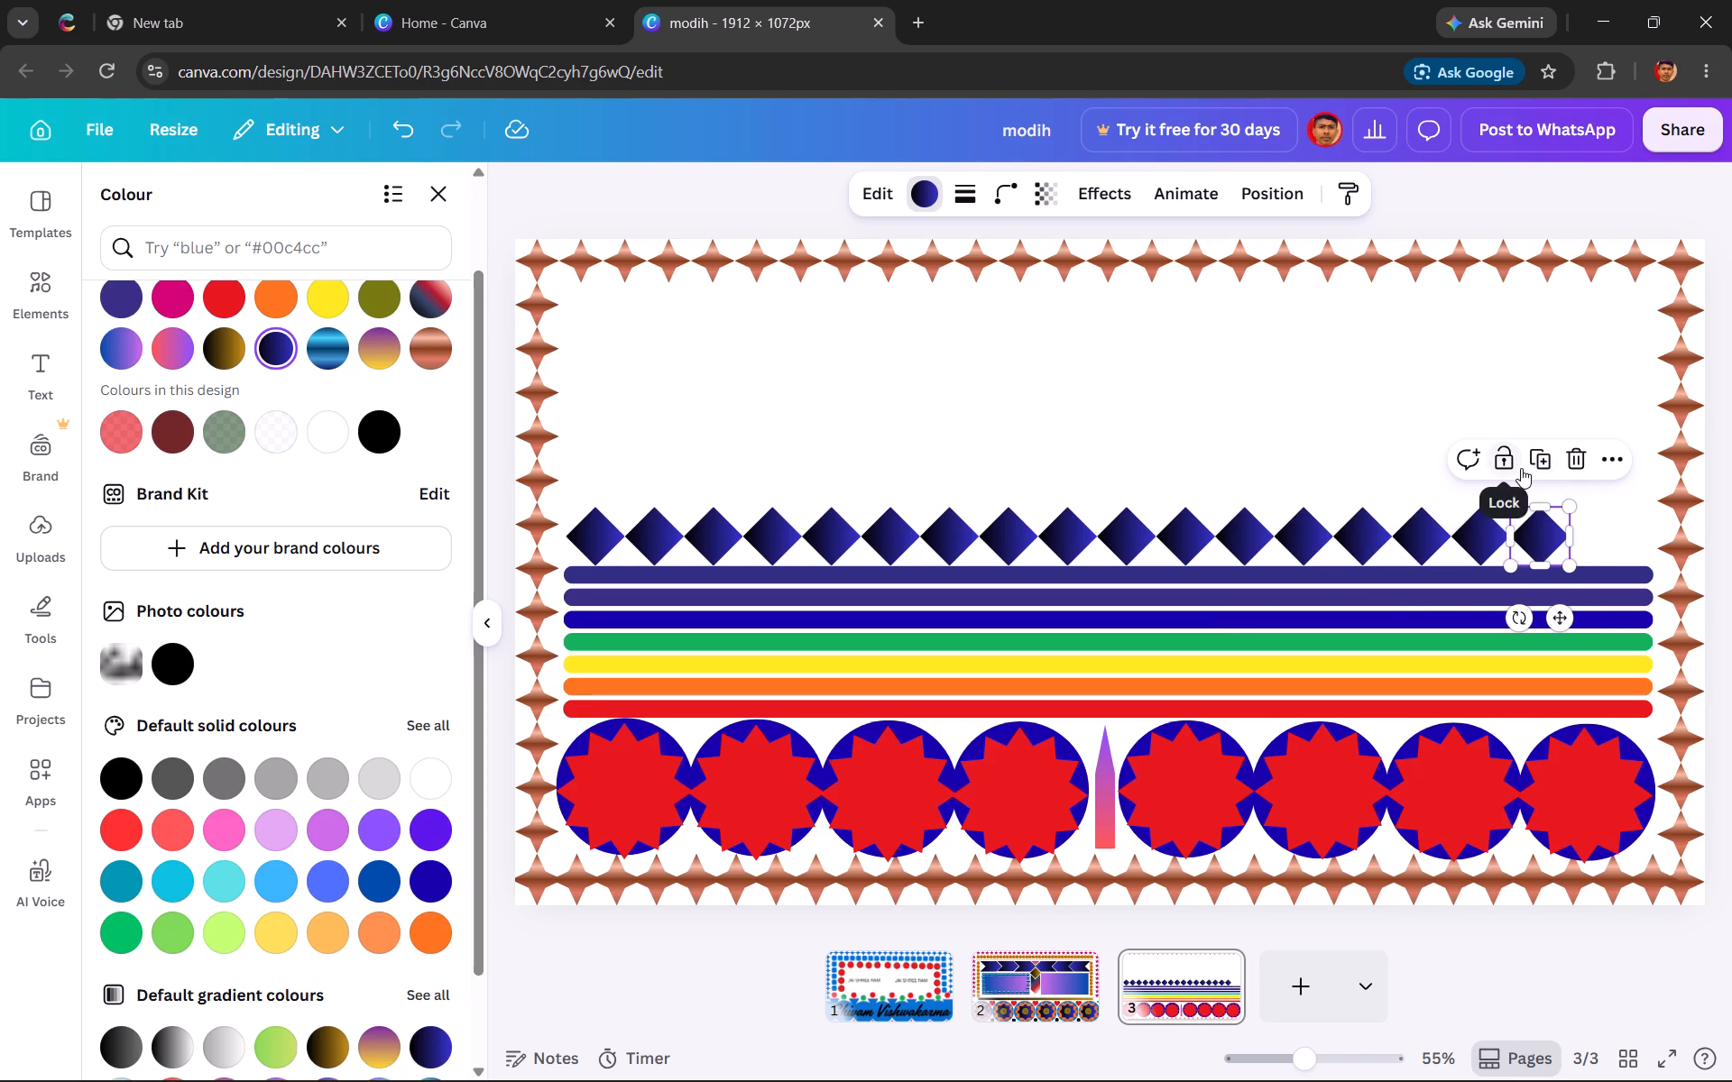
left_click(1539, 459)
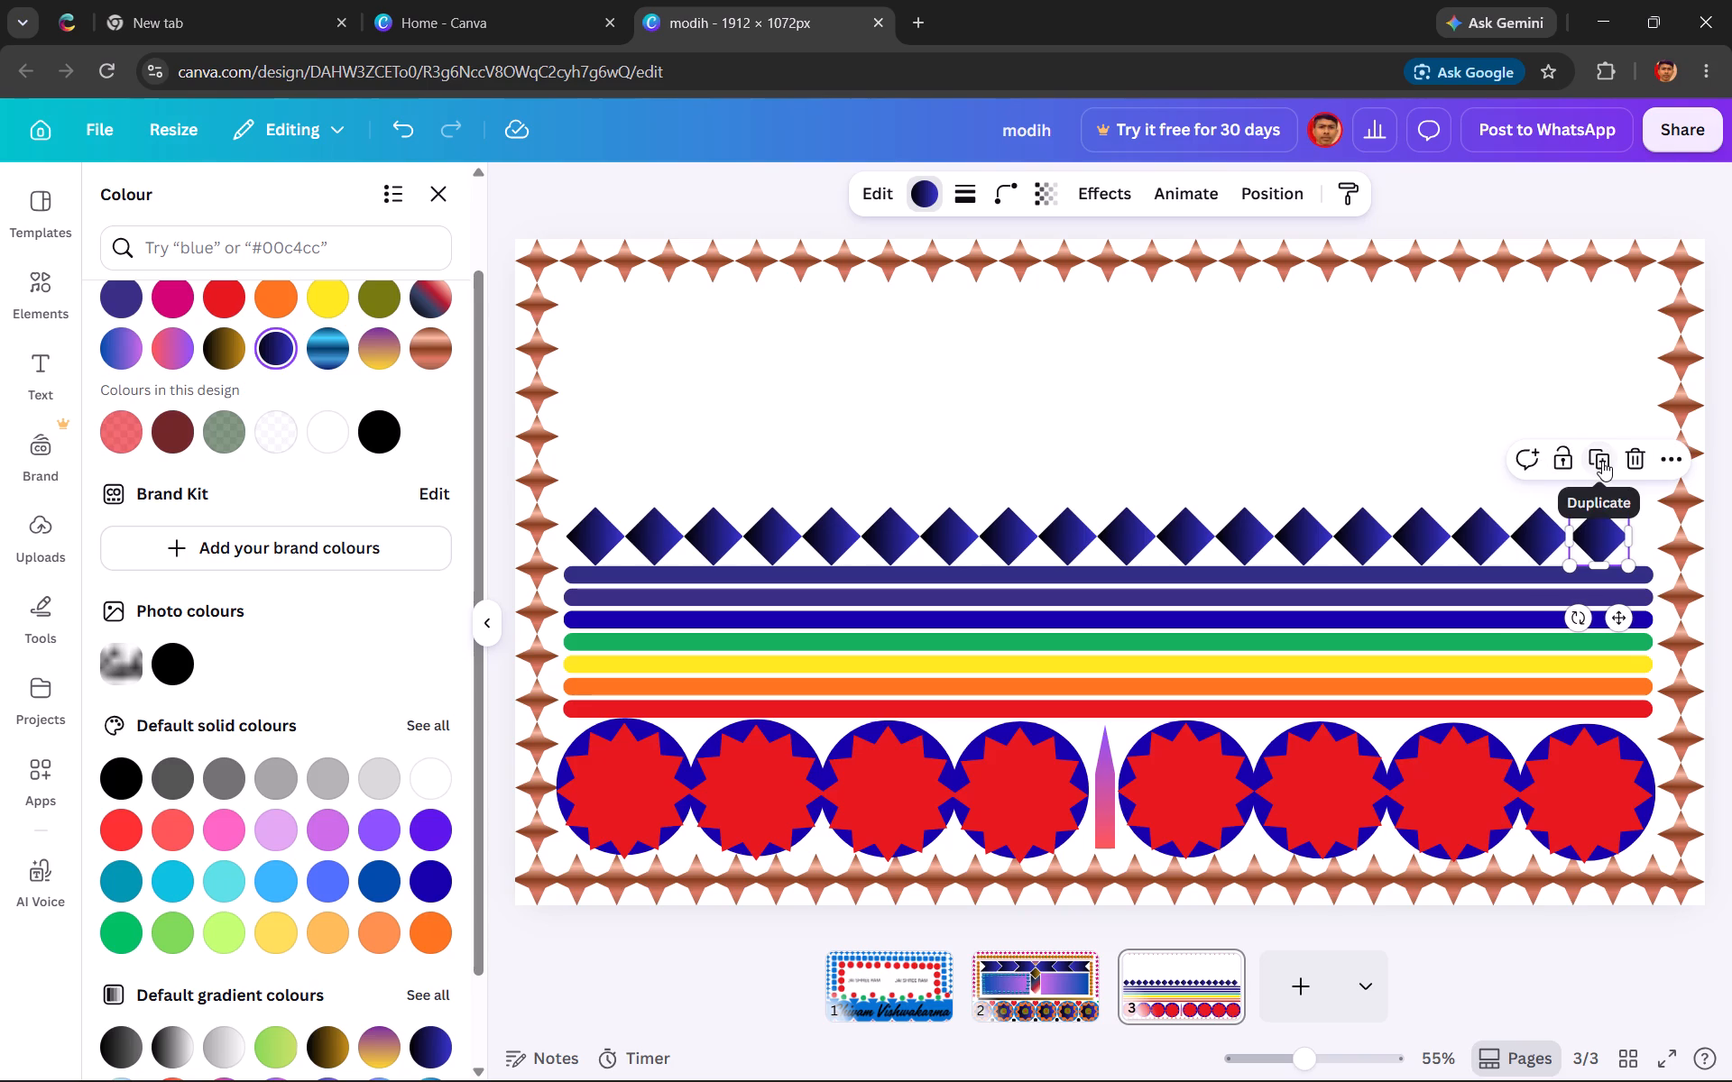
left_click(1602, 461)
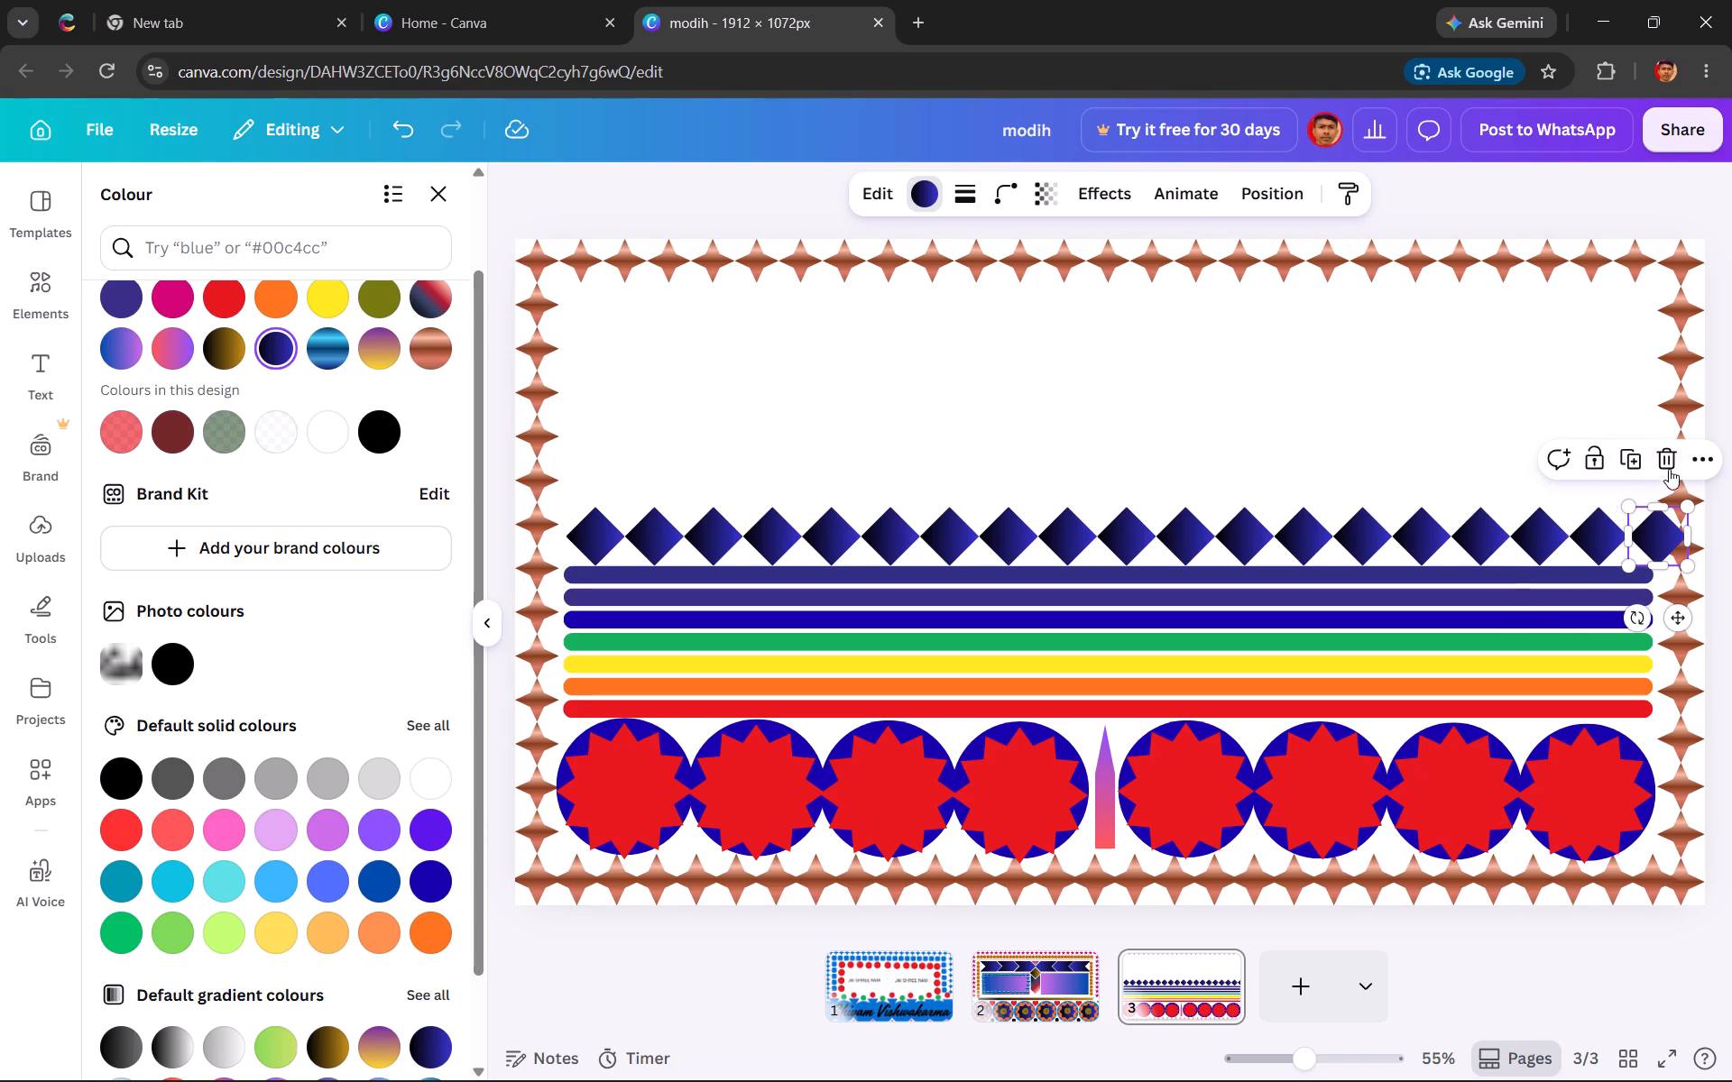
left_click(1669, 460)
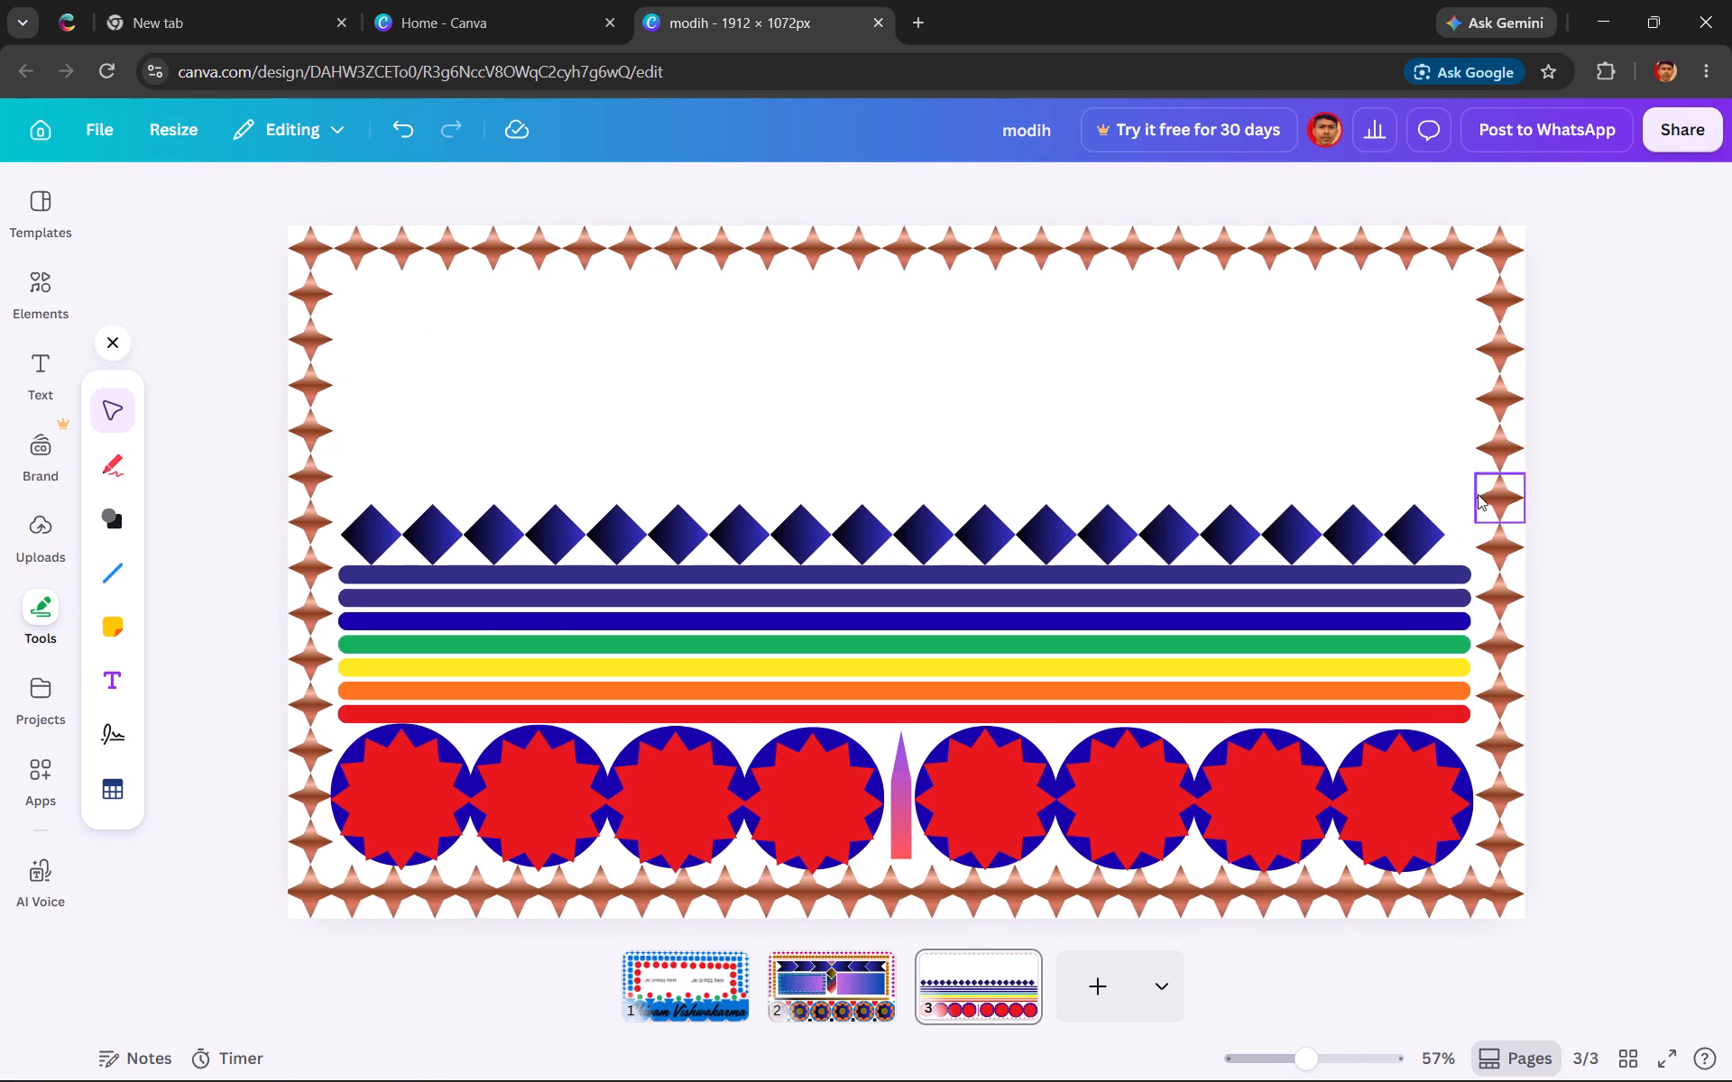
Shift the last four diamonds towards the strips' right end, keeping them edge to edge and level with the row.
left_click_drag(1402, 529, 1429, 529)
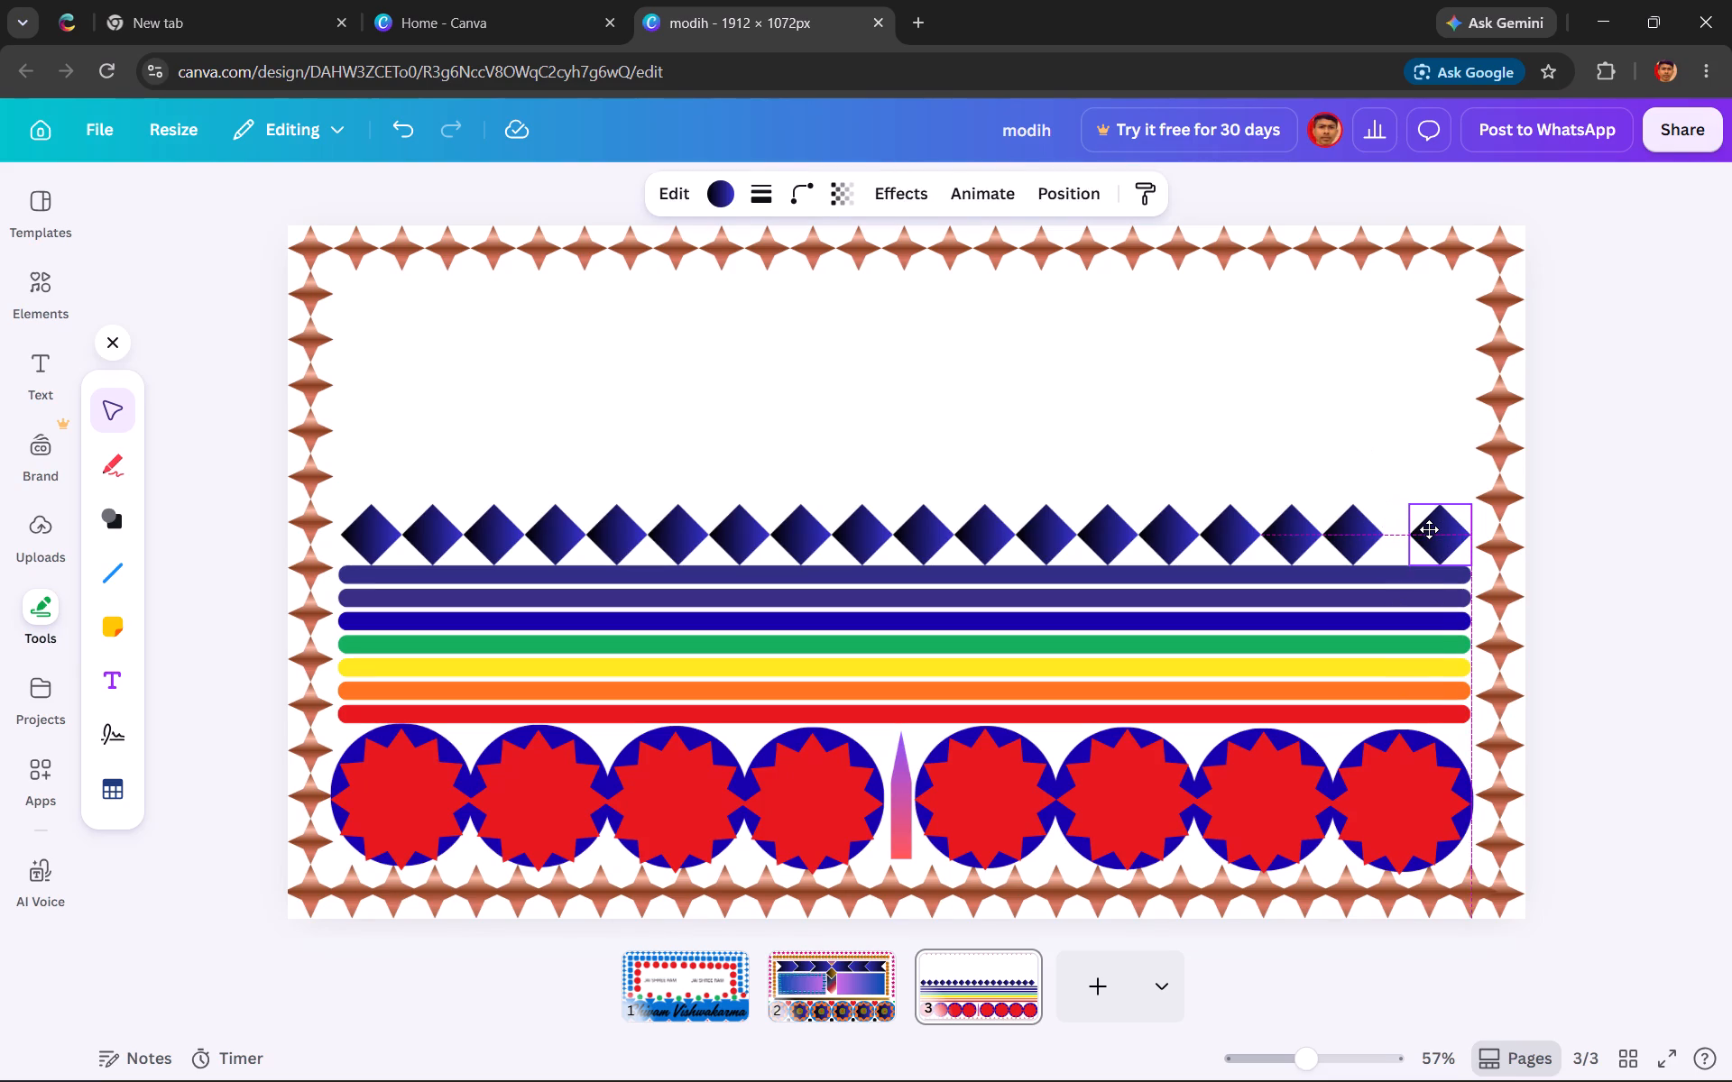
left_click_drag(1429, 529, 1427, 529)
left_click_drag(1427, 529, 1426, 529)
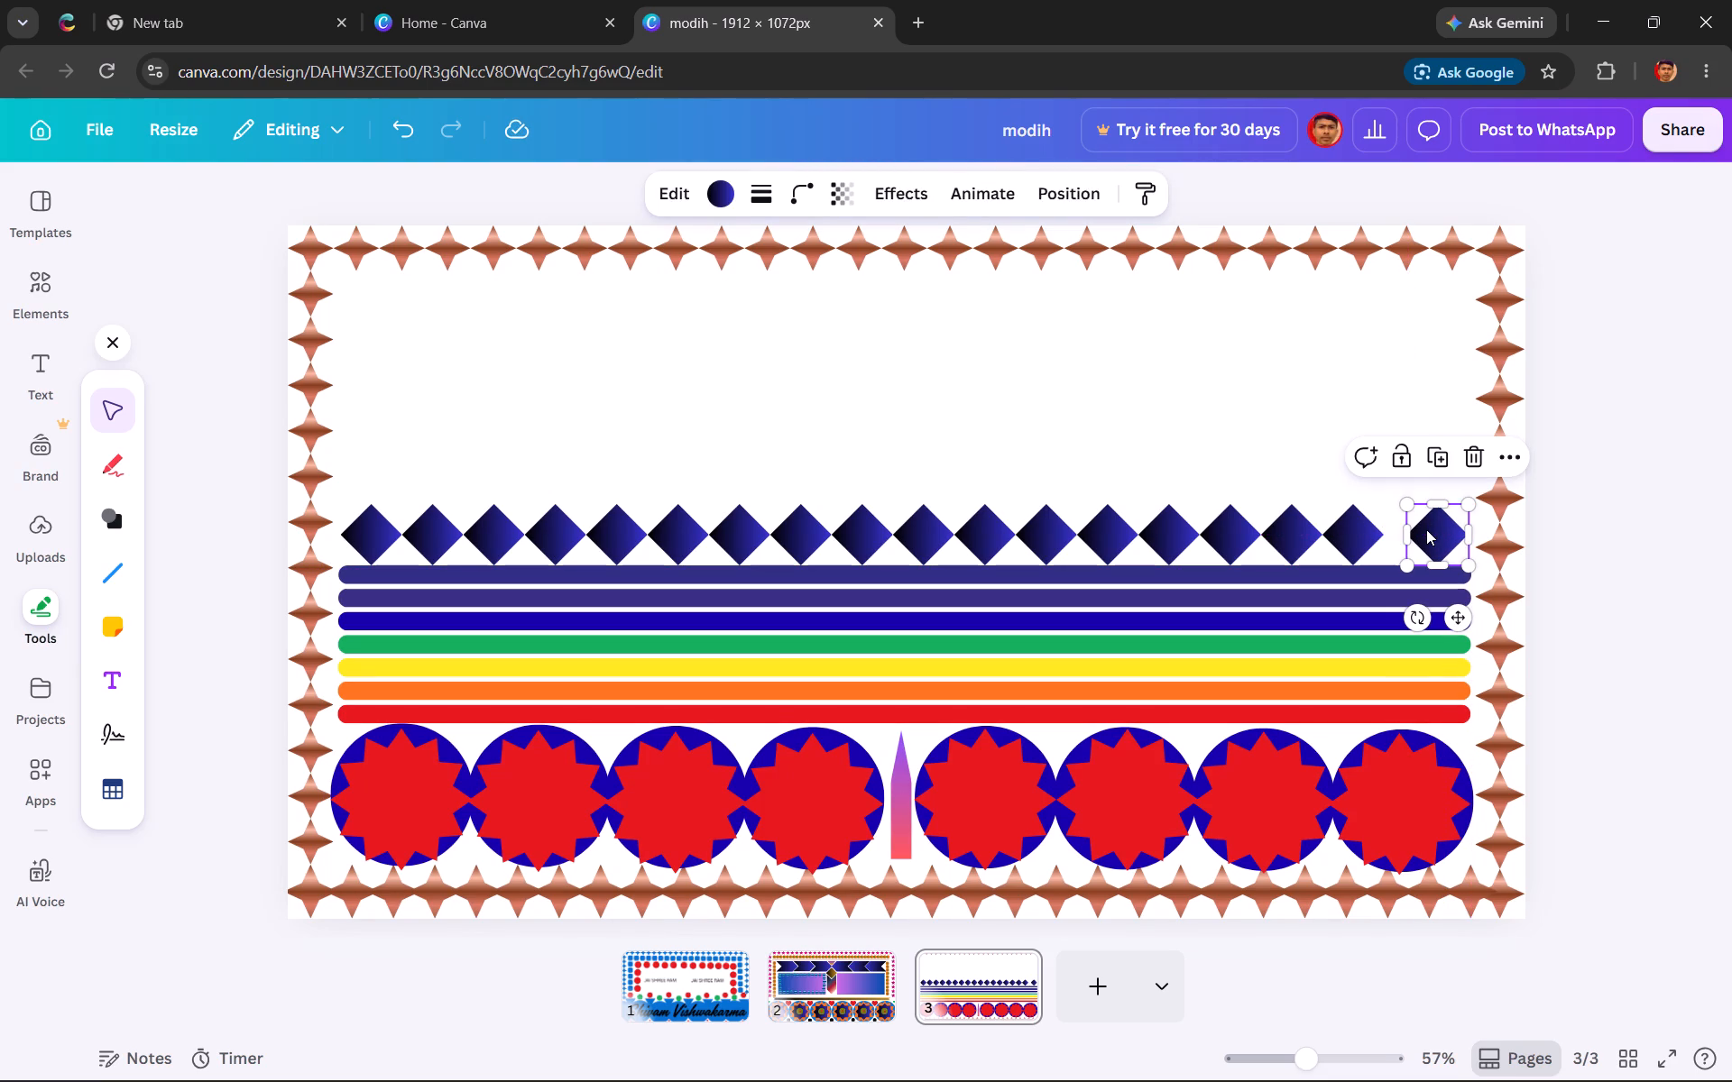
left_click(1247, 424)
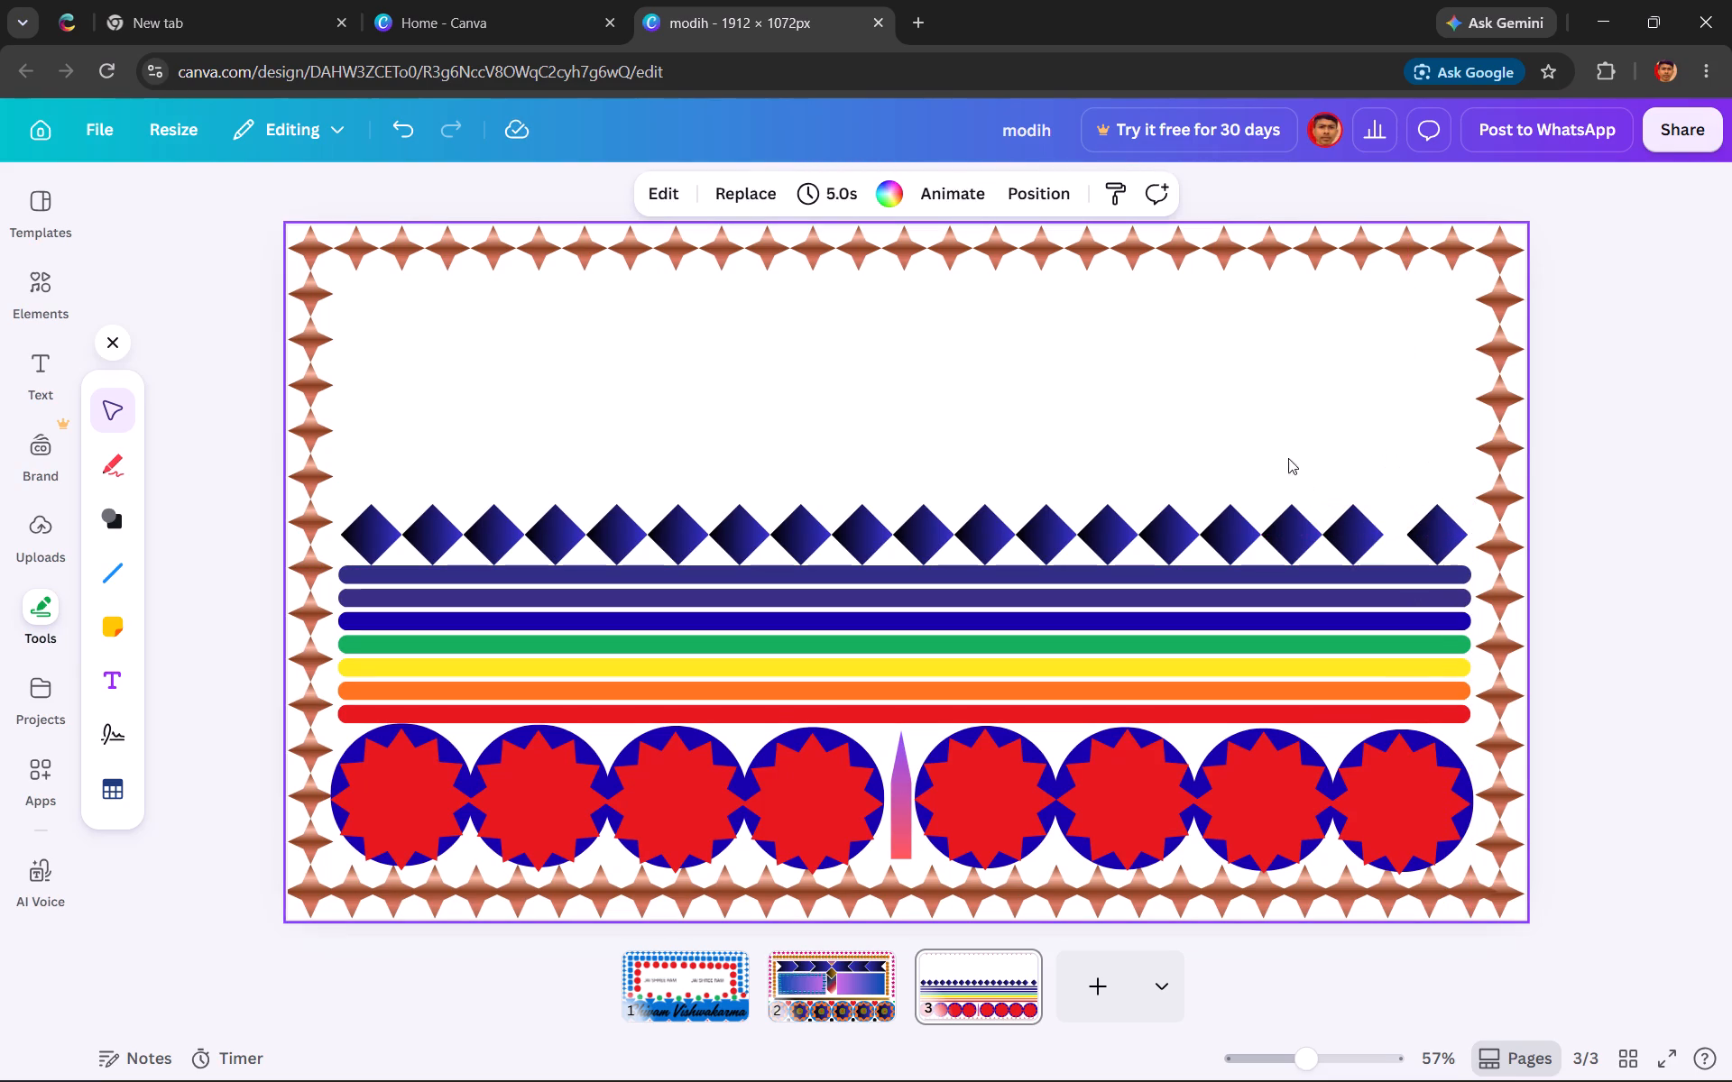
left_click_drag(1356, 527, 1376, 526)
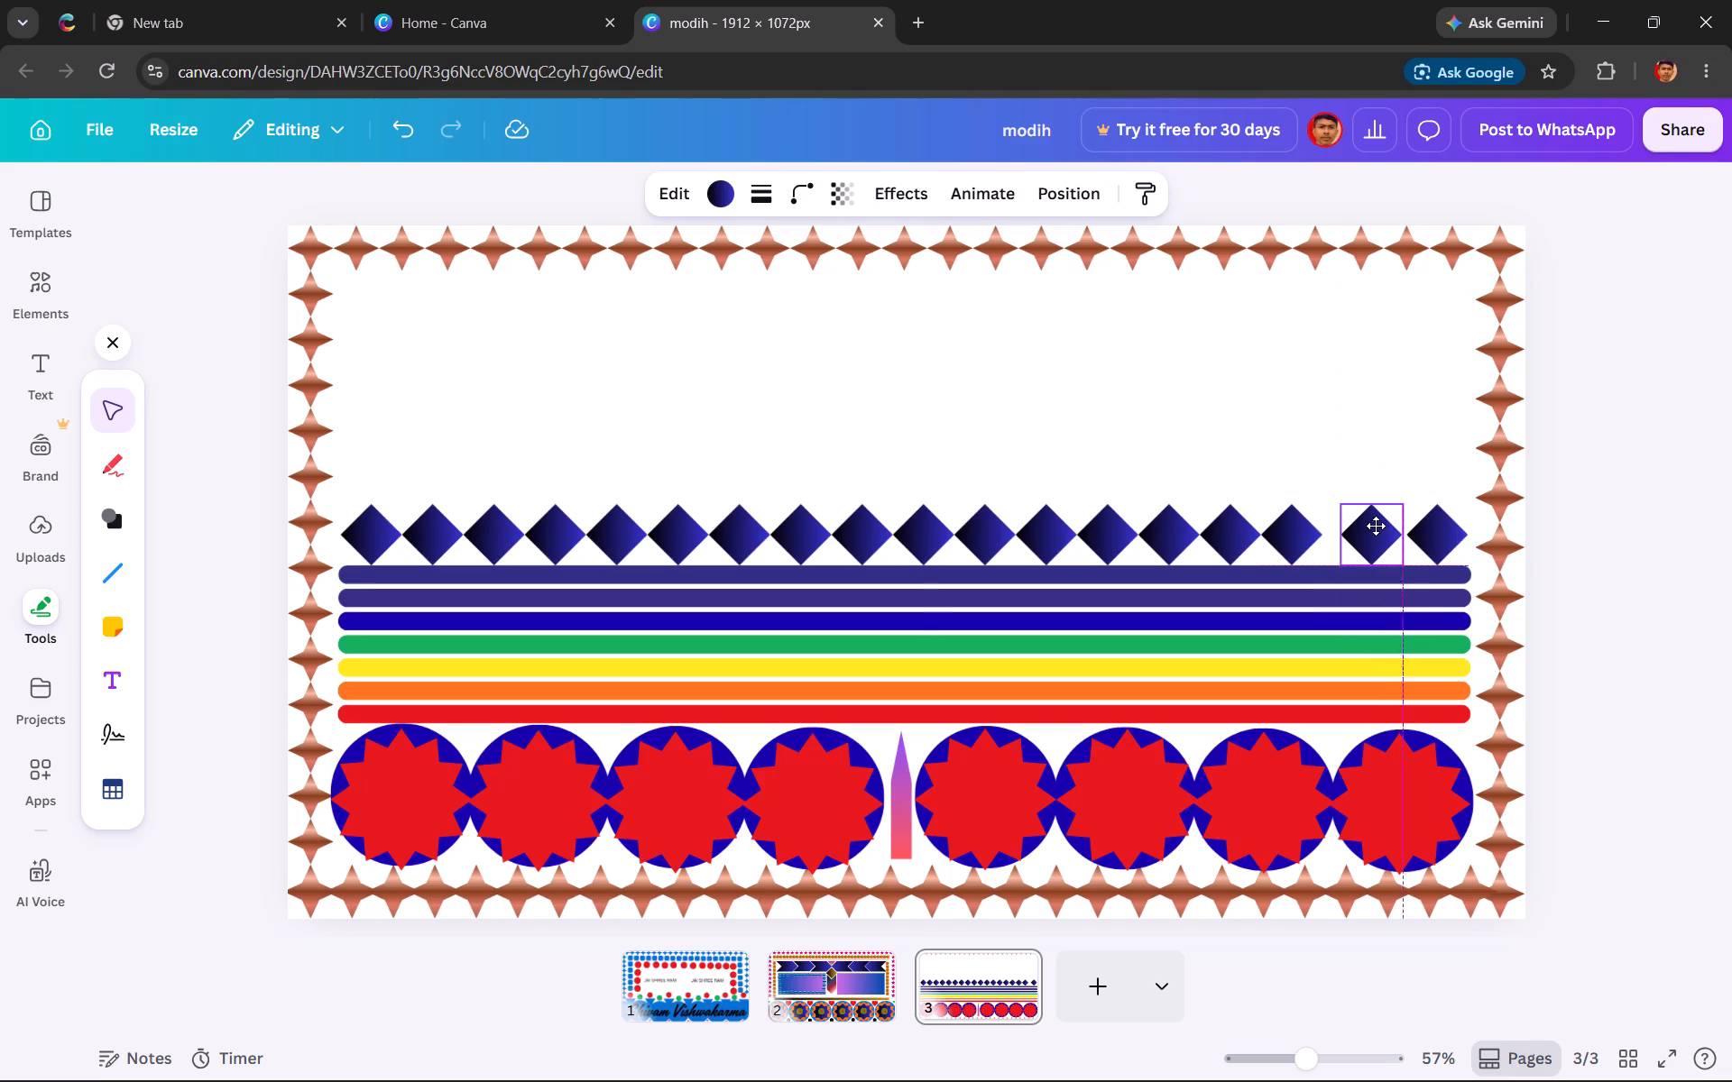
left_click_drag(1376, 526, 1380, 526)
left_click_drag(1285, 531, 1315, 531)
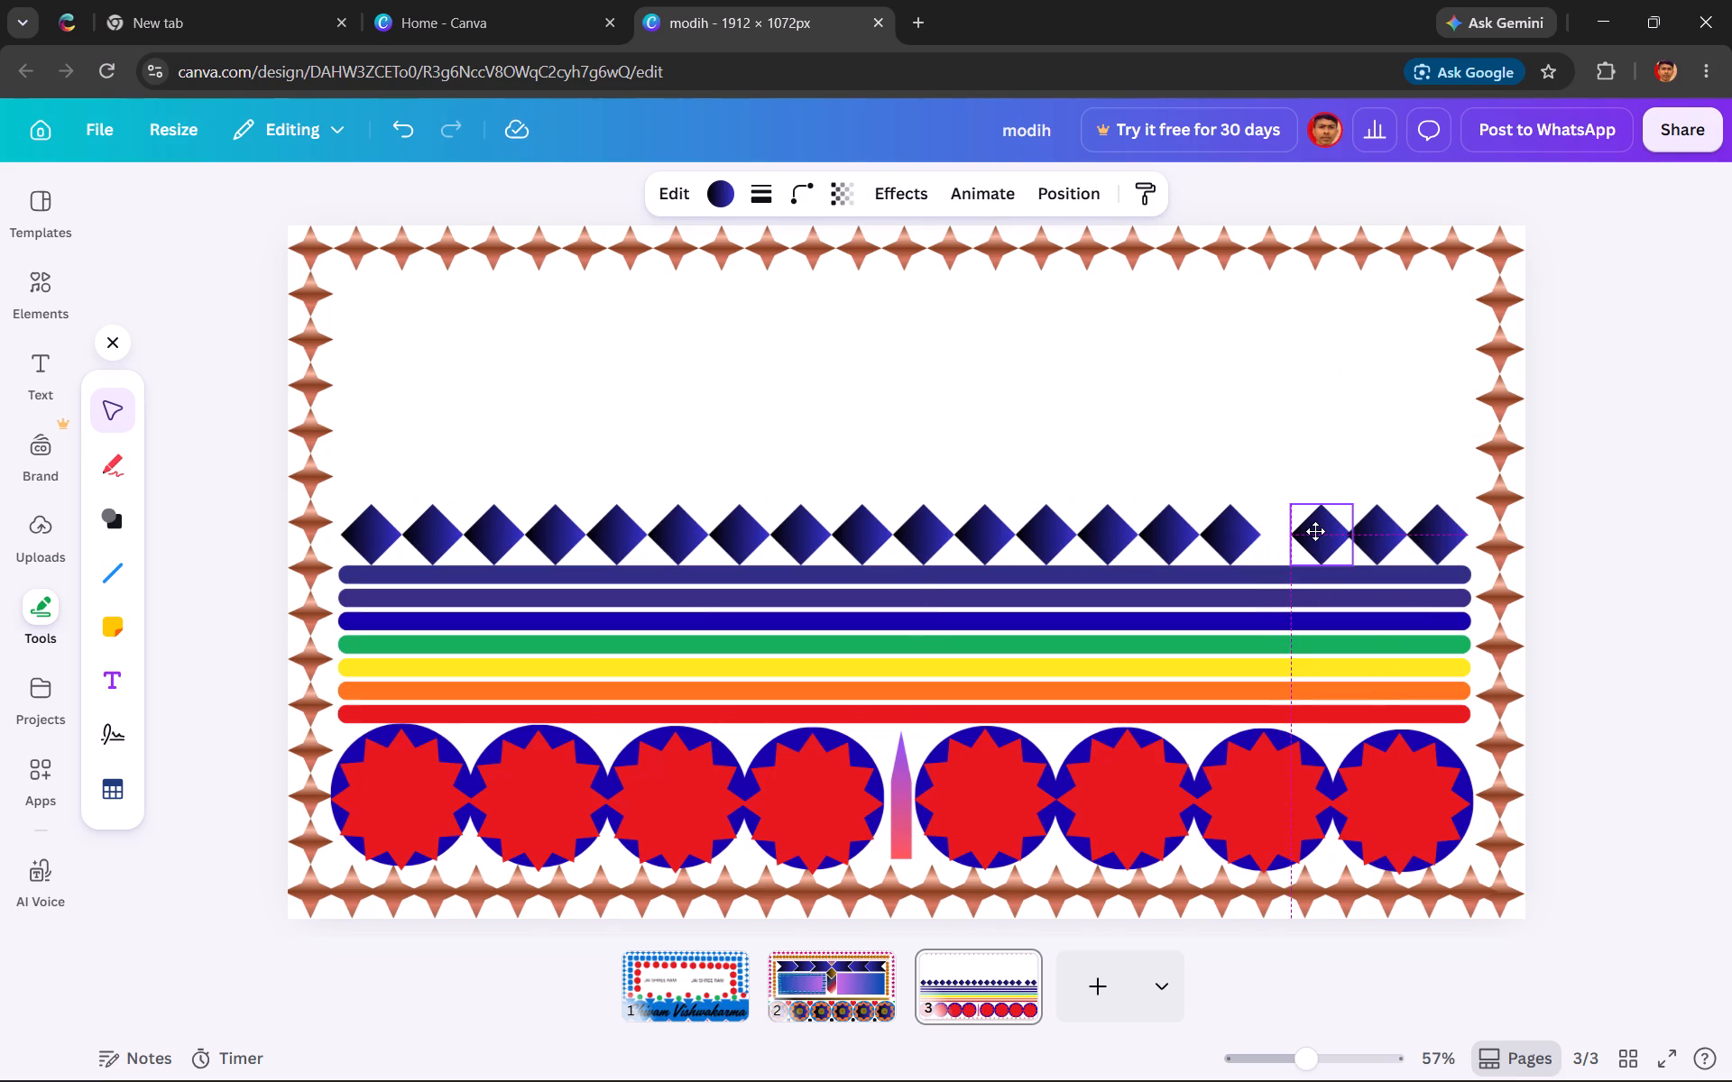
left_click_drag(1315, 531, 1313, 531)
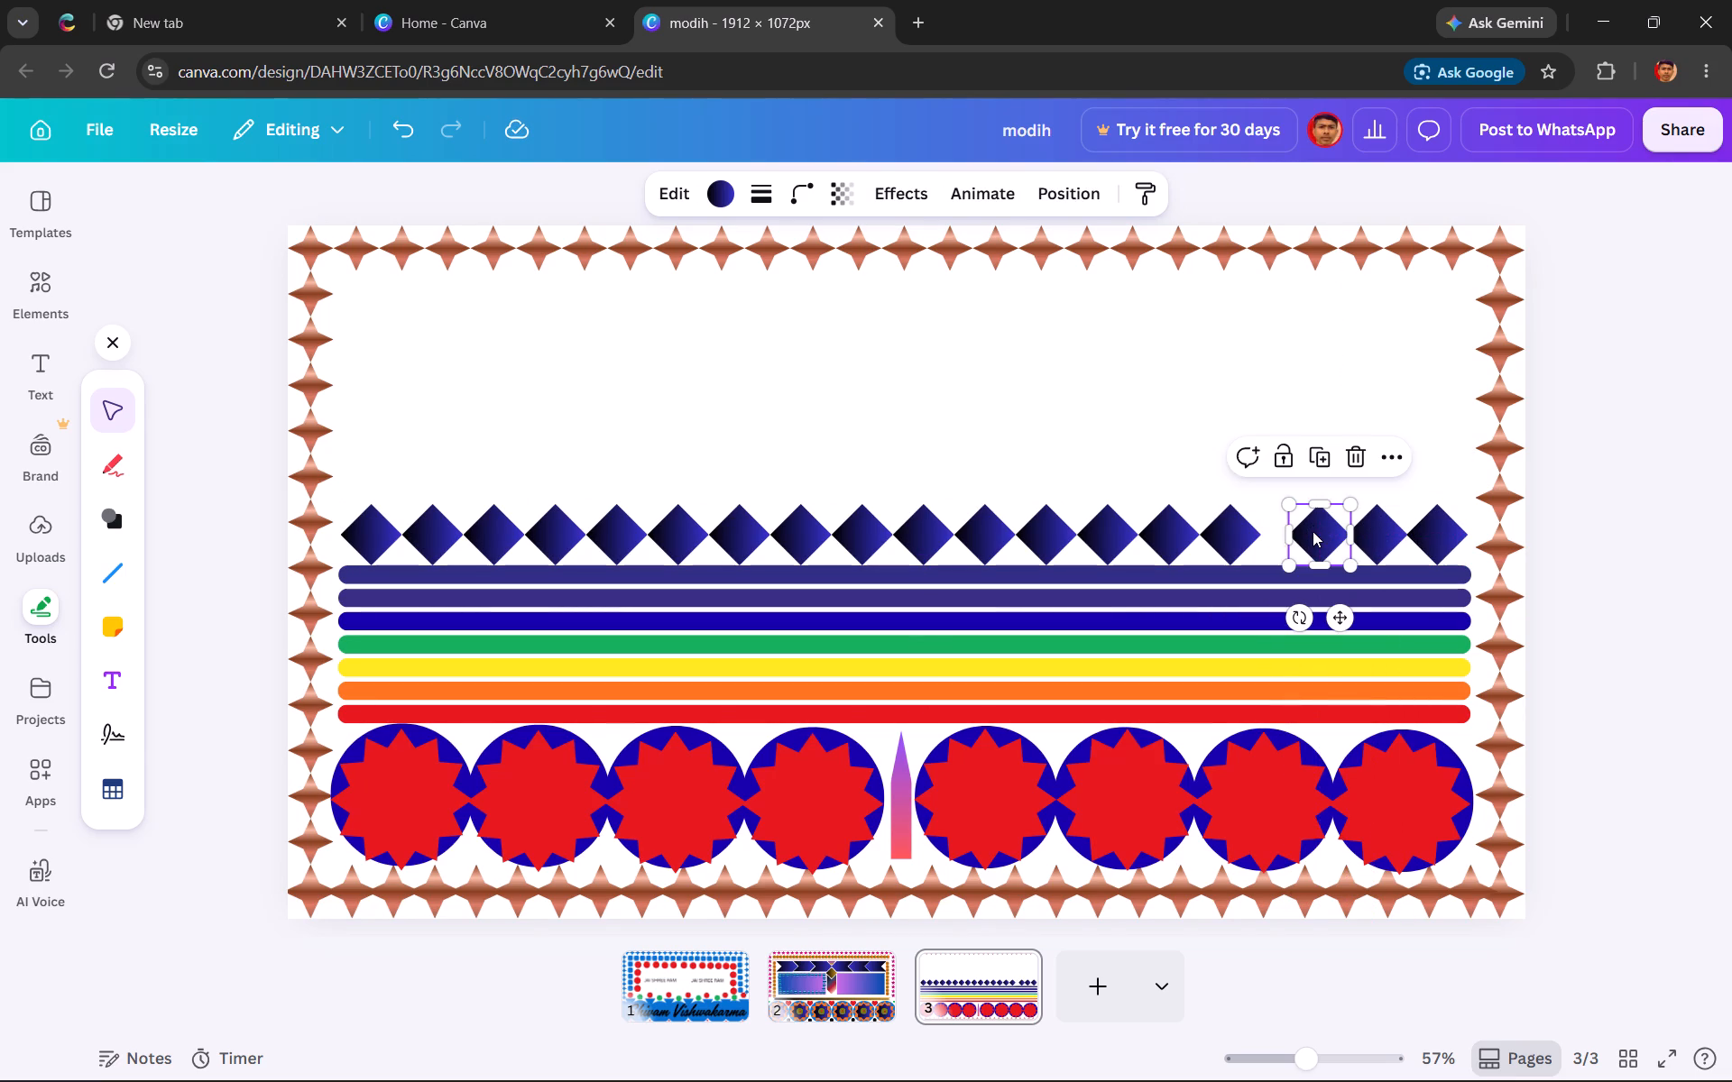
left_click_drag(1240, 524, 1266, 524)
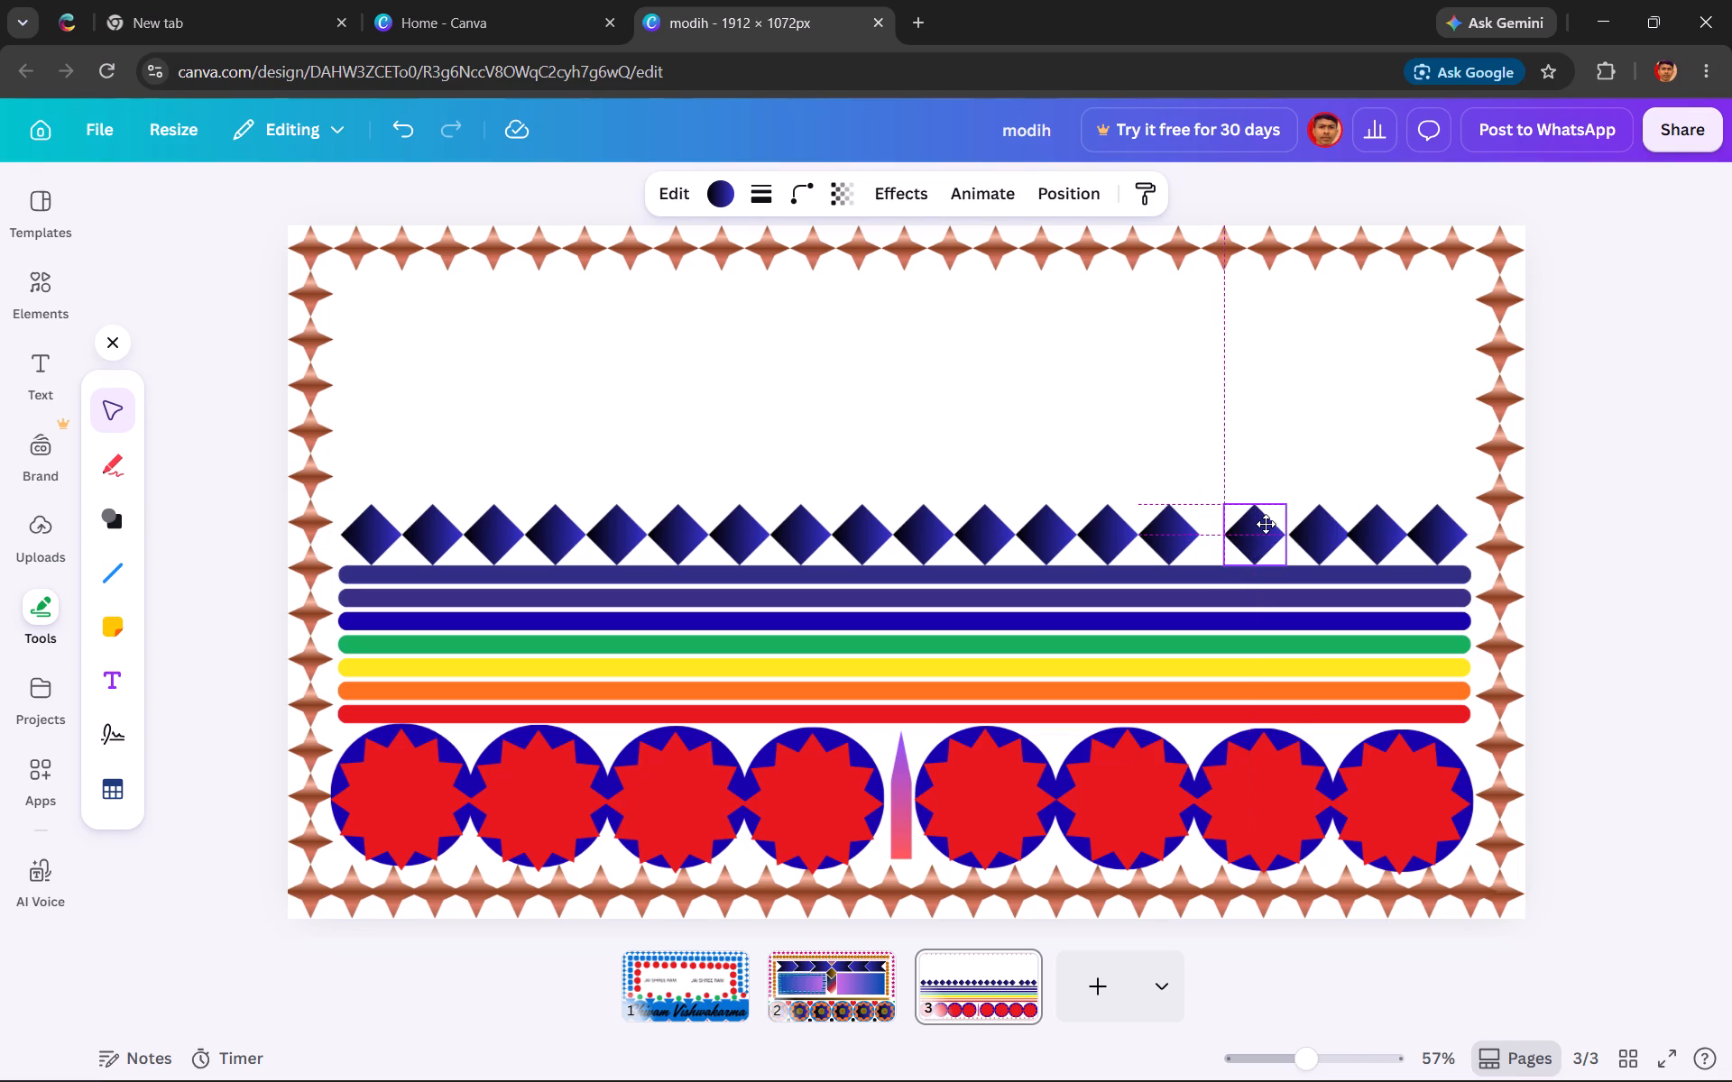
left_click_drag(1266, 524, 1267, 524)
Shift the next five diamonds the same way, opening a gap in the middle with nine diamonds on each side.
left_click_drag(1180, 525, 1211, 527)
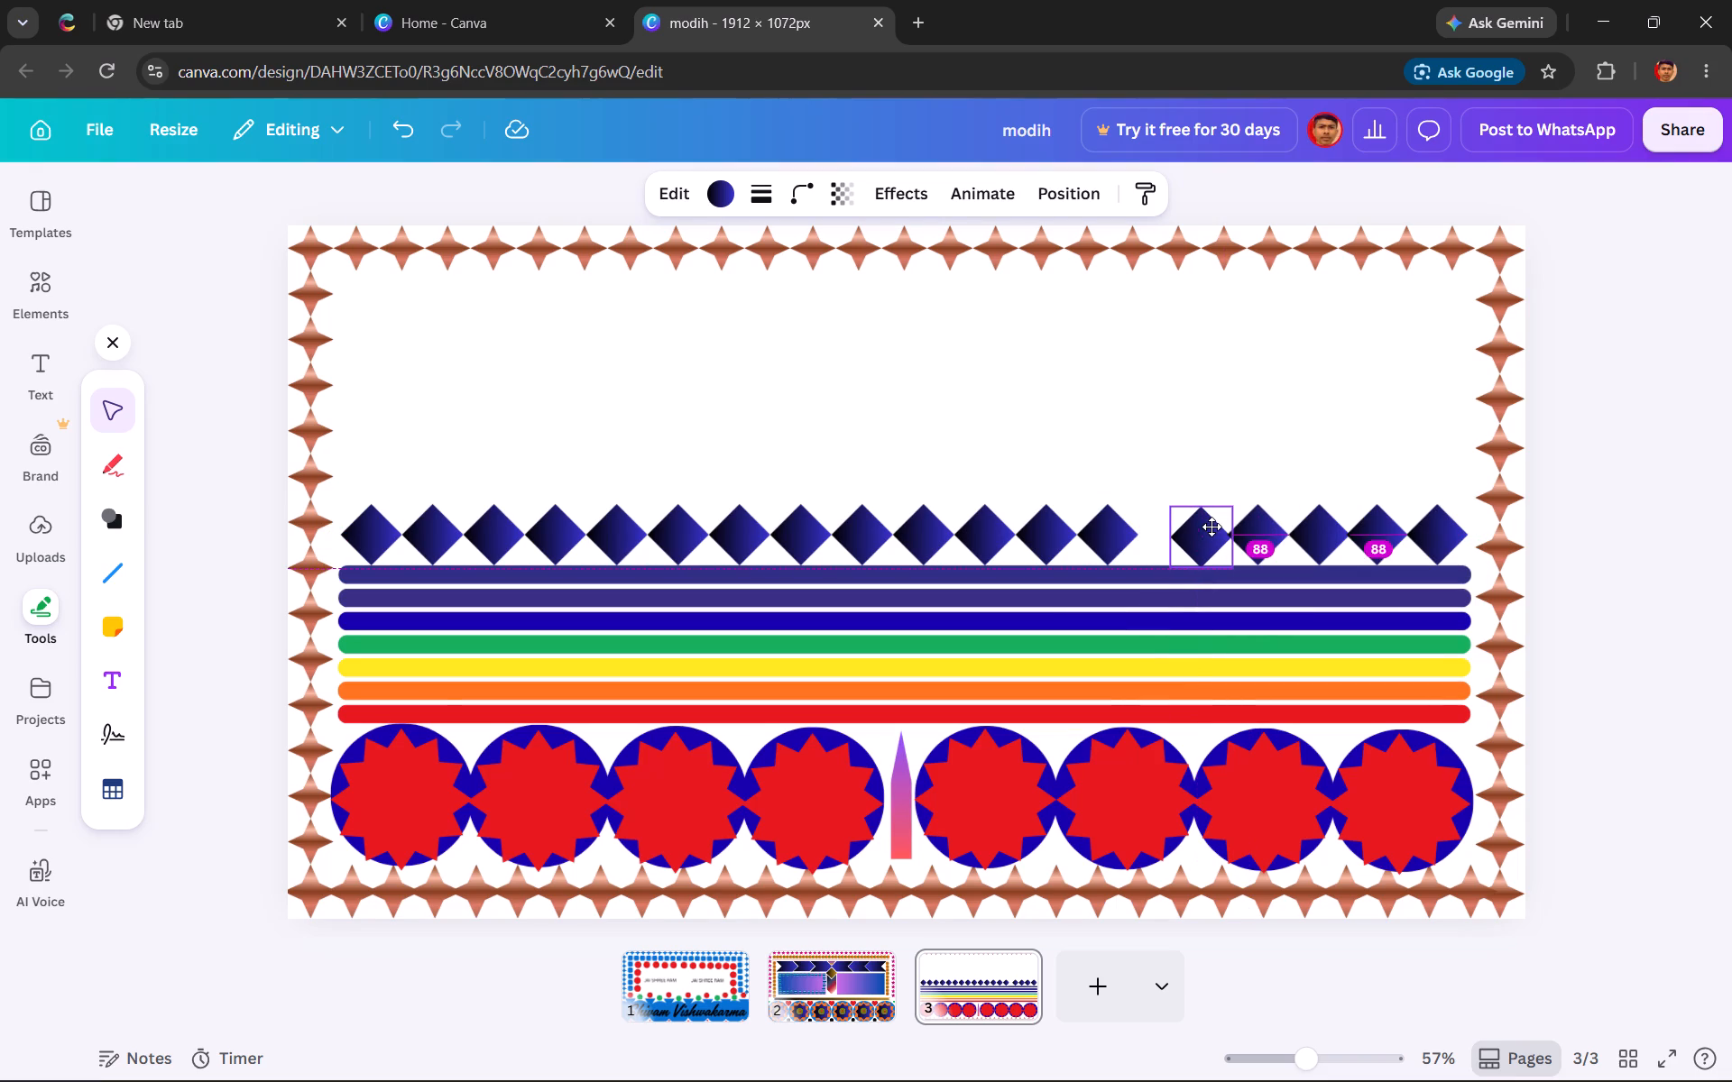
left_click_drag(1211, 527, 1210, 523)
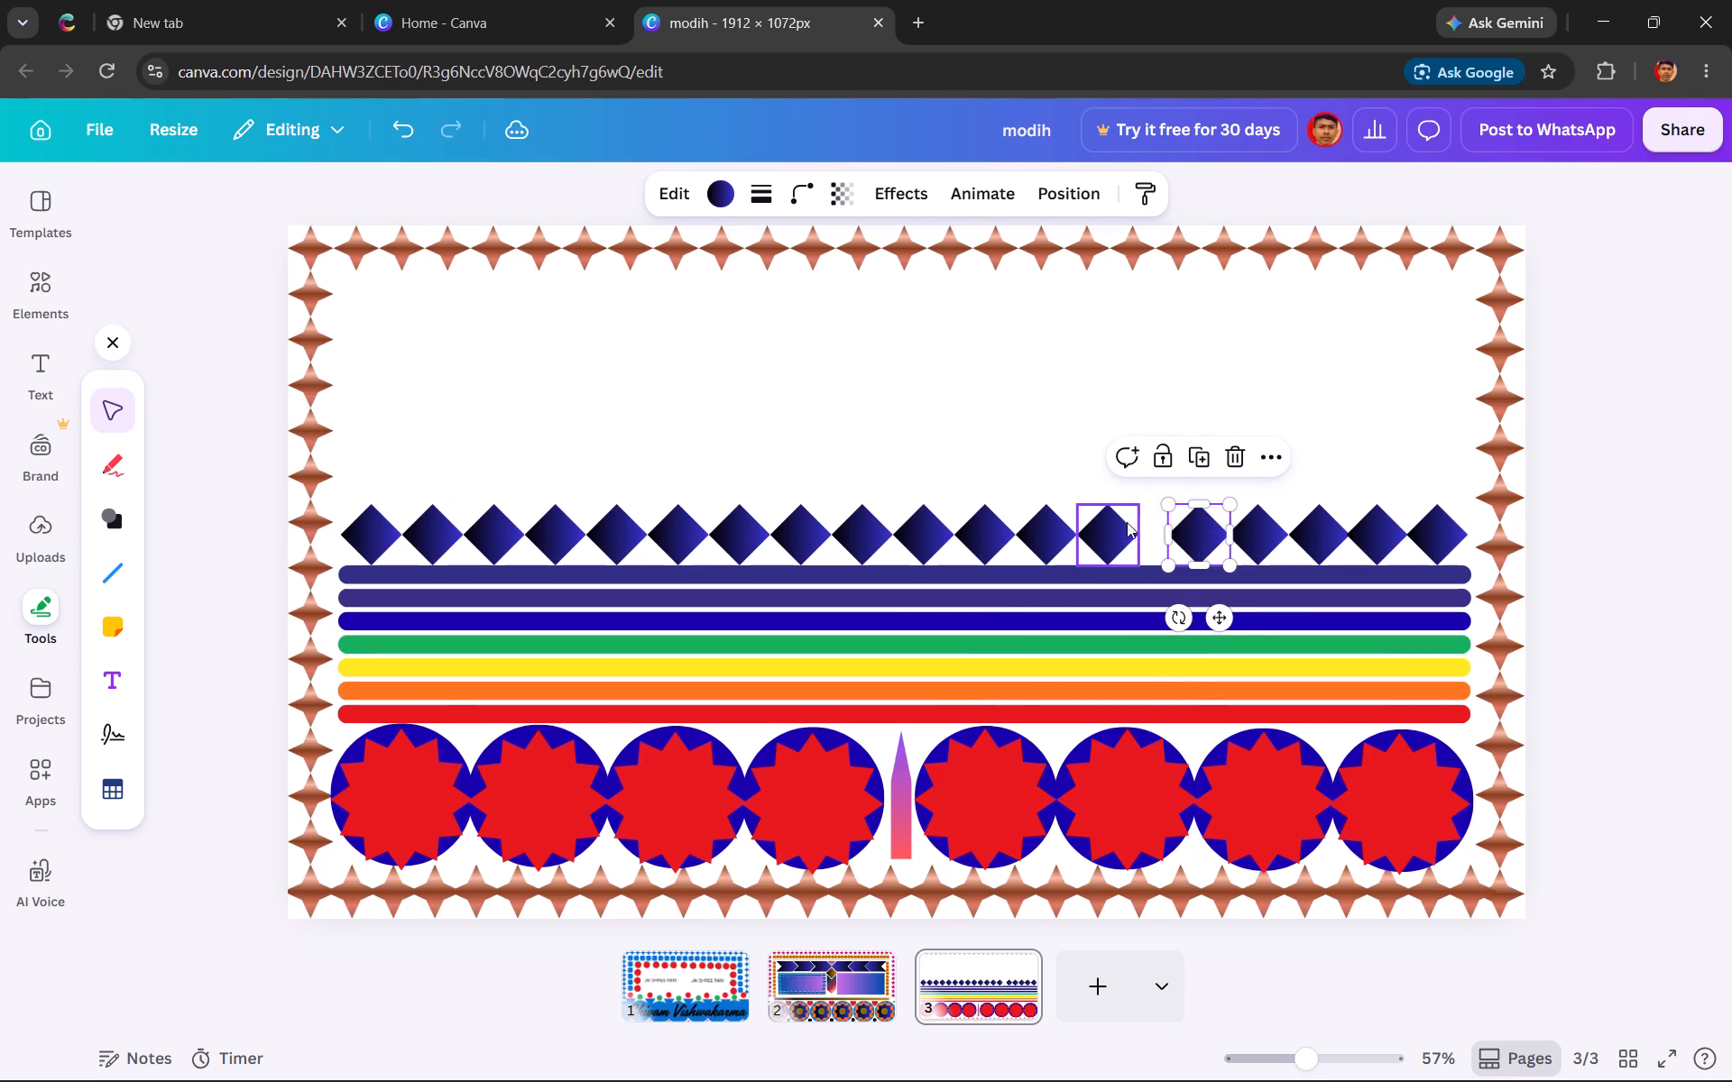
left_click_drag(1115, 525, 1139, 523)
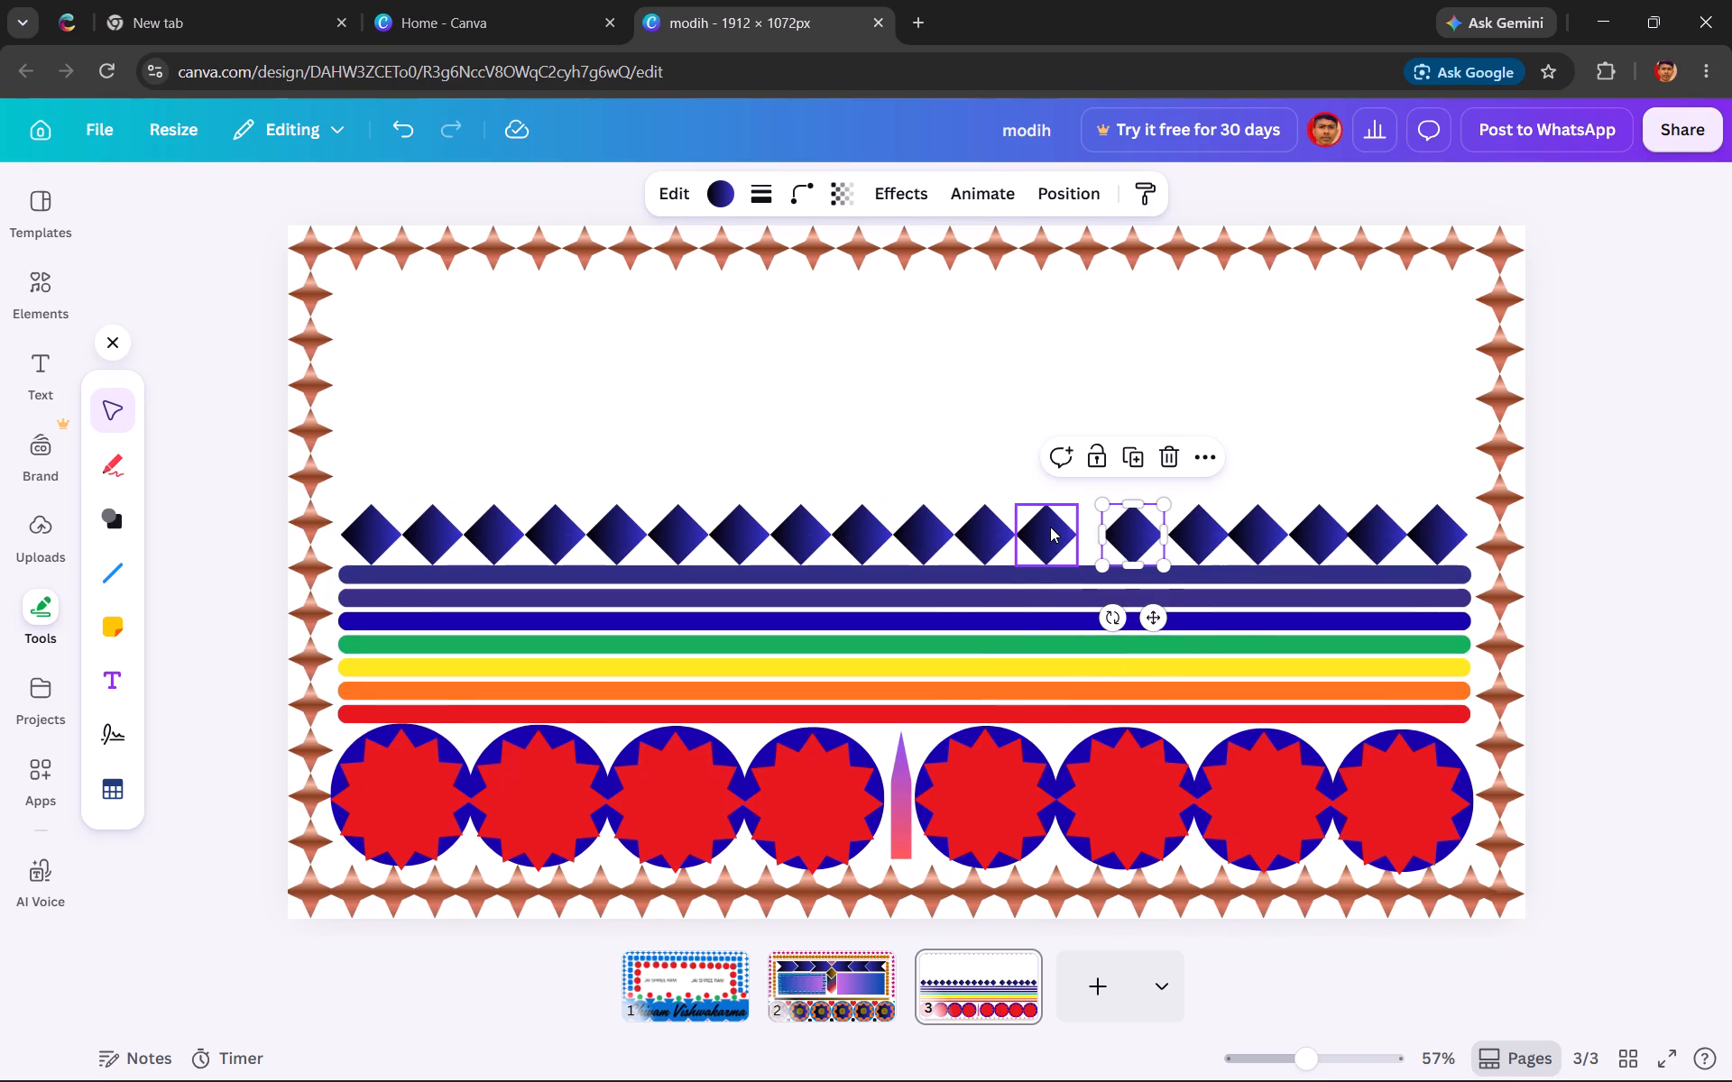
left_click_drag(1050, 527, 1078, 525)
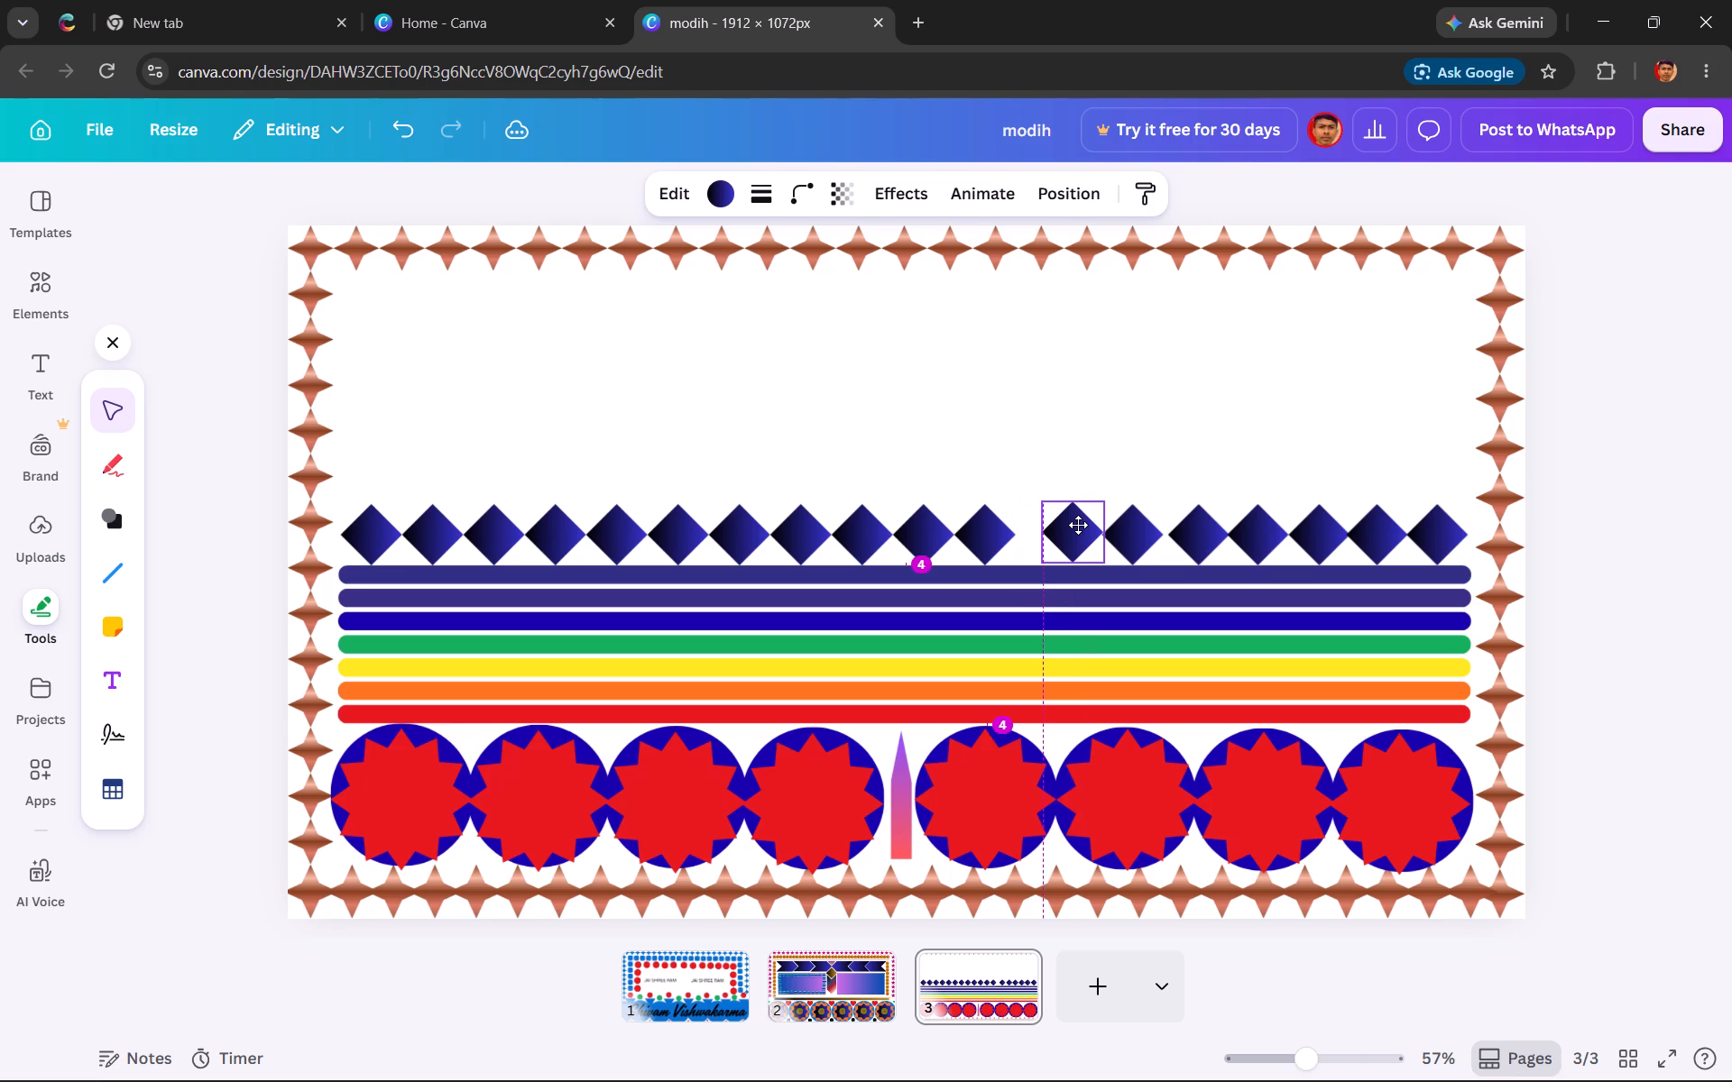
left_click_drag(1078, 525, 1077, 526)
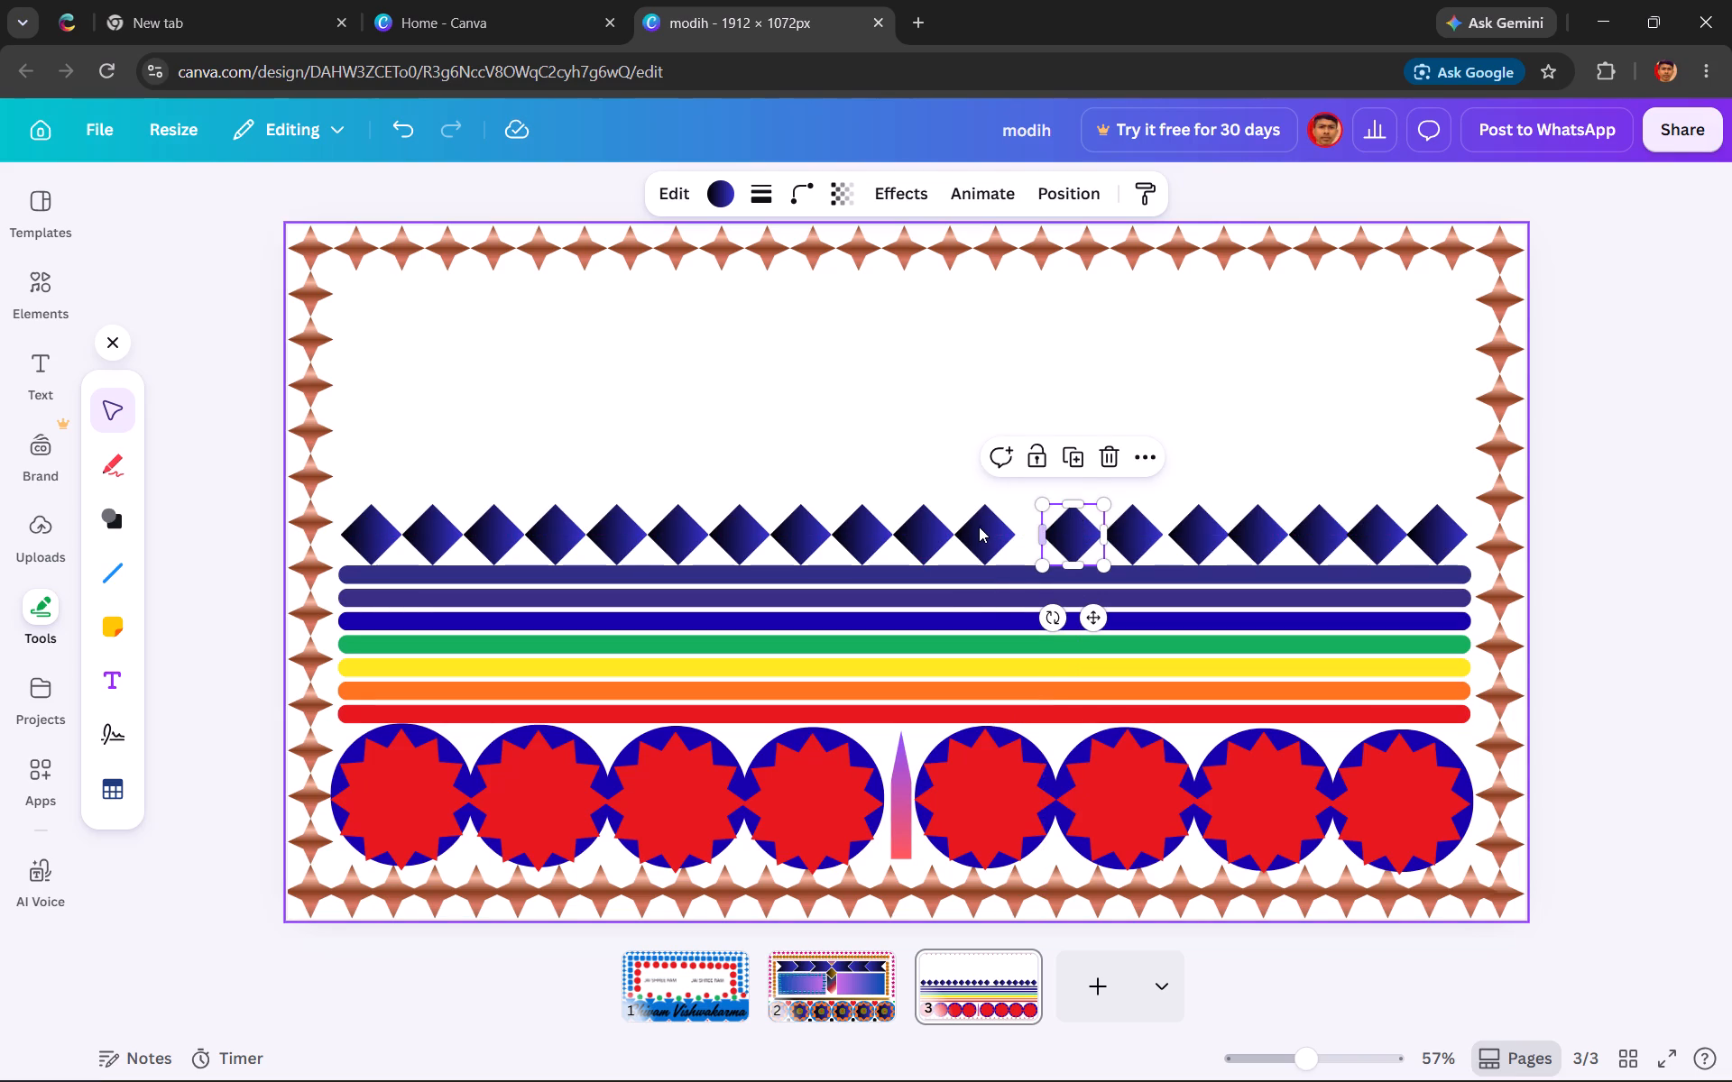
left_click_drag(979, 527, 1007, 530)
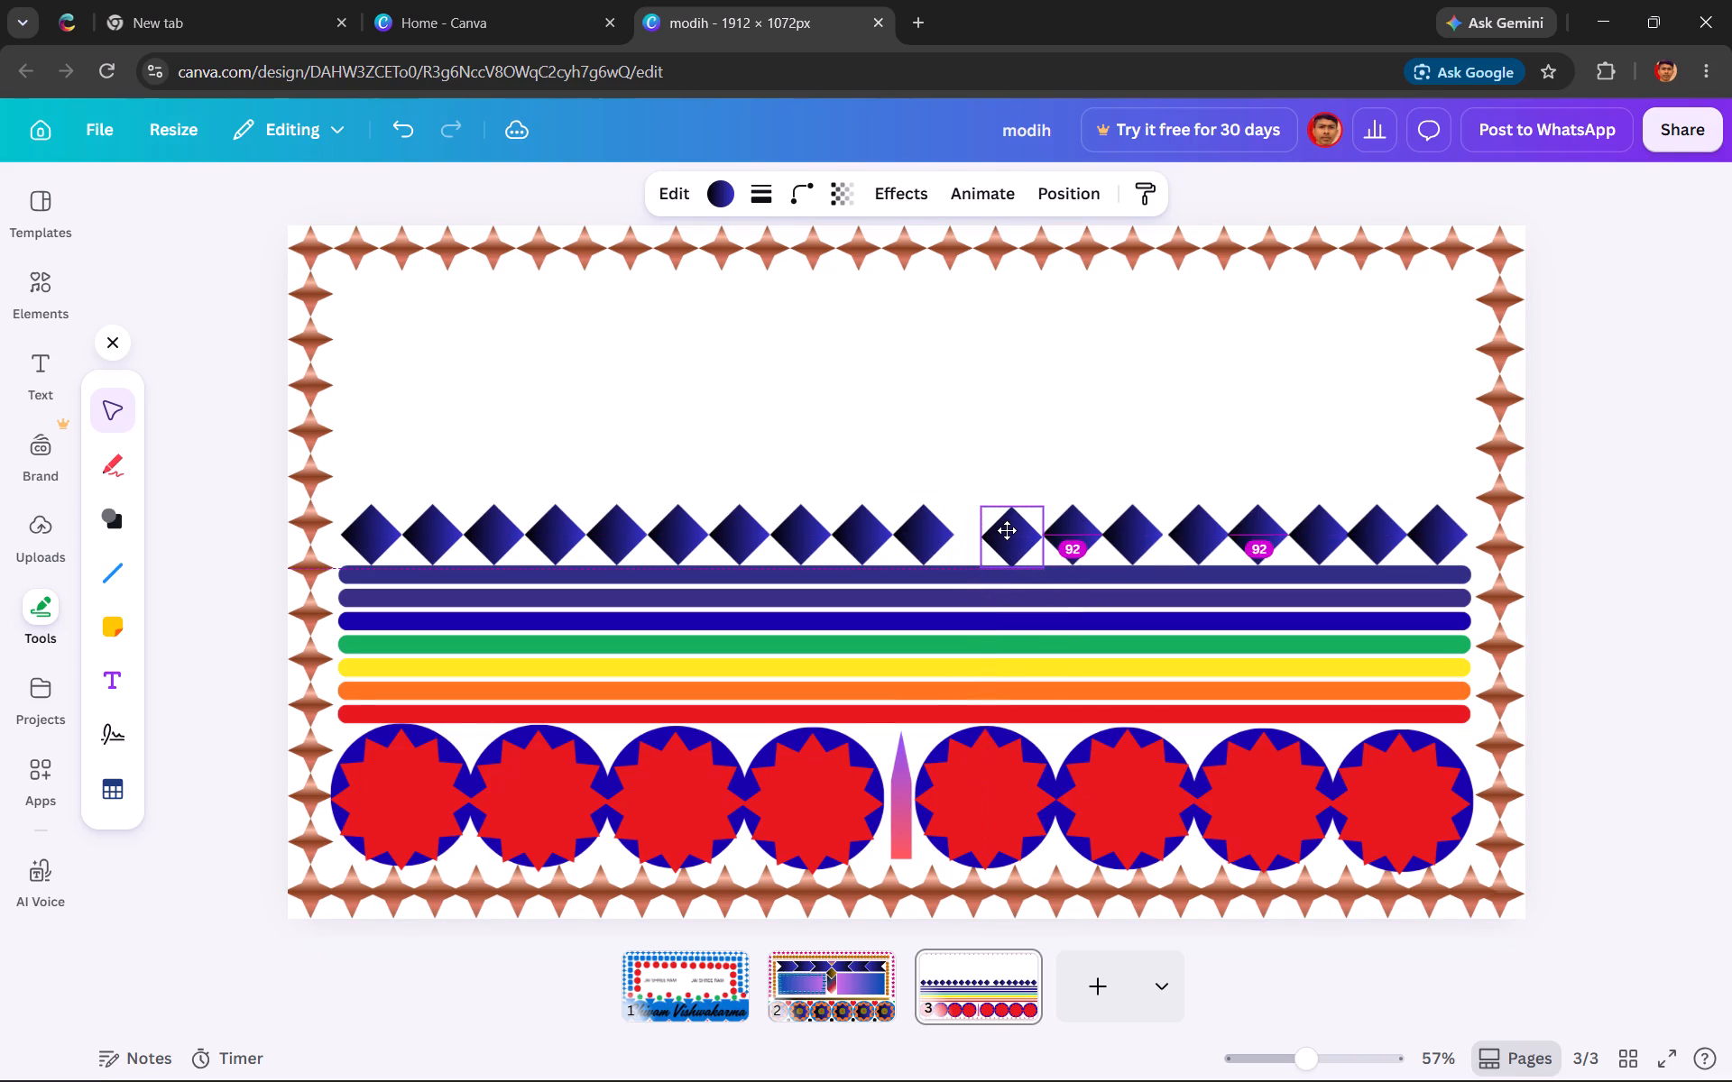
left_click_drag(1007, 530, 1009, 528)
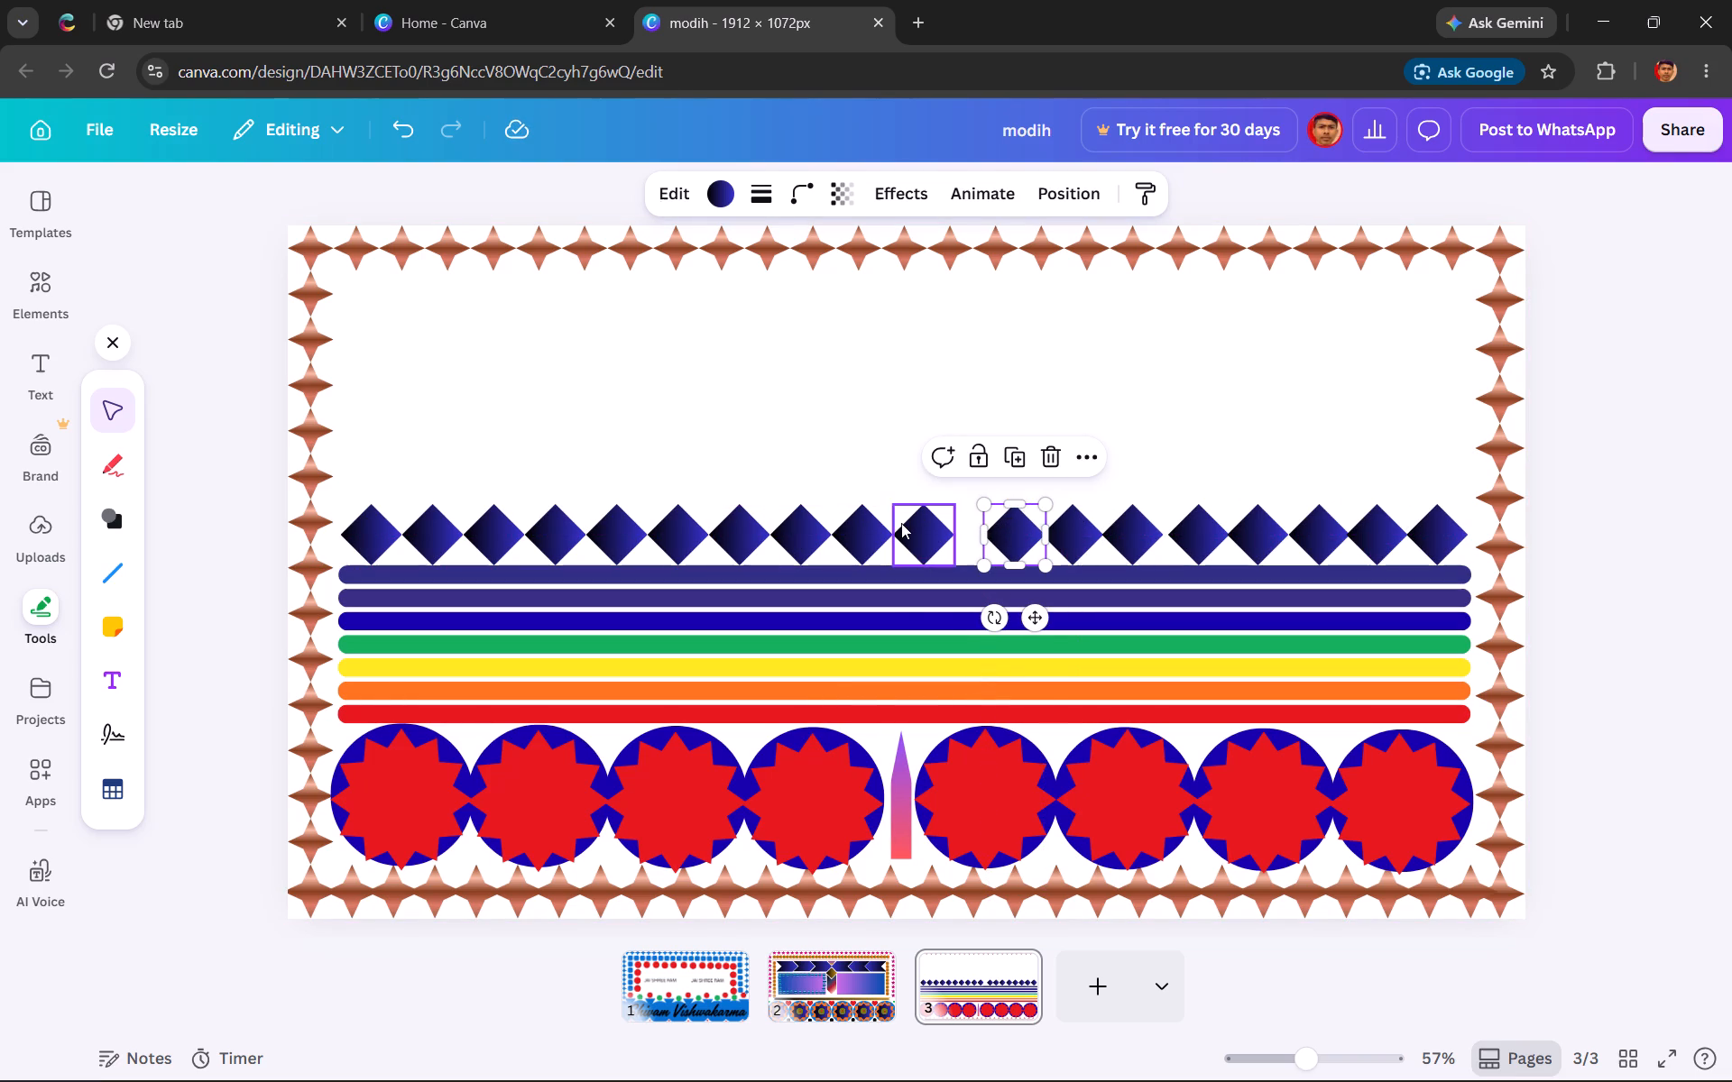
left_click_drag(903, 525, 929, 524)
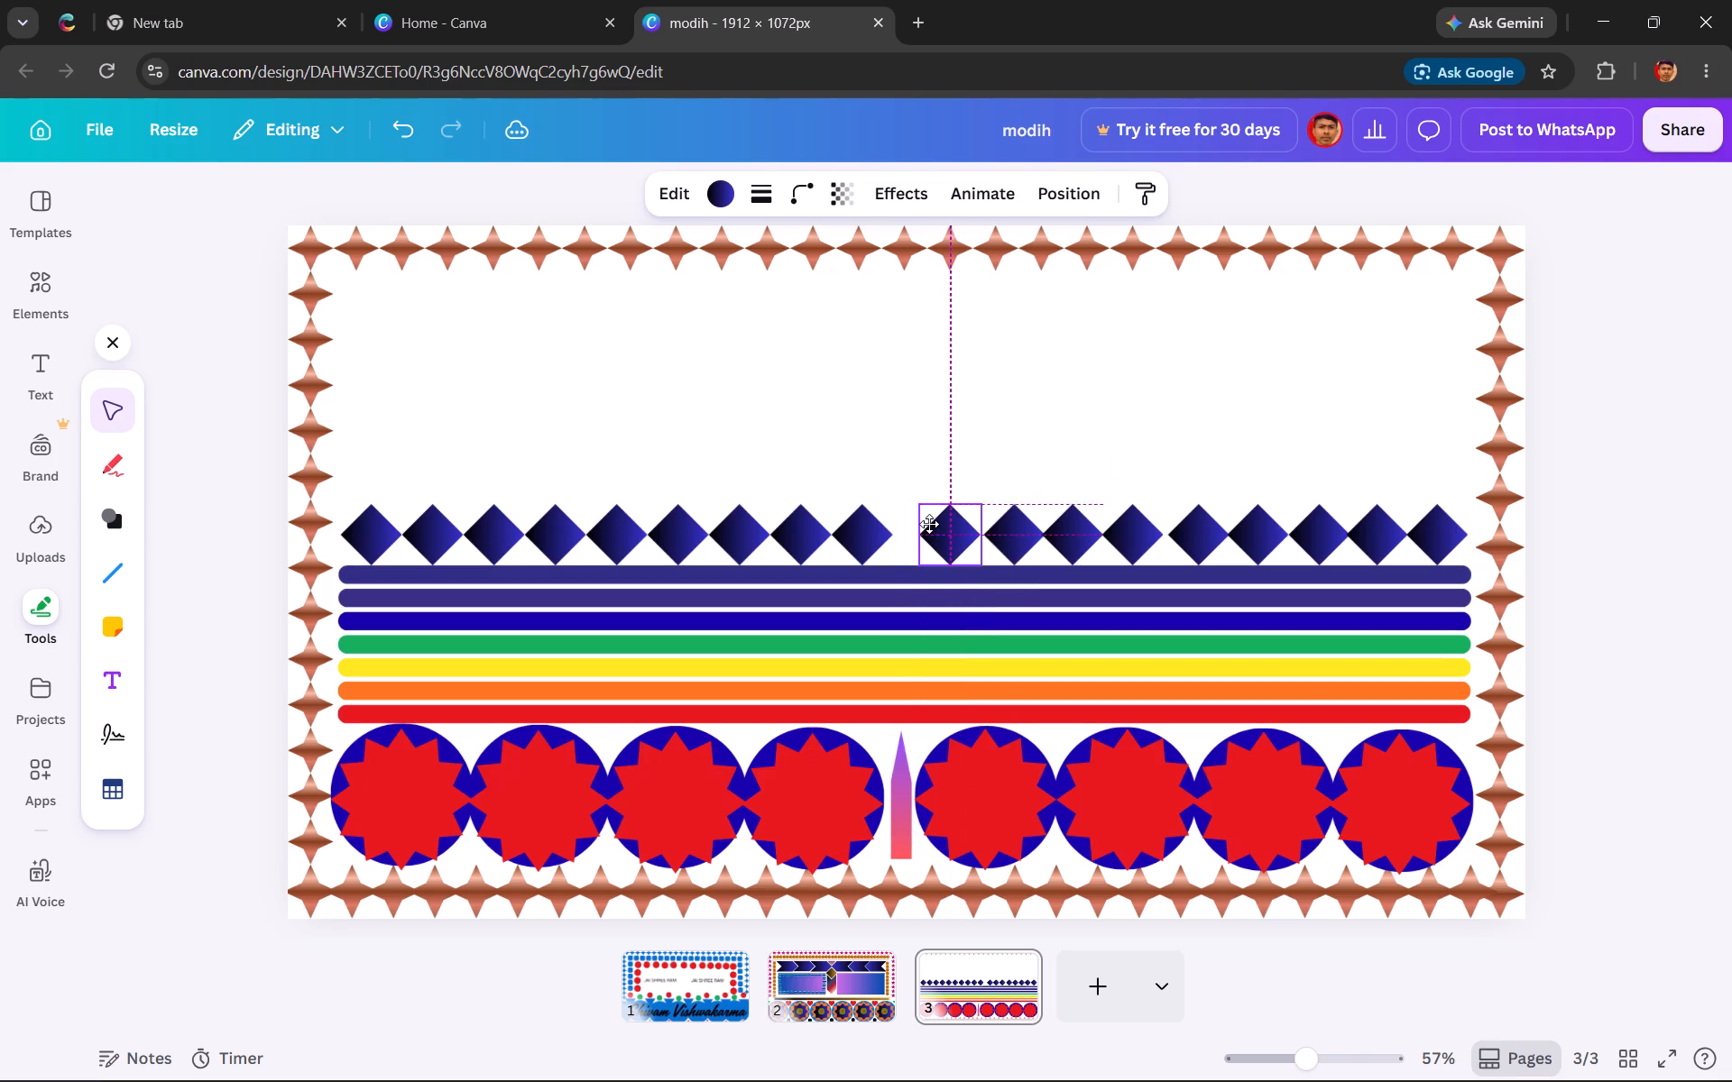
left_click_drag(929, 524, 929, 526)
left_click(788, 443)
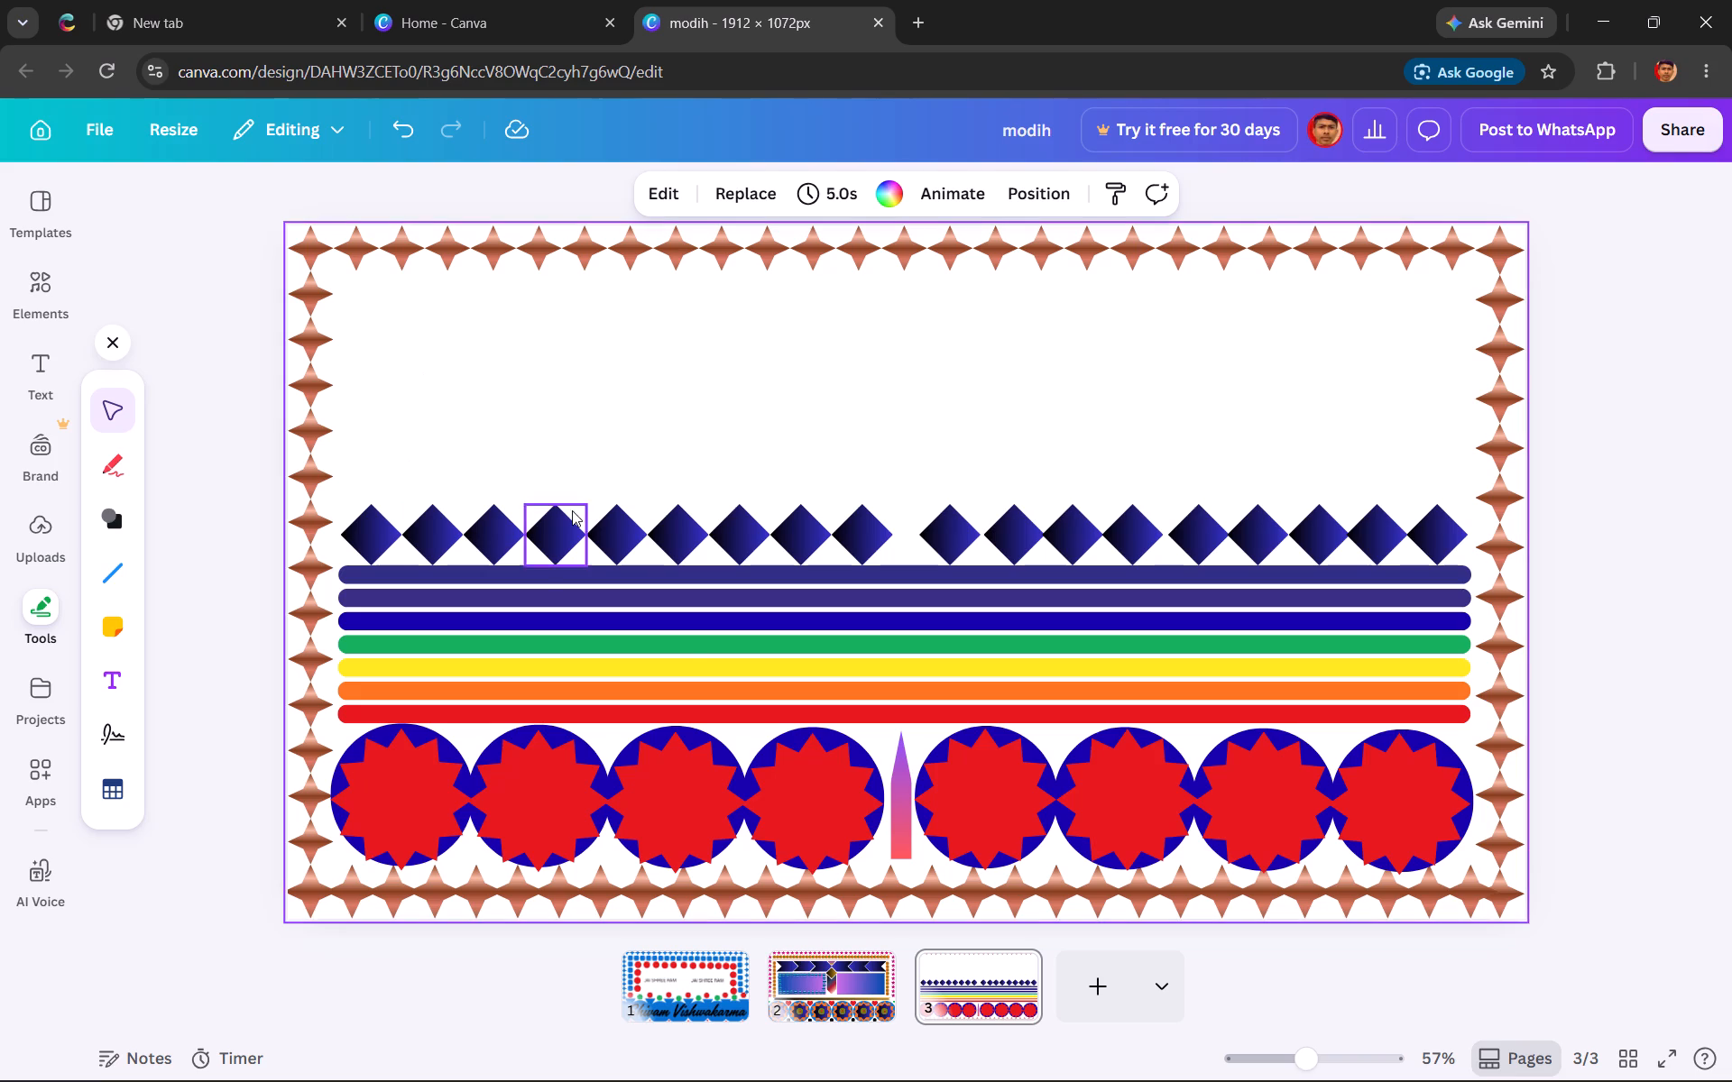
Add a banner shape with both ends notched and place it in the blank area above the diamond row.
left_click(112, 499)
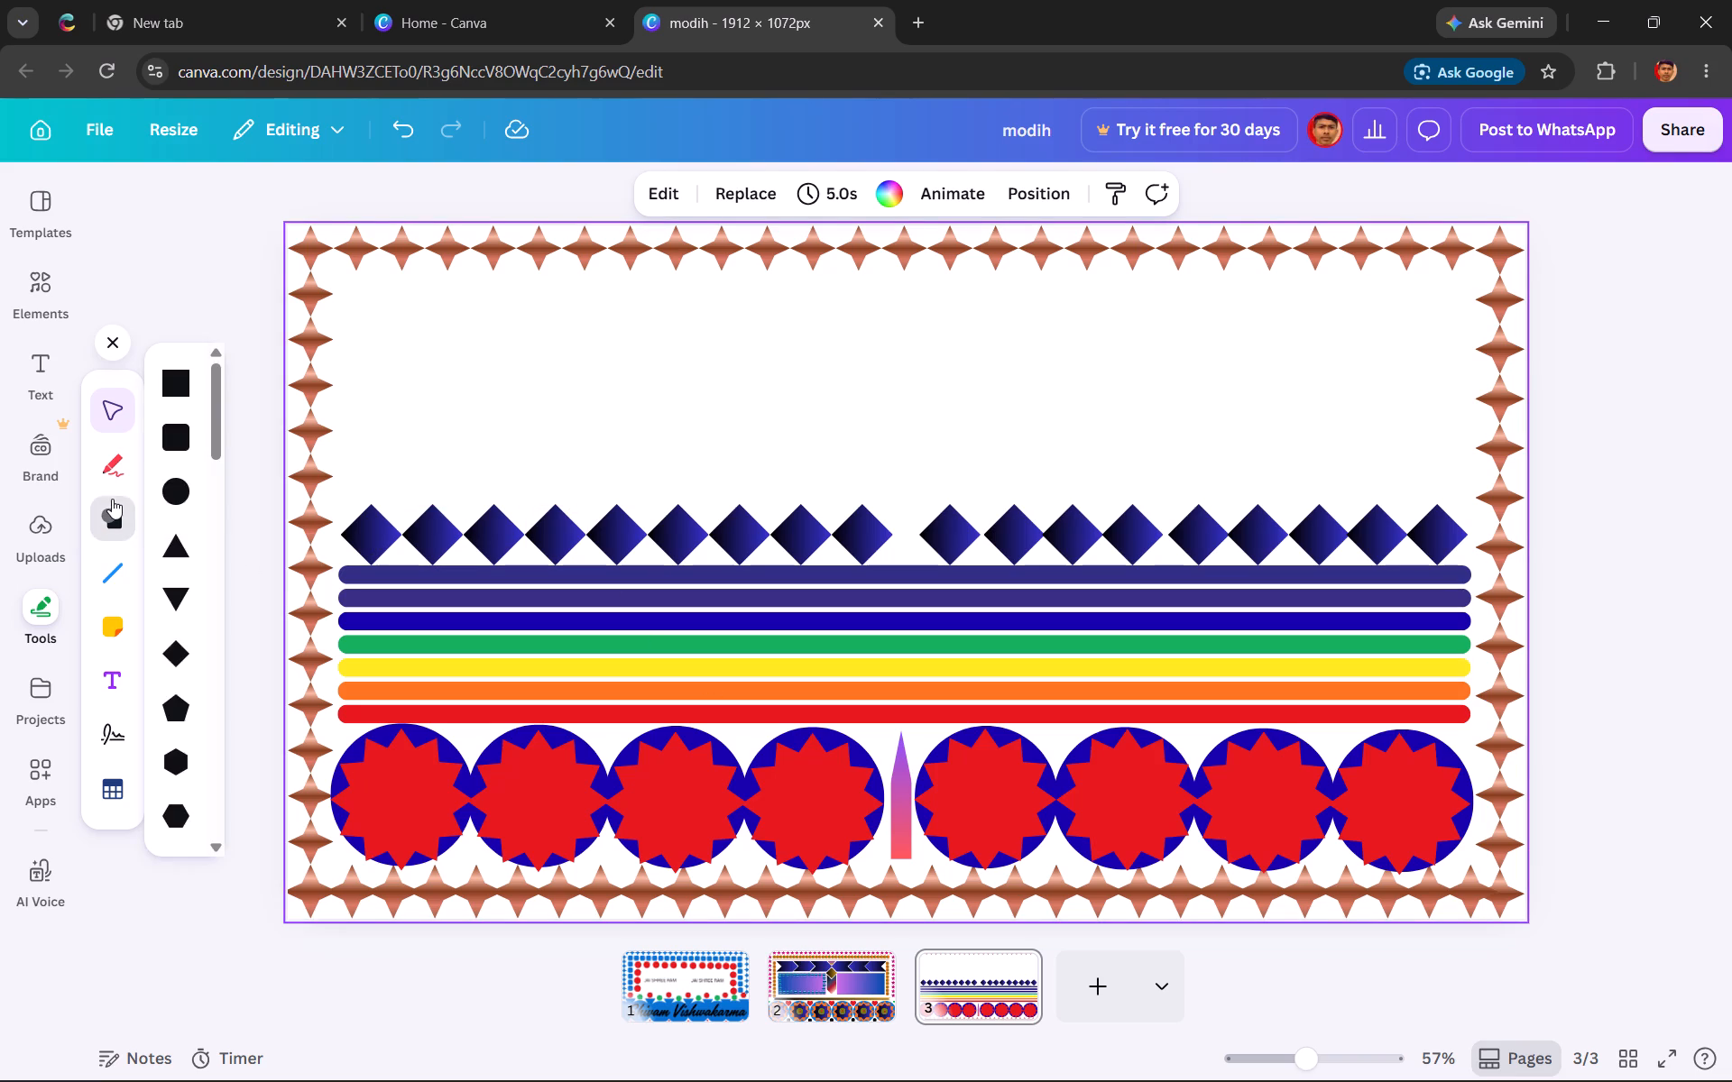
scroll(190, 748, "down", 2)
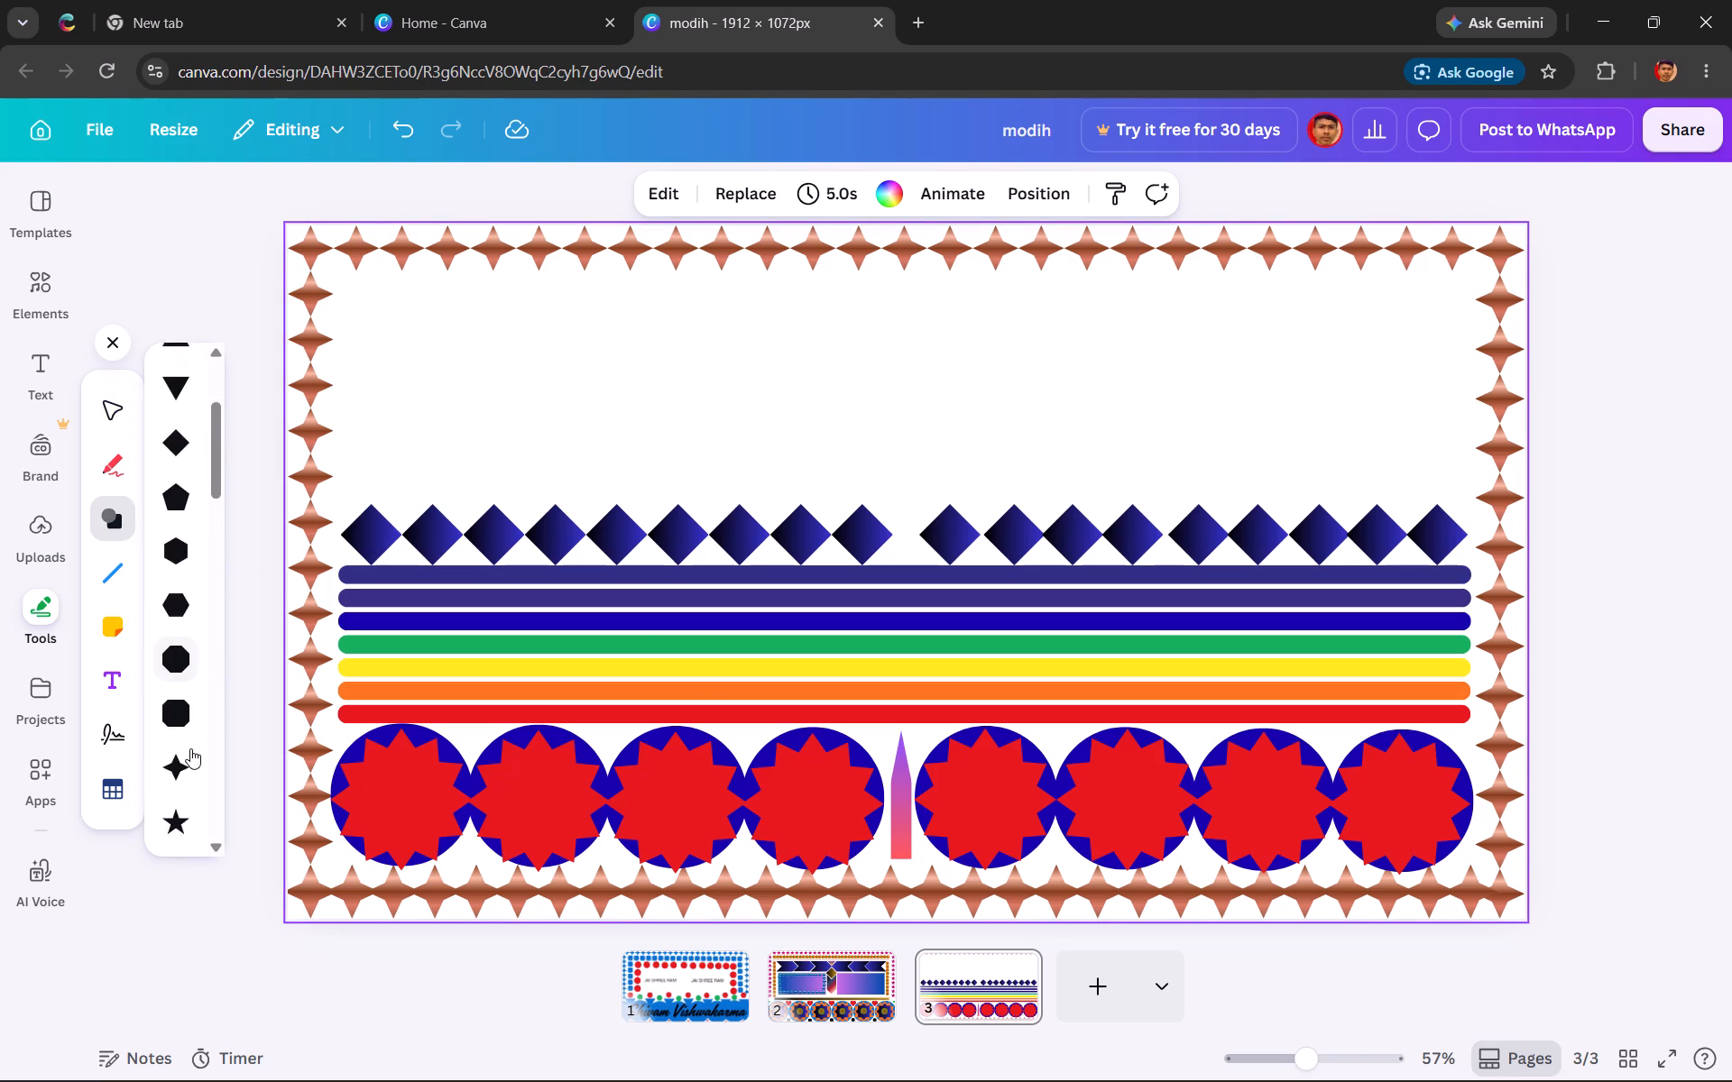
scroll(190, 748, "down", 3)
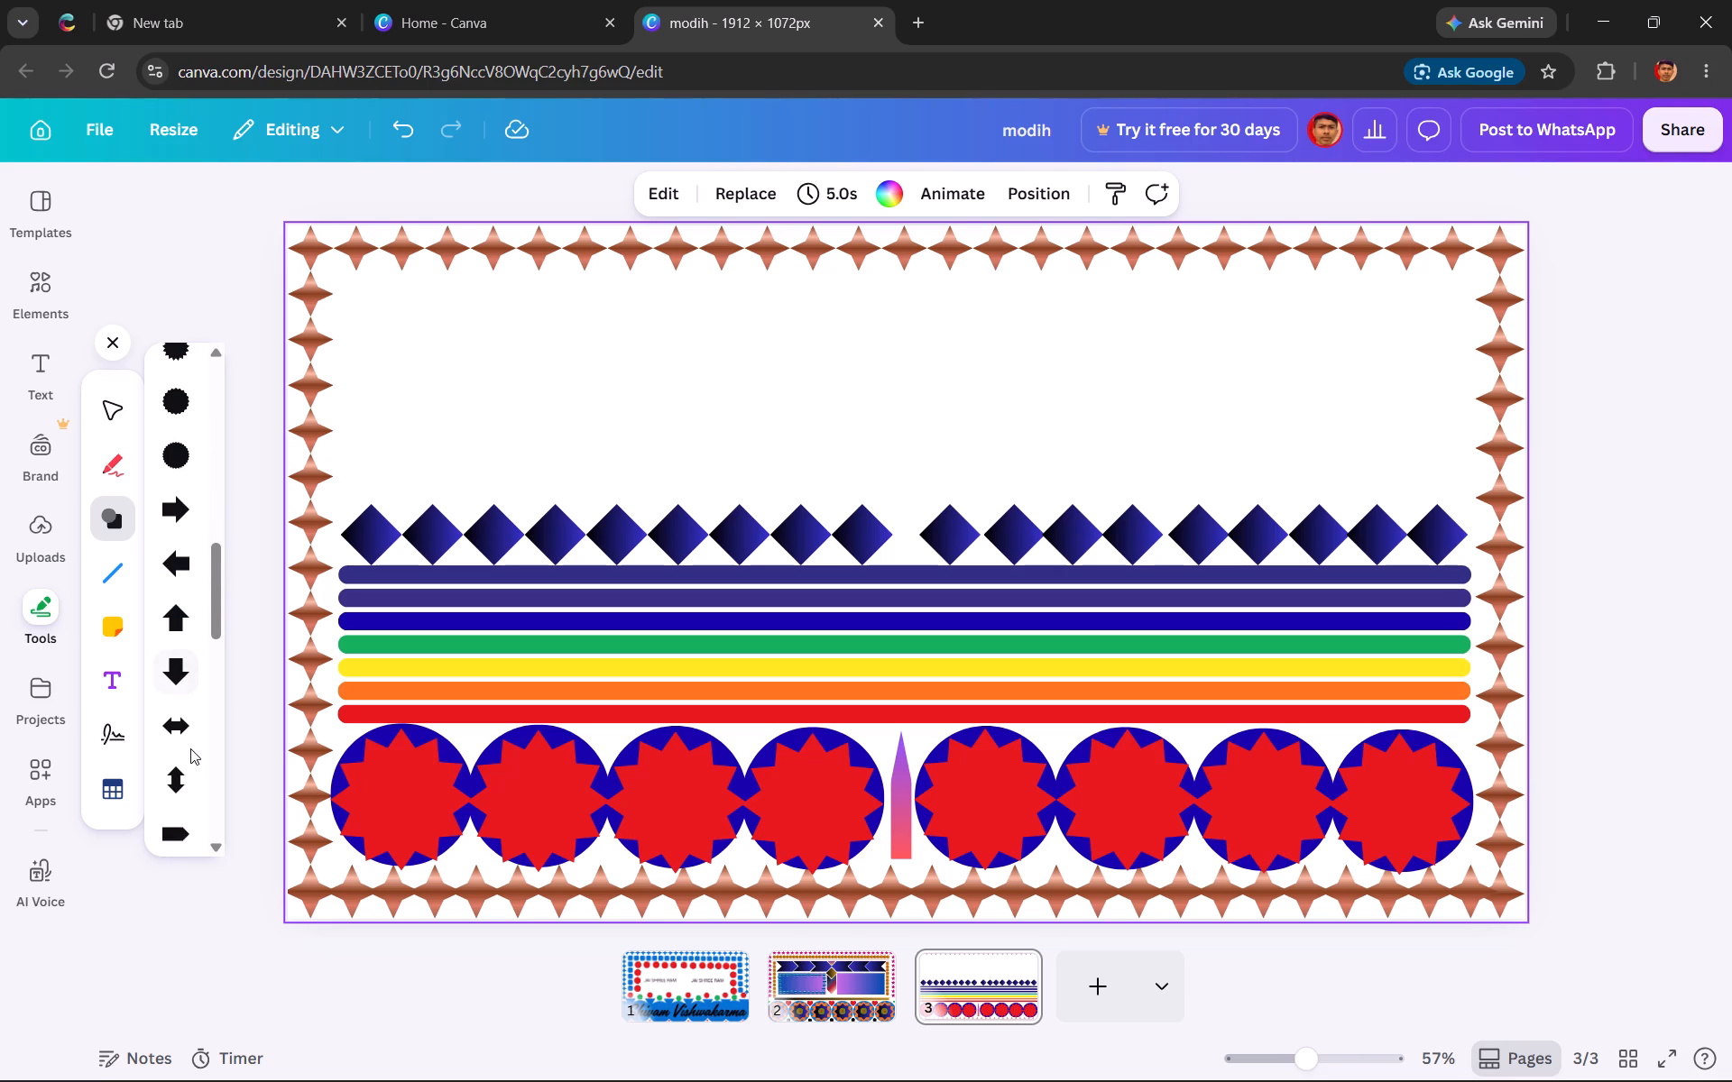
scroll(190, 748, "down", 3)
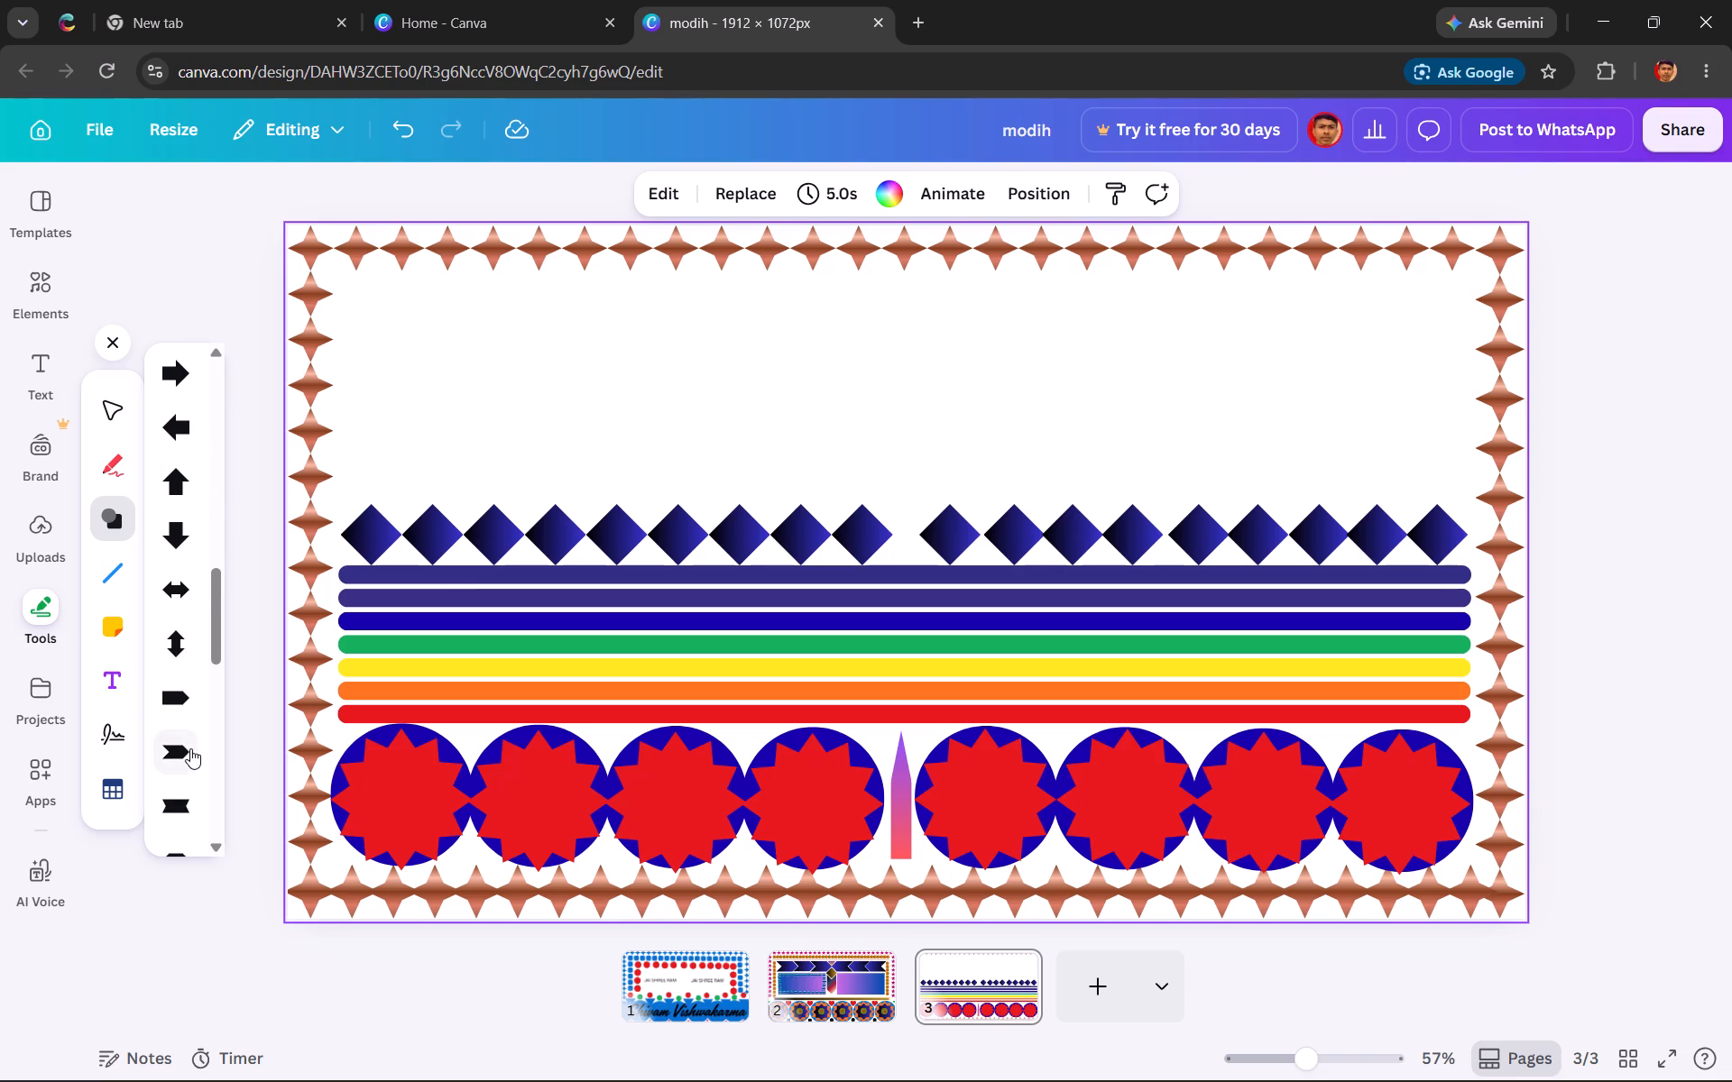
left_click(183, 810)
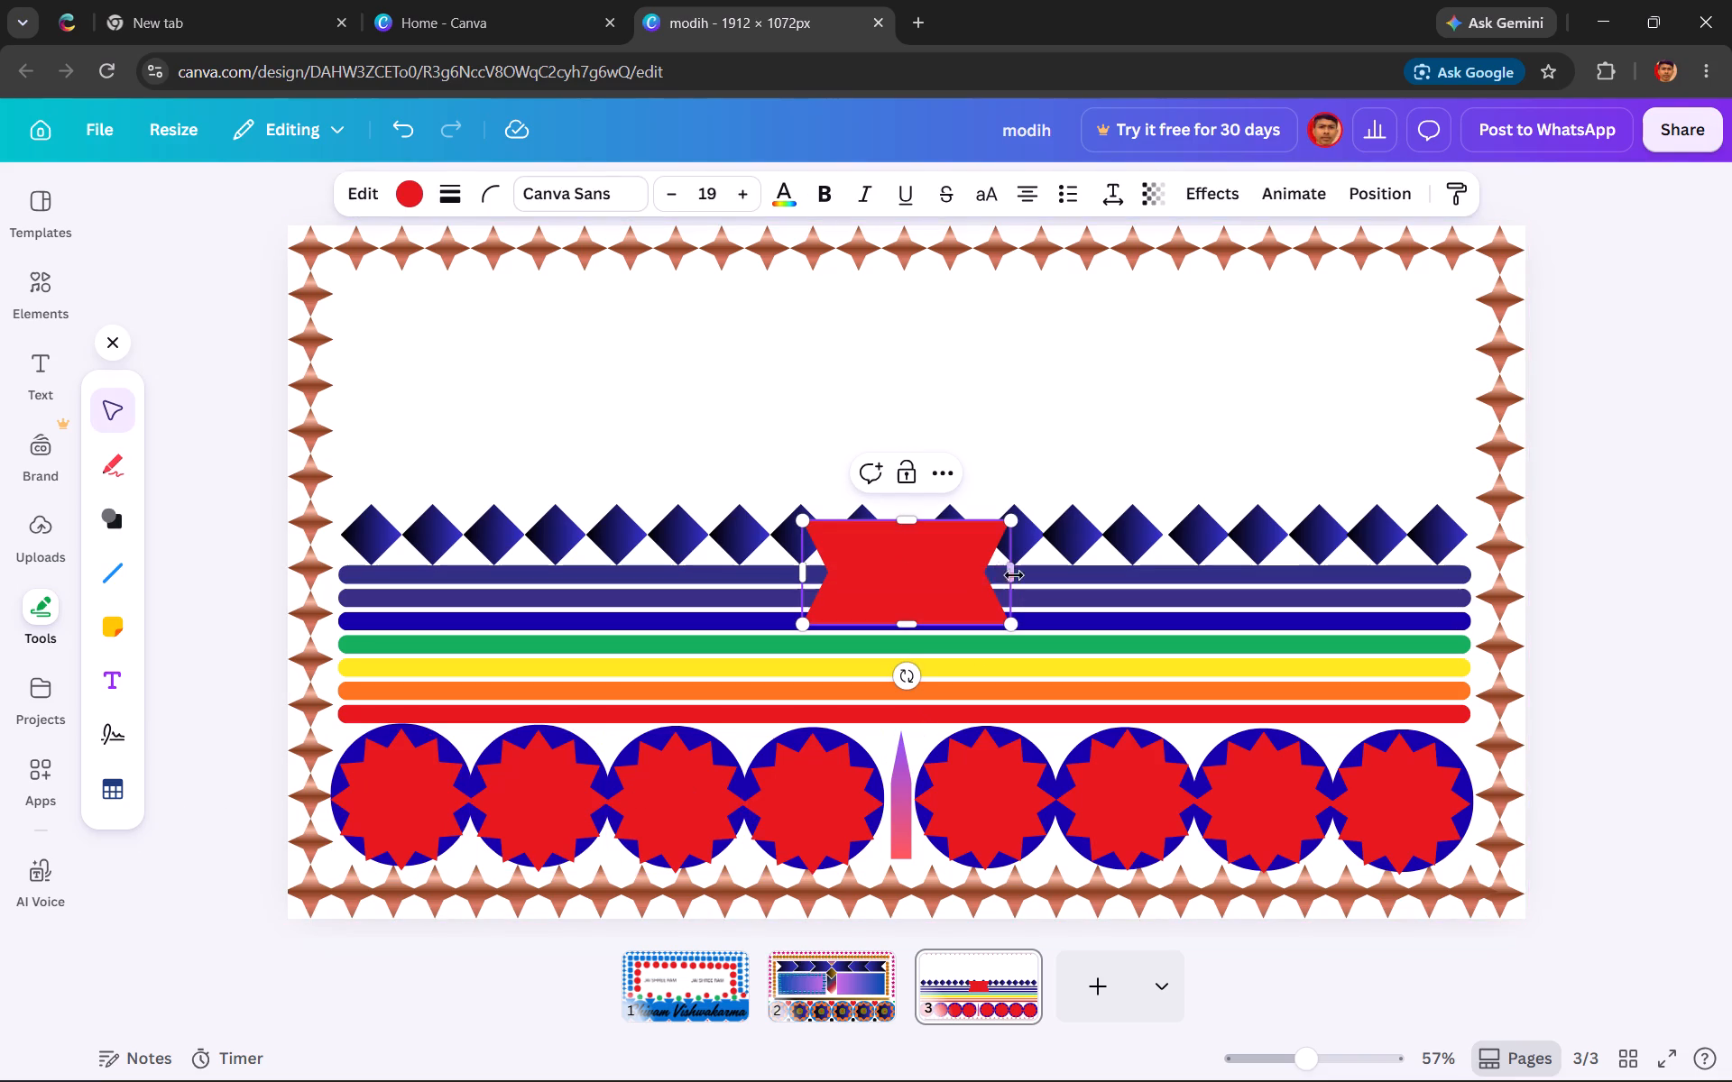
left_click_drag(965, 583, 967, 410)
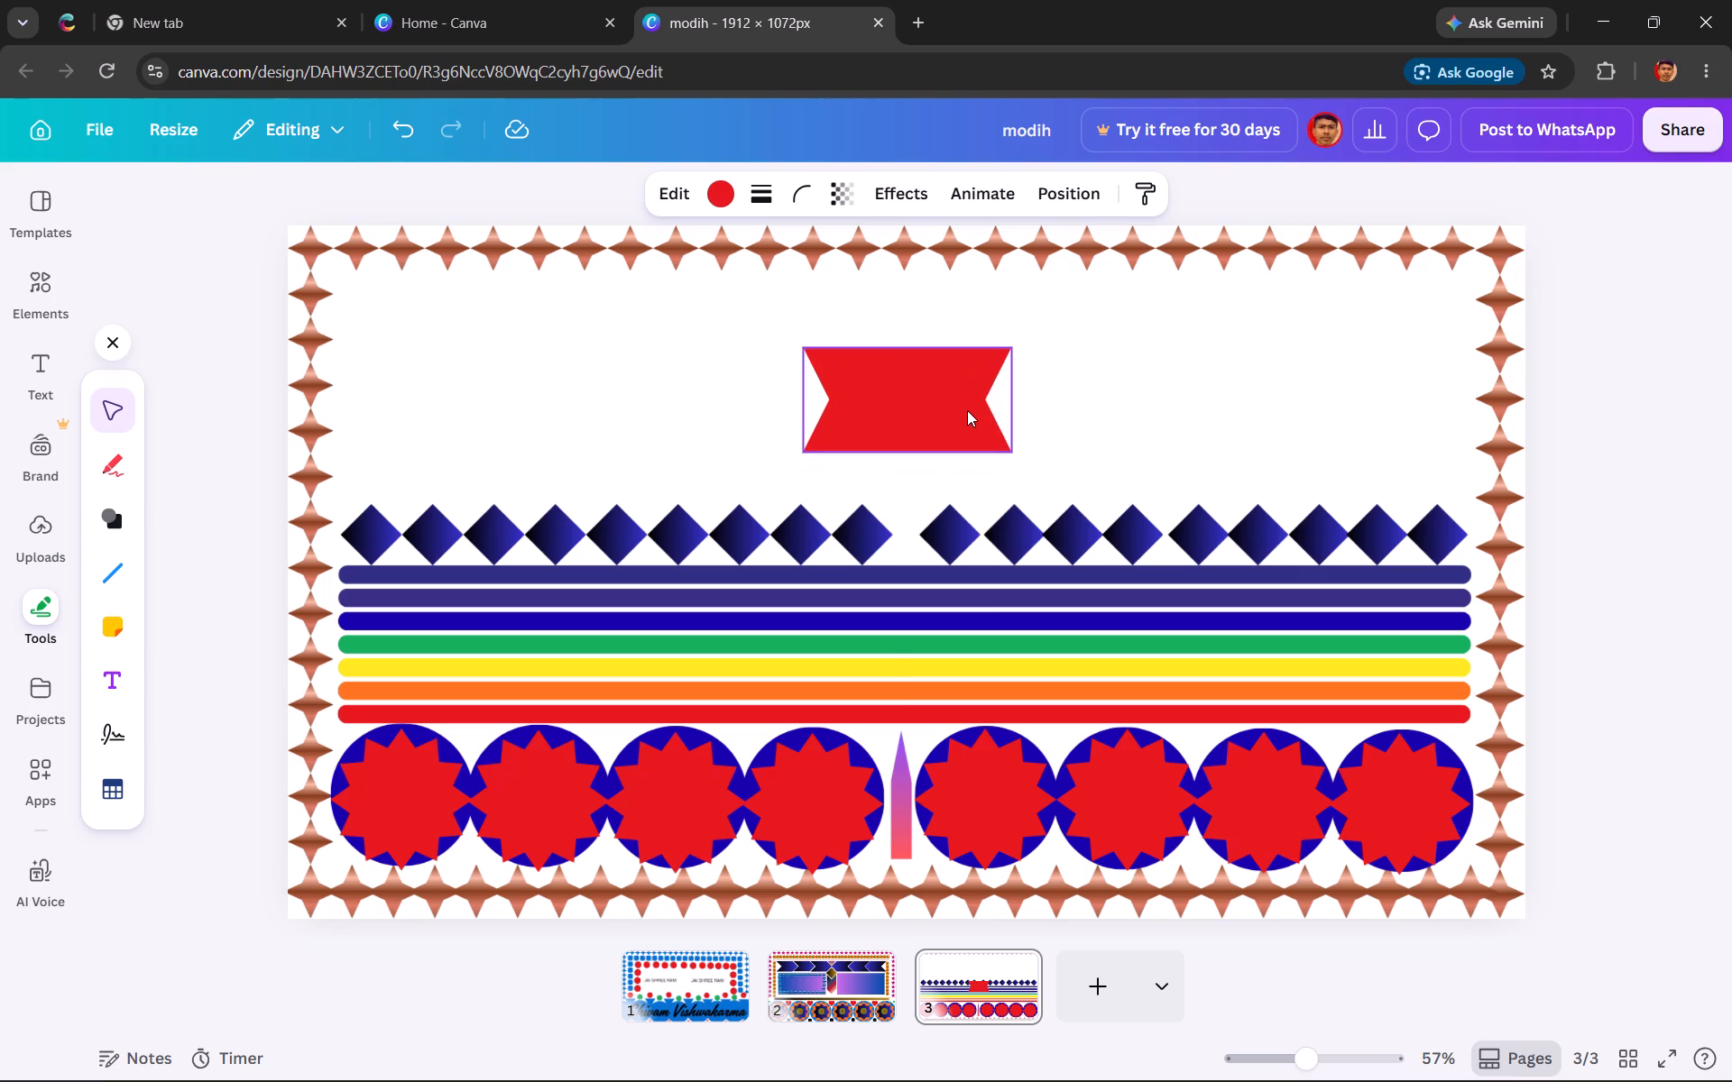
Shrink and narrow the red banner into a small hourglass-like shape that fits the gap in the diamond row.
left_click_drag(1013, 449, 909, 415)
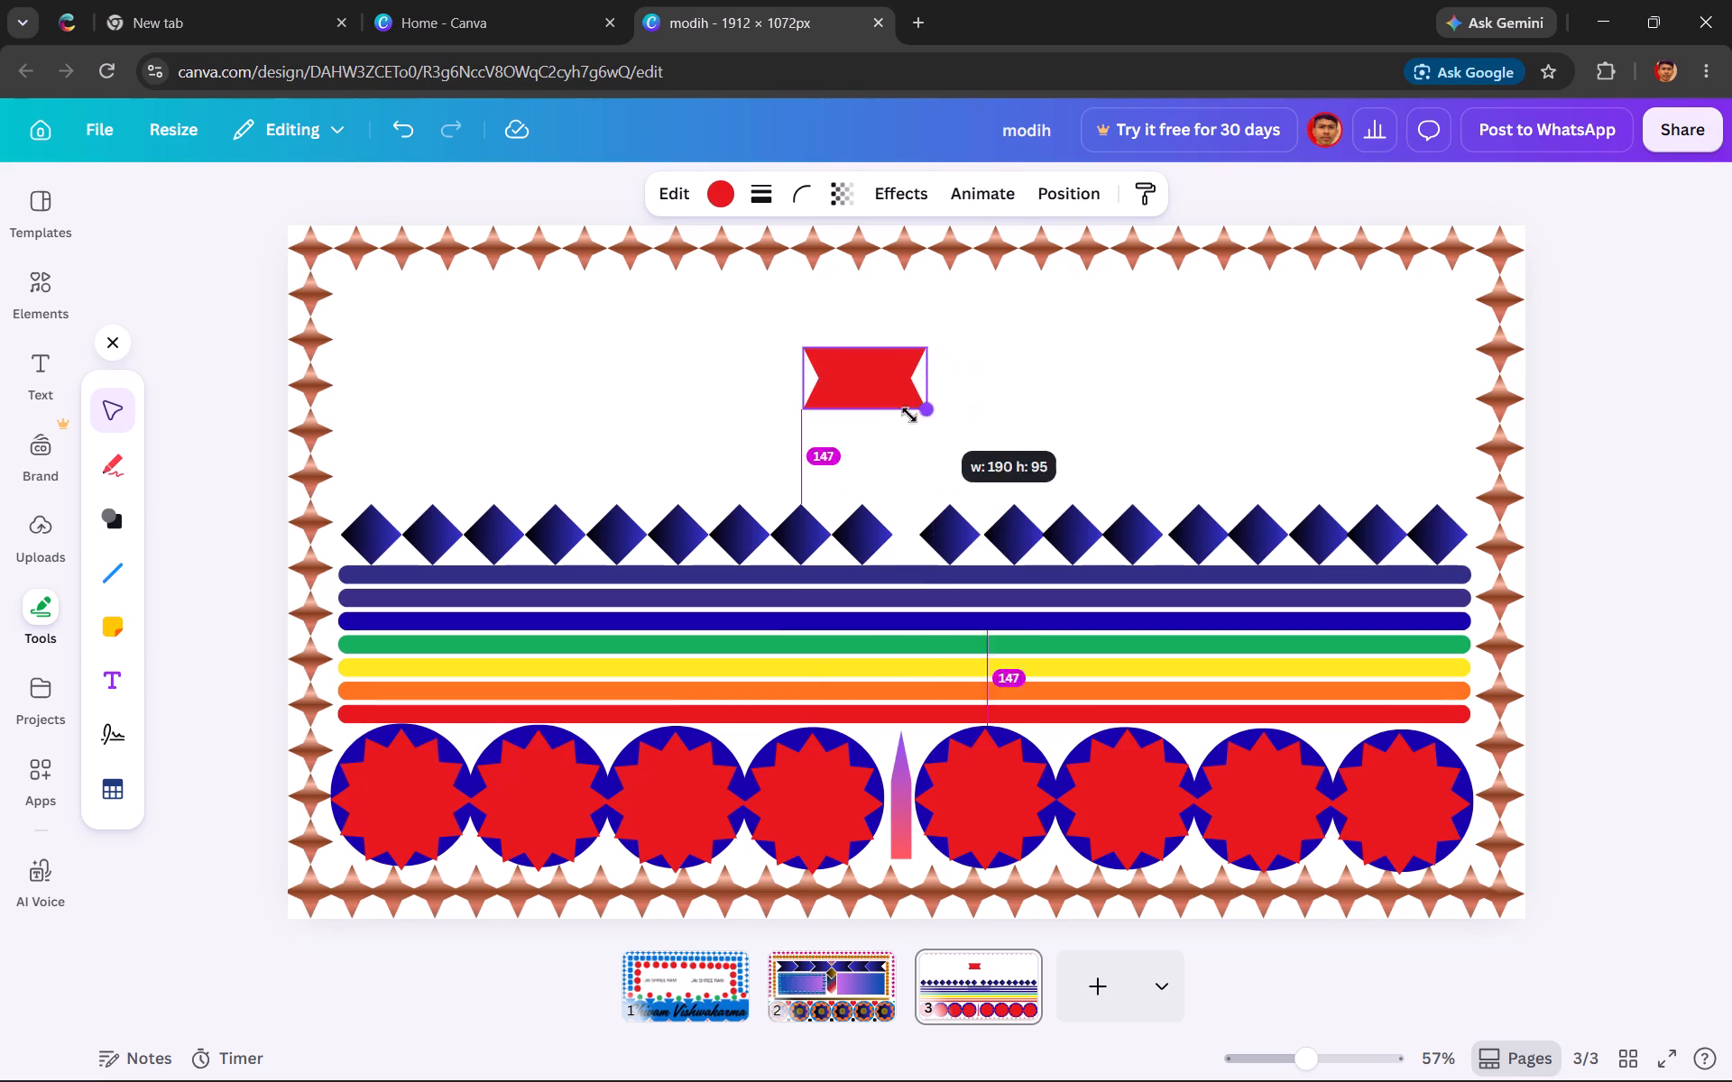
left_click_drag(909, 415, 953, 394)
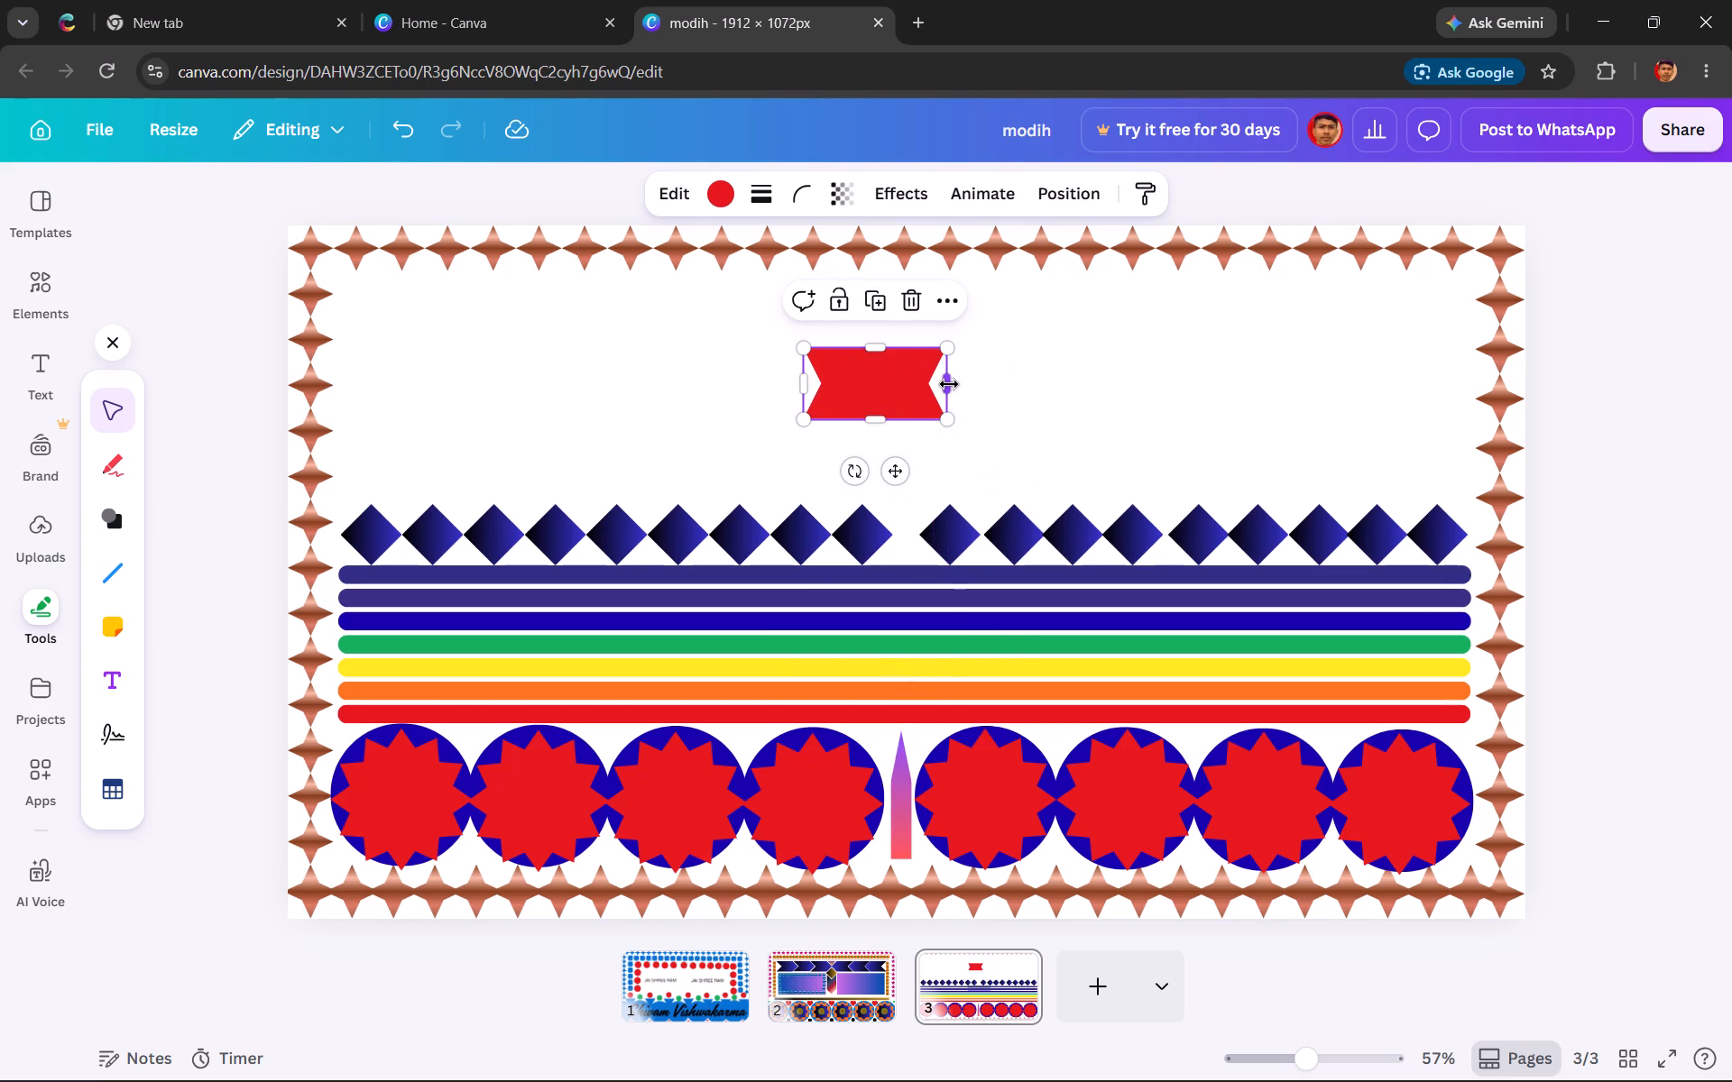
left_click_drag(949, 384, 877, 411)
left_click_drag(841, 342, 841, 378)
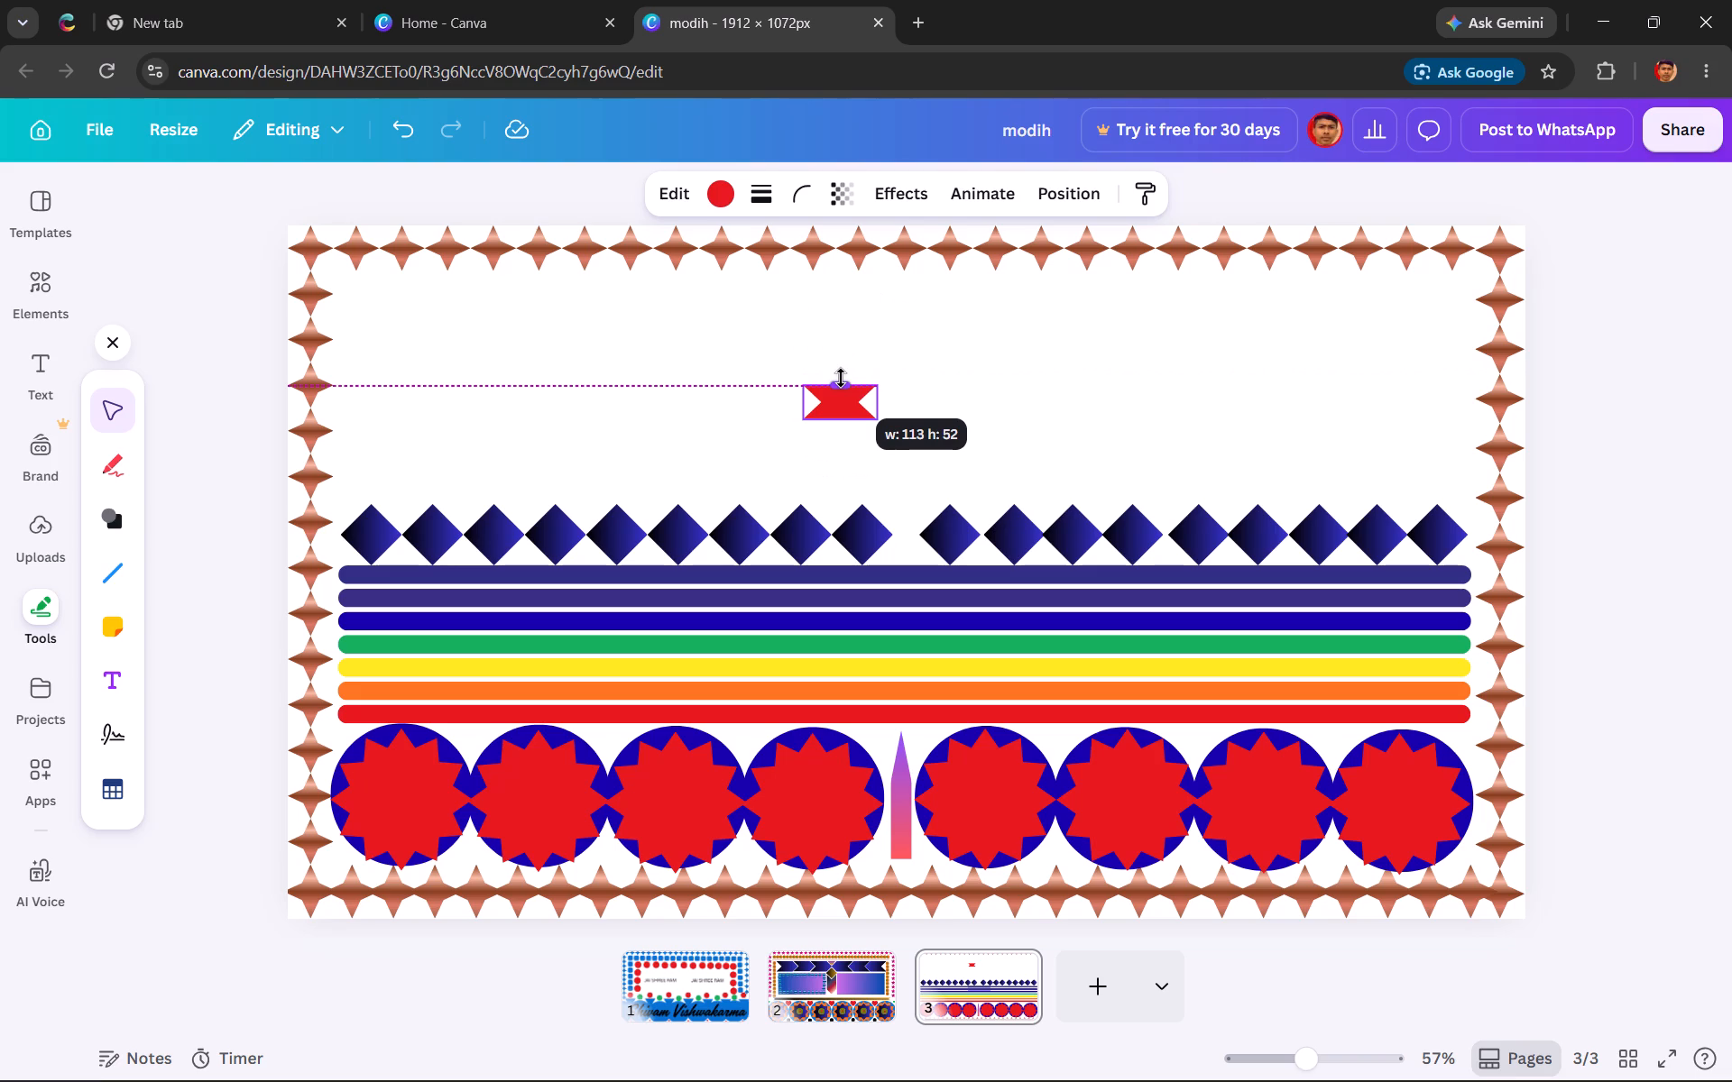
left_click_drag(841, 378, 841, 370)
left_click_drag(879, 390, 856, 398)
Place the small red banner in the gap between the two diamond groups, vertically centred on the row.
left_click_drag(824, 393, 844, 445)
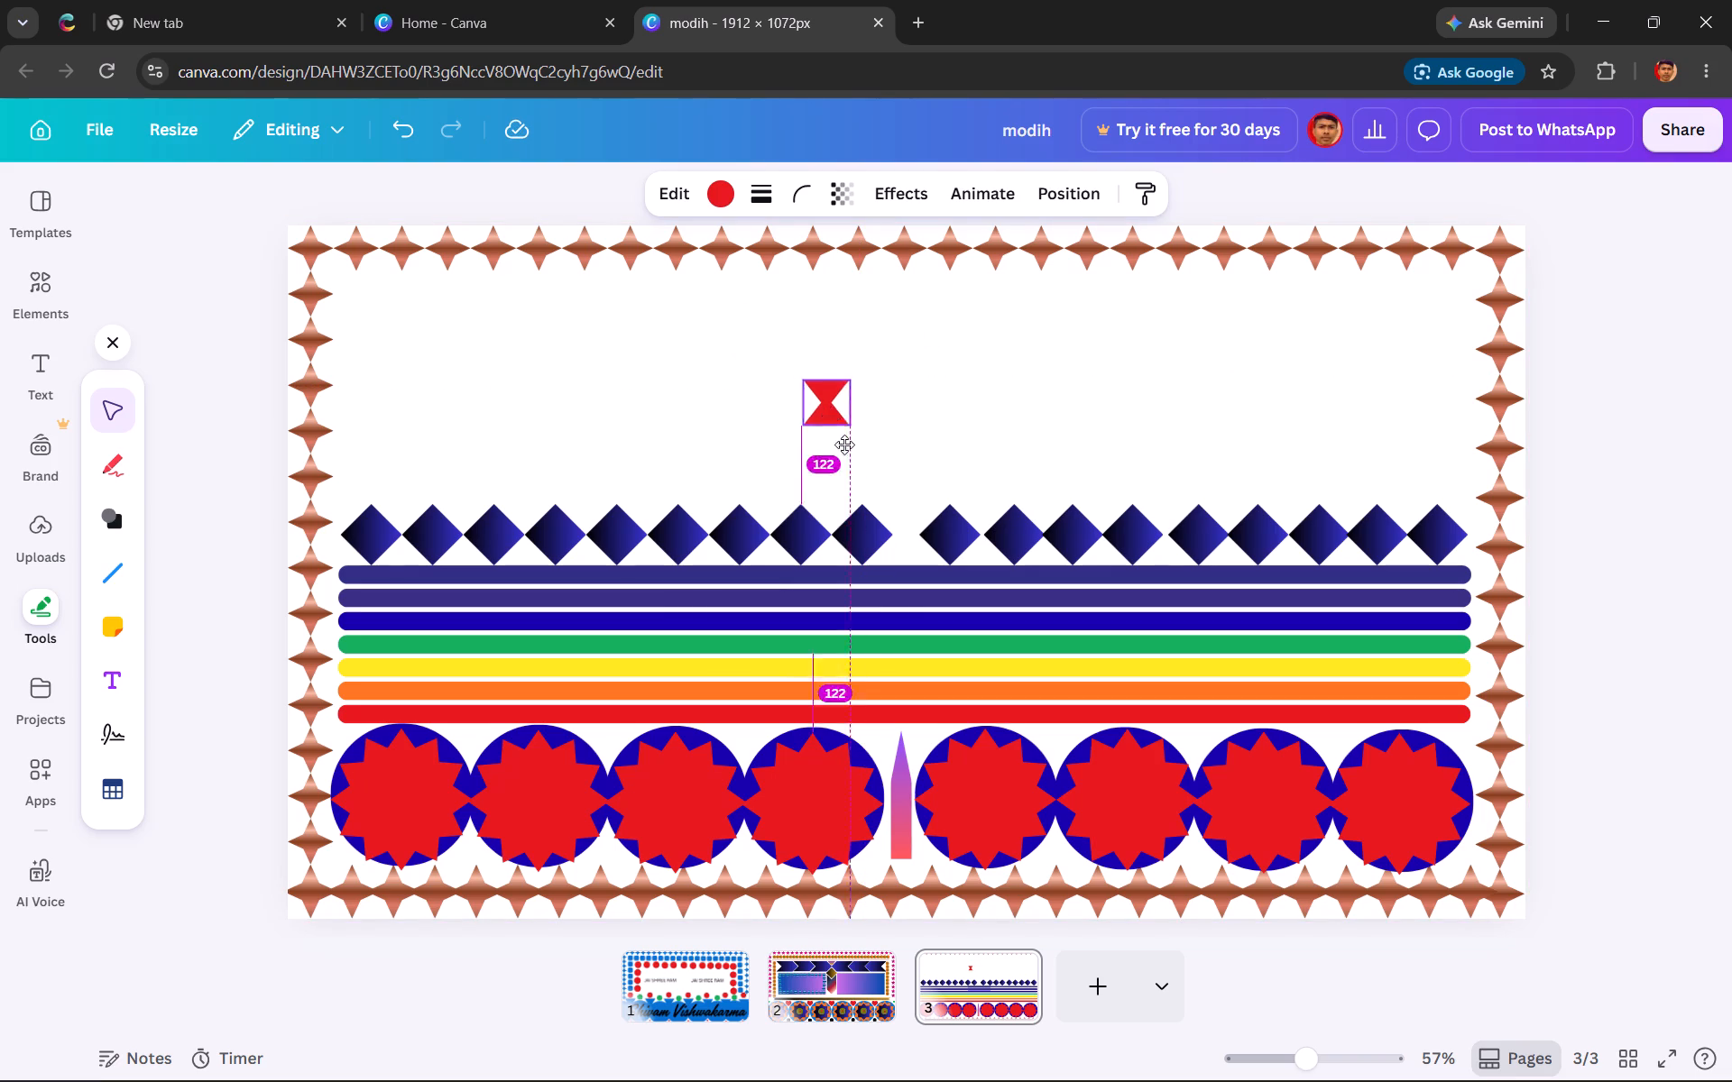
left_click_drag(844, 445, 902, 531)
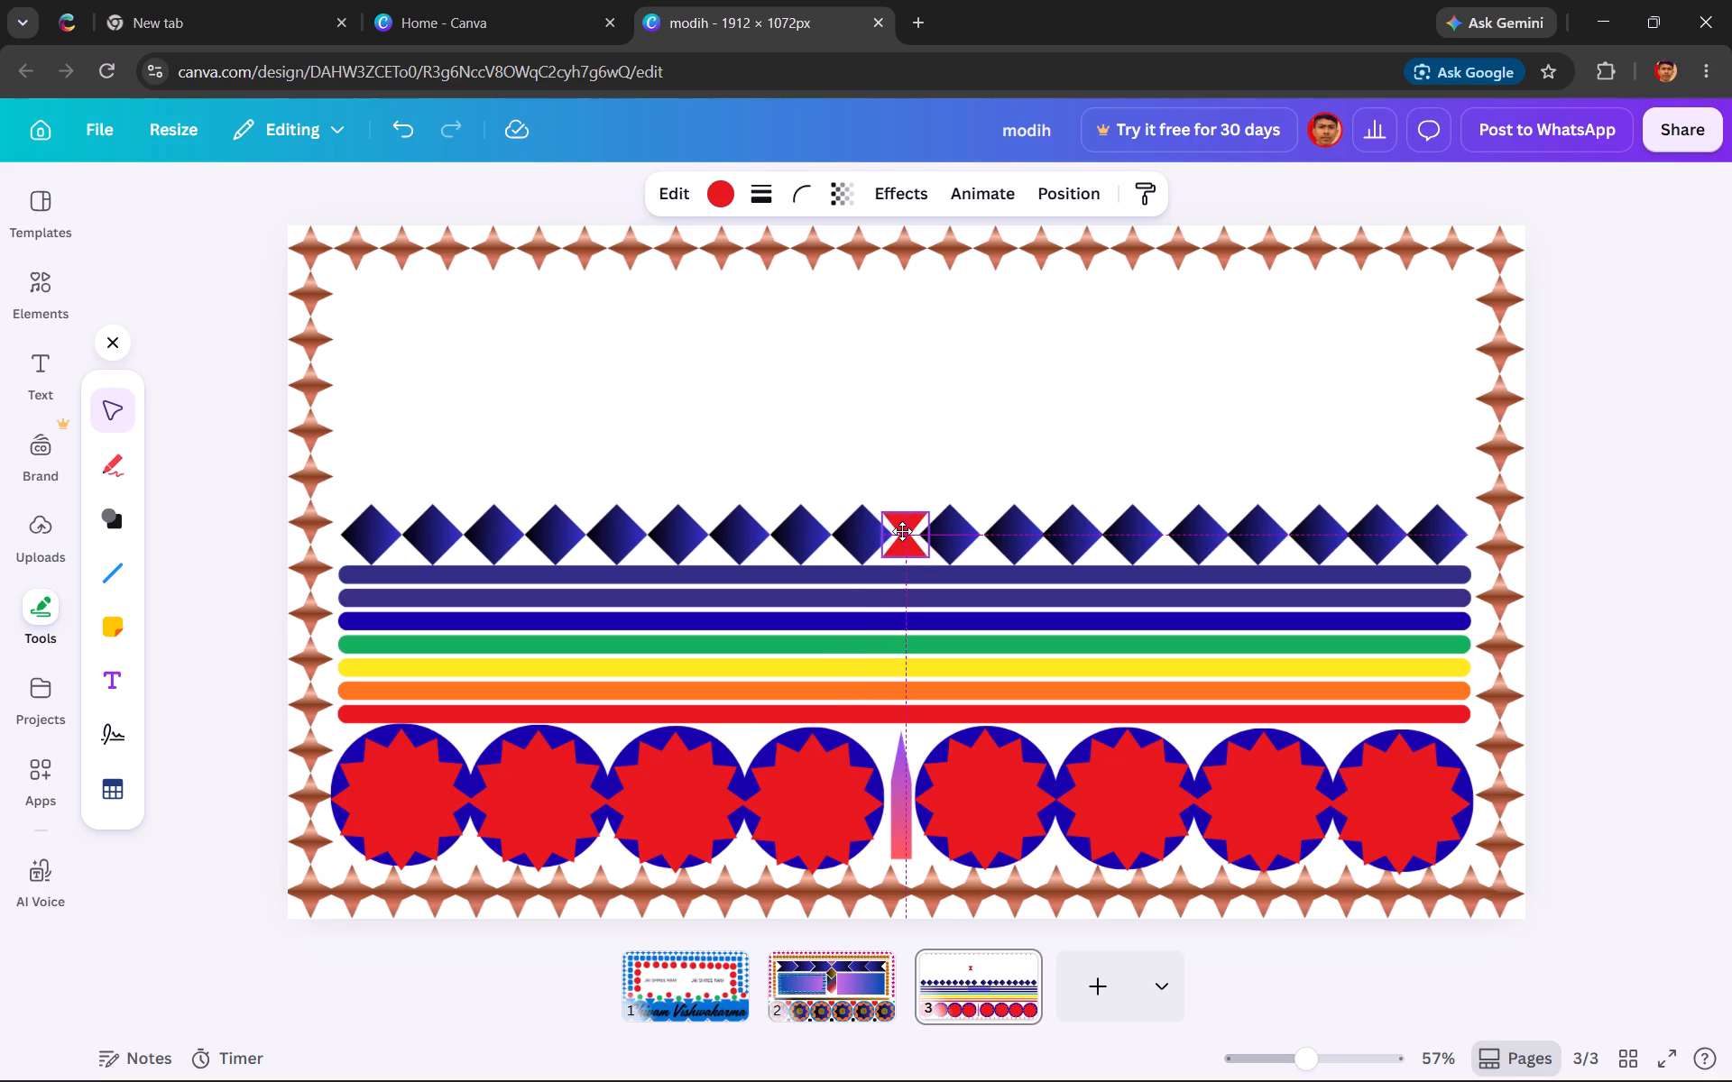
left_click_drag(902, 531, 905, 531)
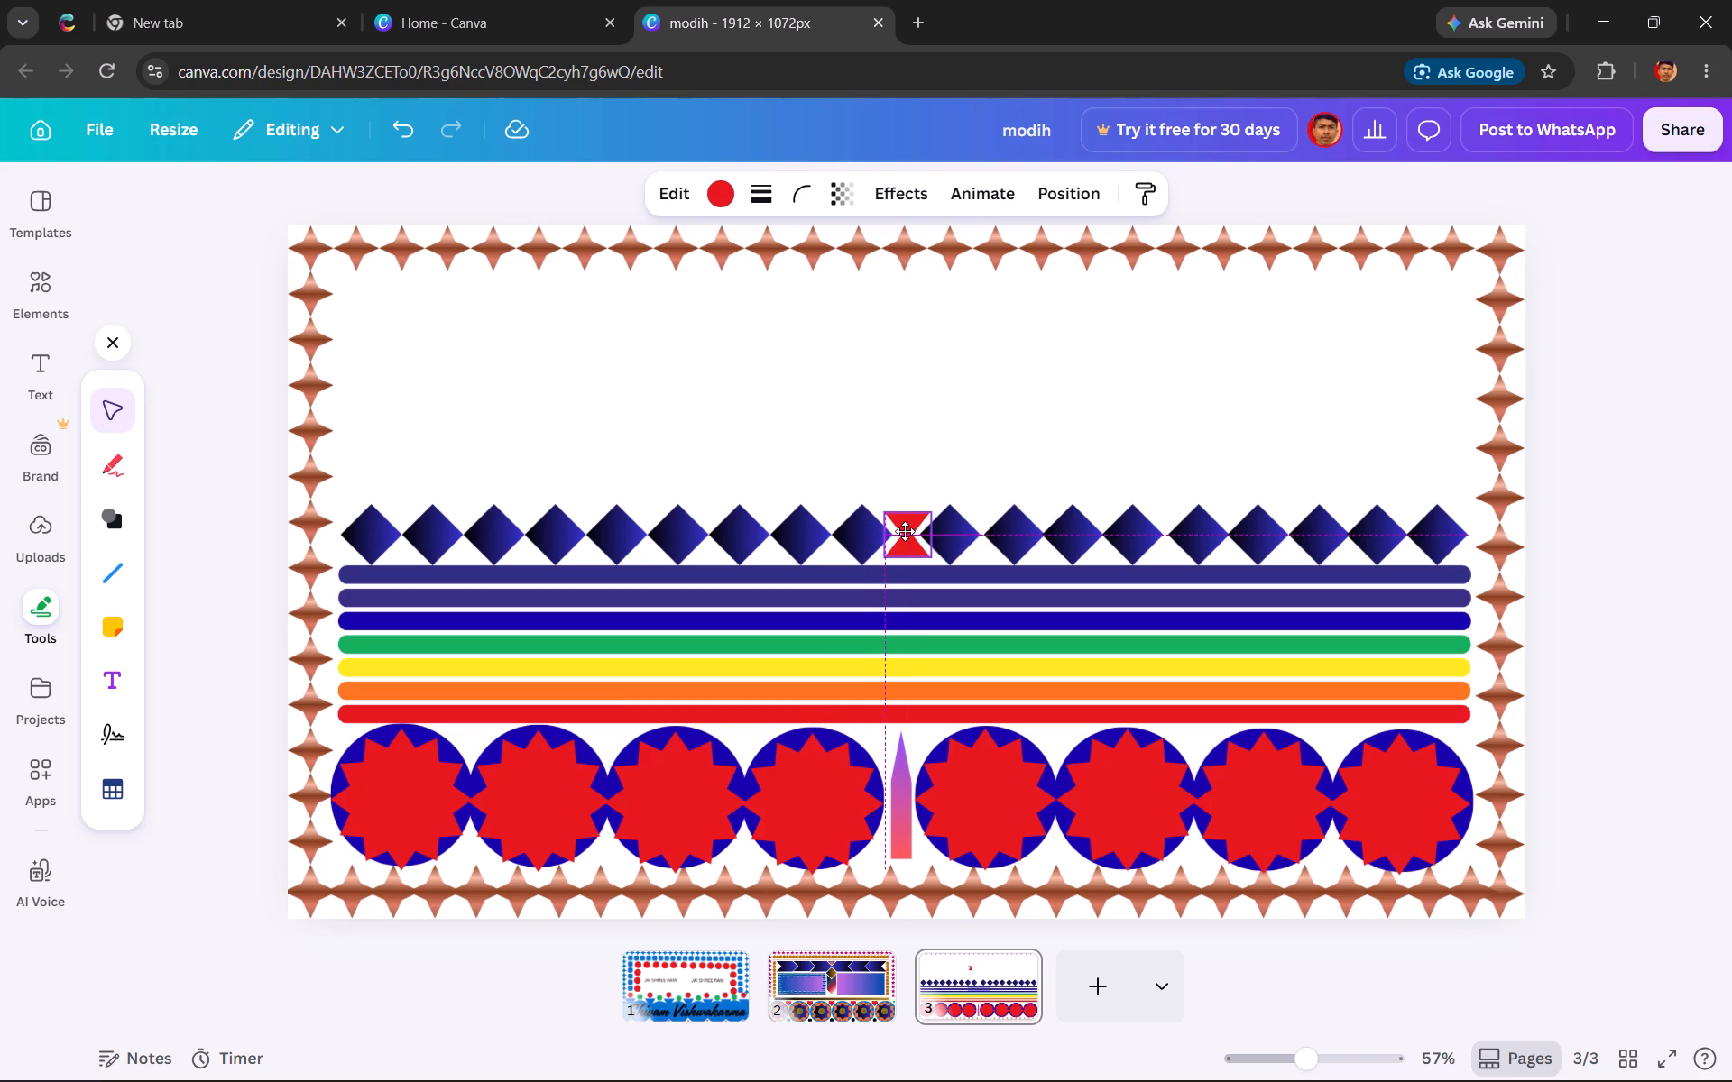
left_click_drag(905, 531, 903, 530)
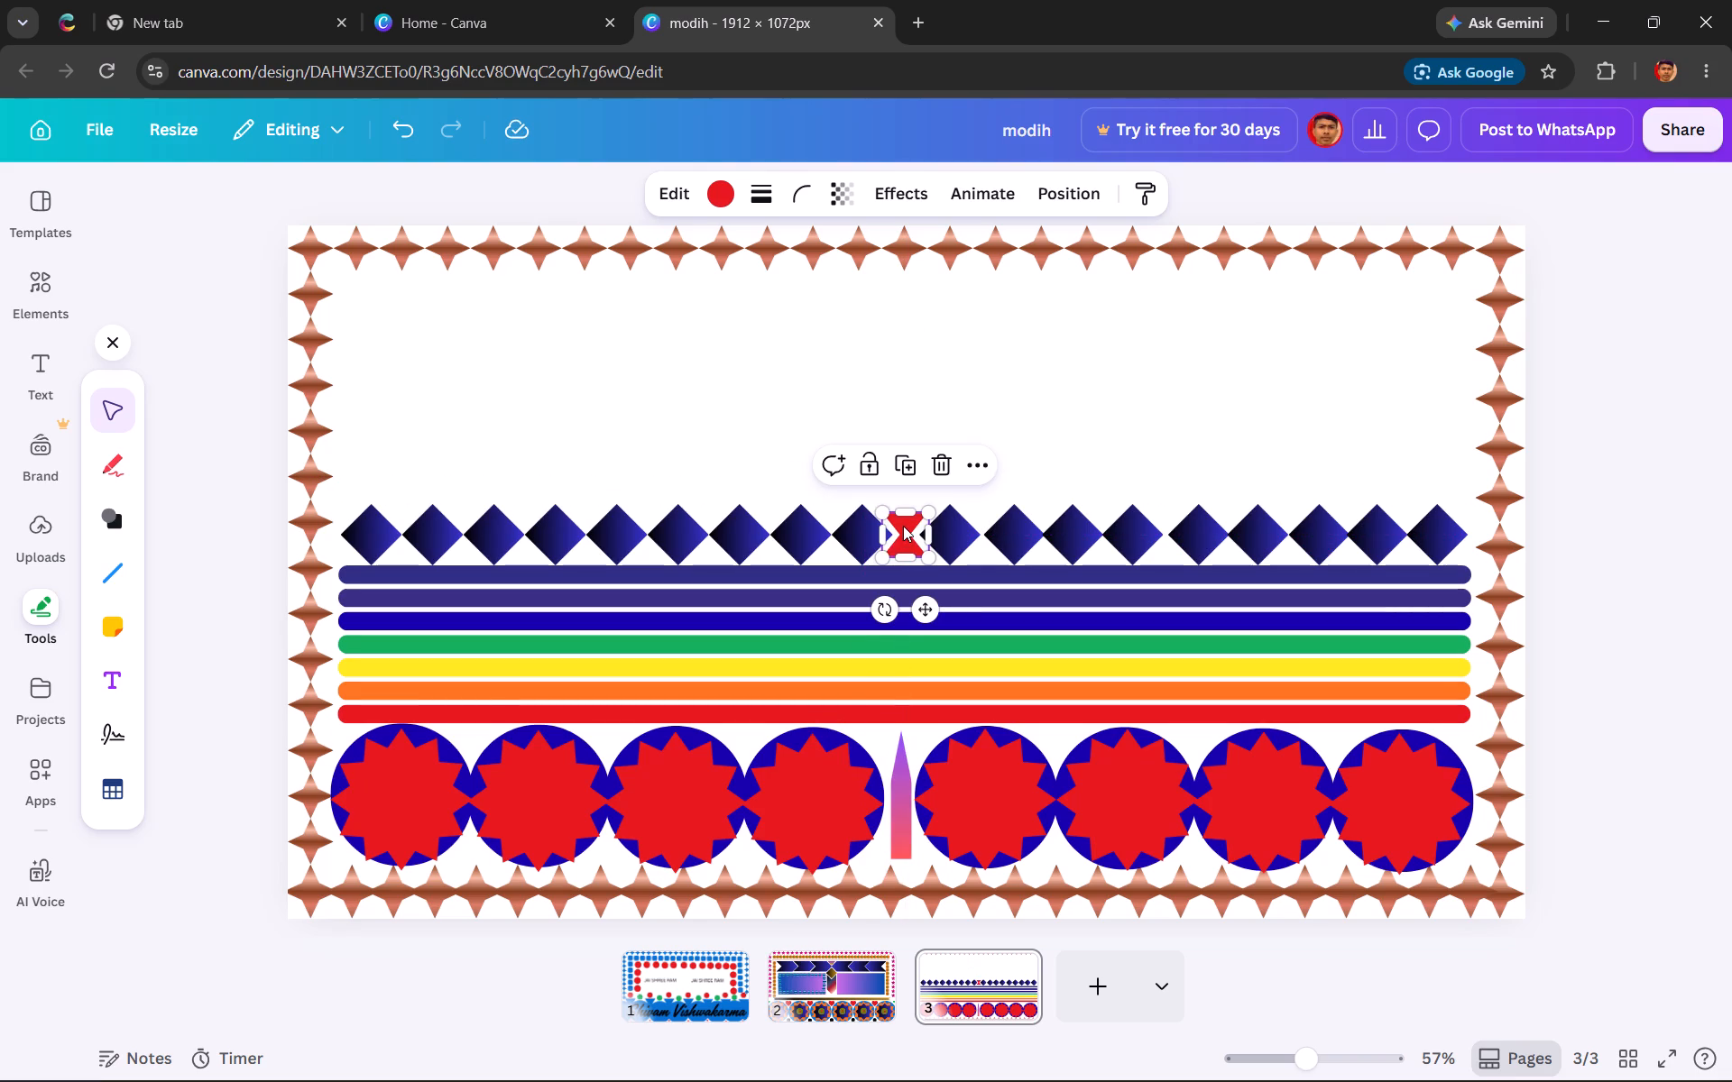
Recolour the small banner with the default black-to-dark-blue gradient, matching the diamonds.
left_click(724, 200)
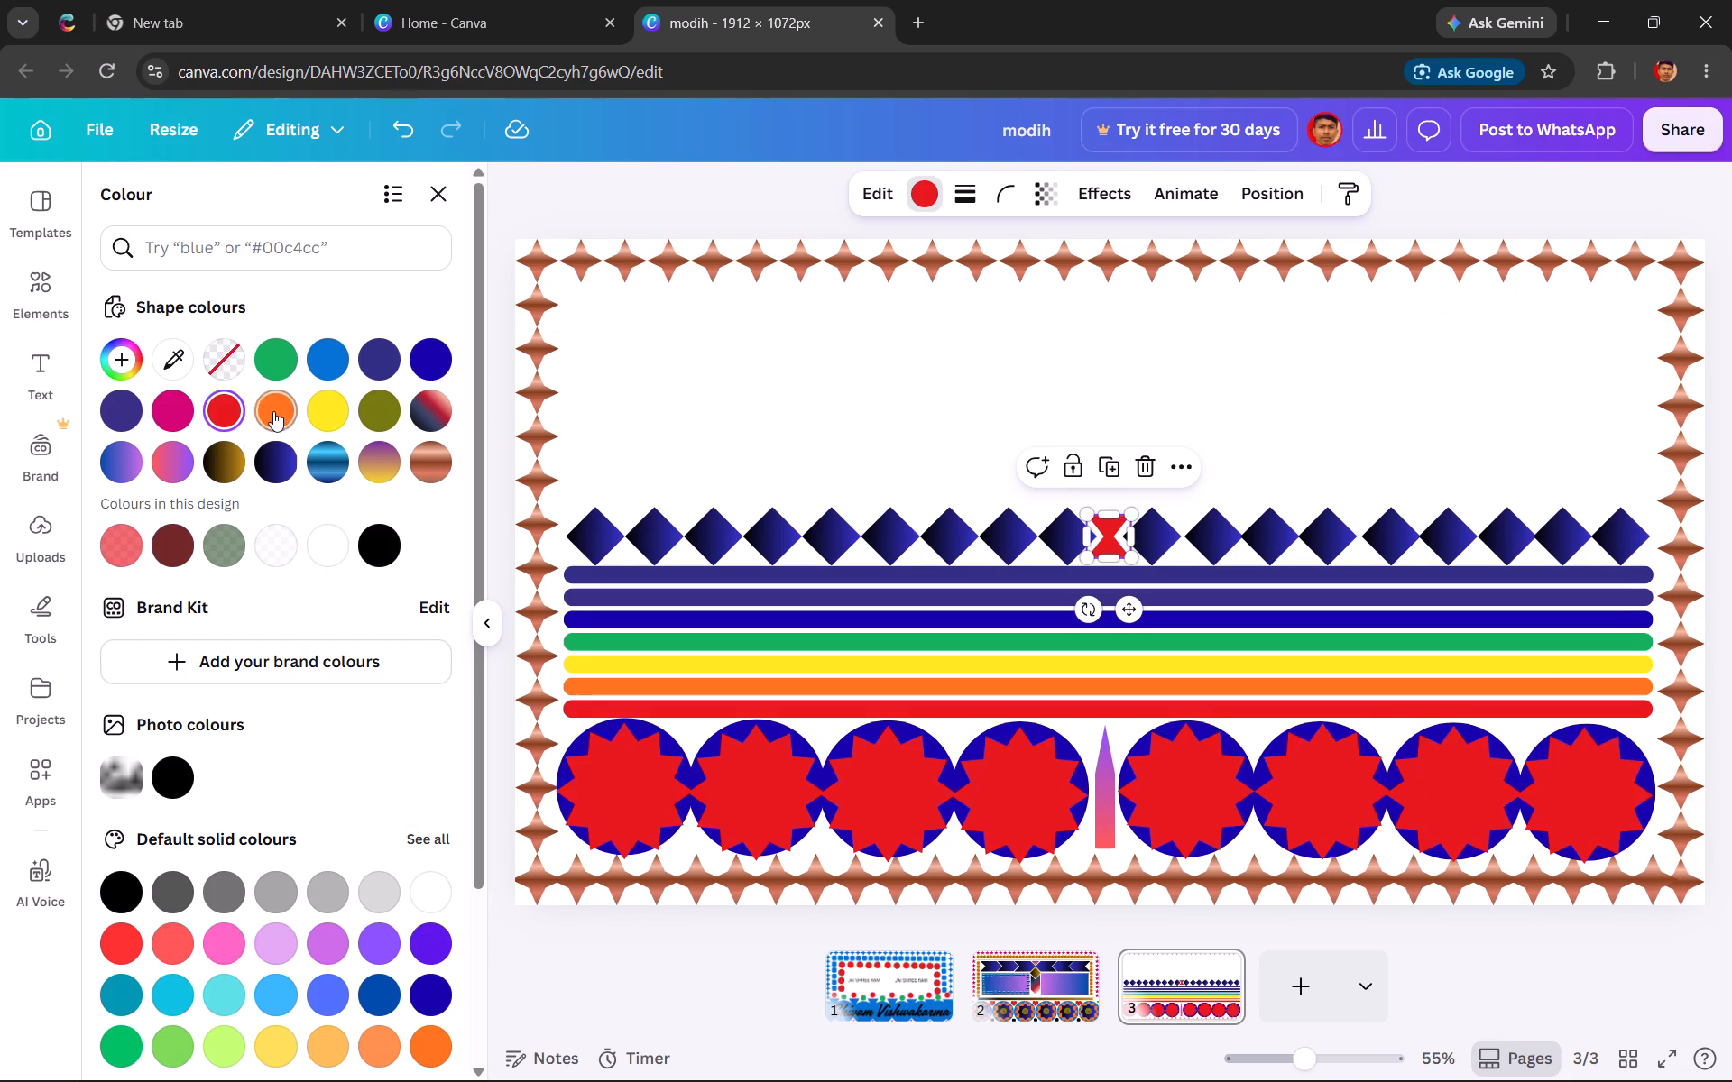
left_click(326, 403)
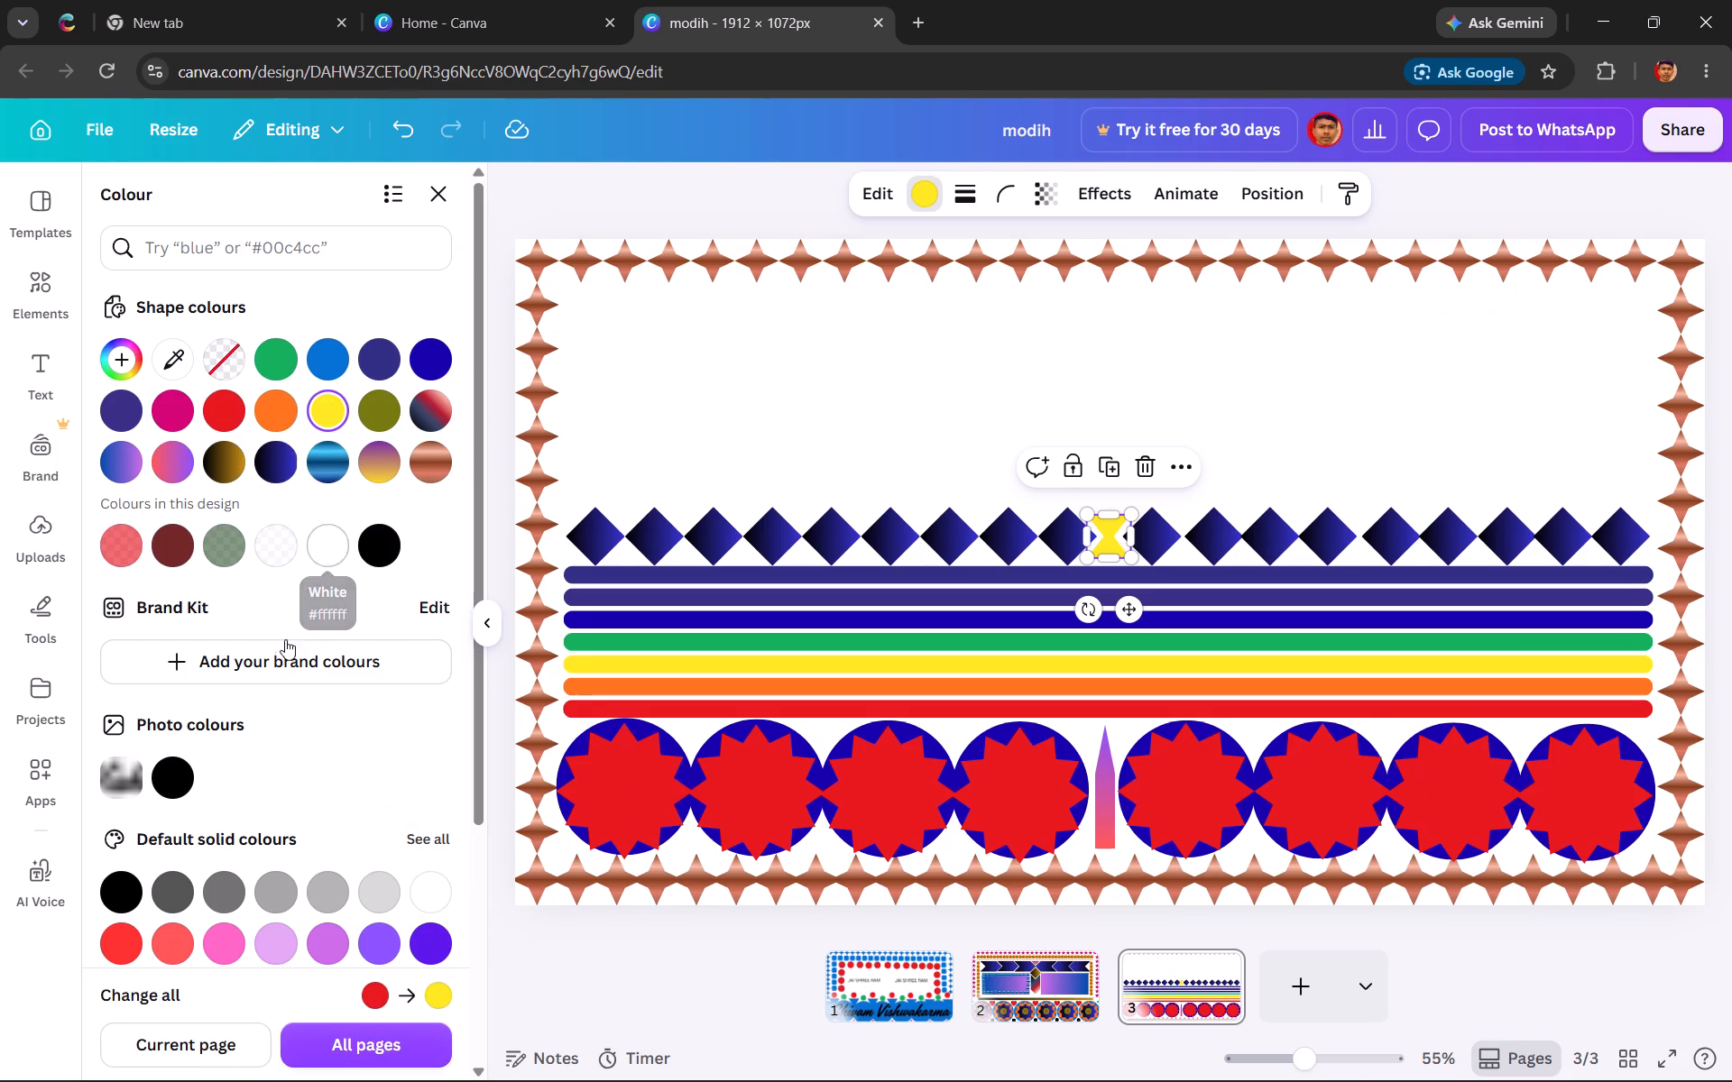
scroll(285, 643, "down", 3)
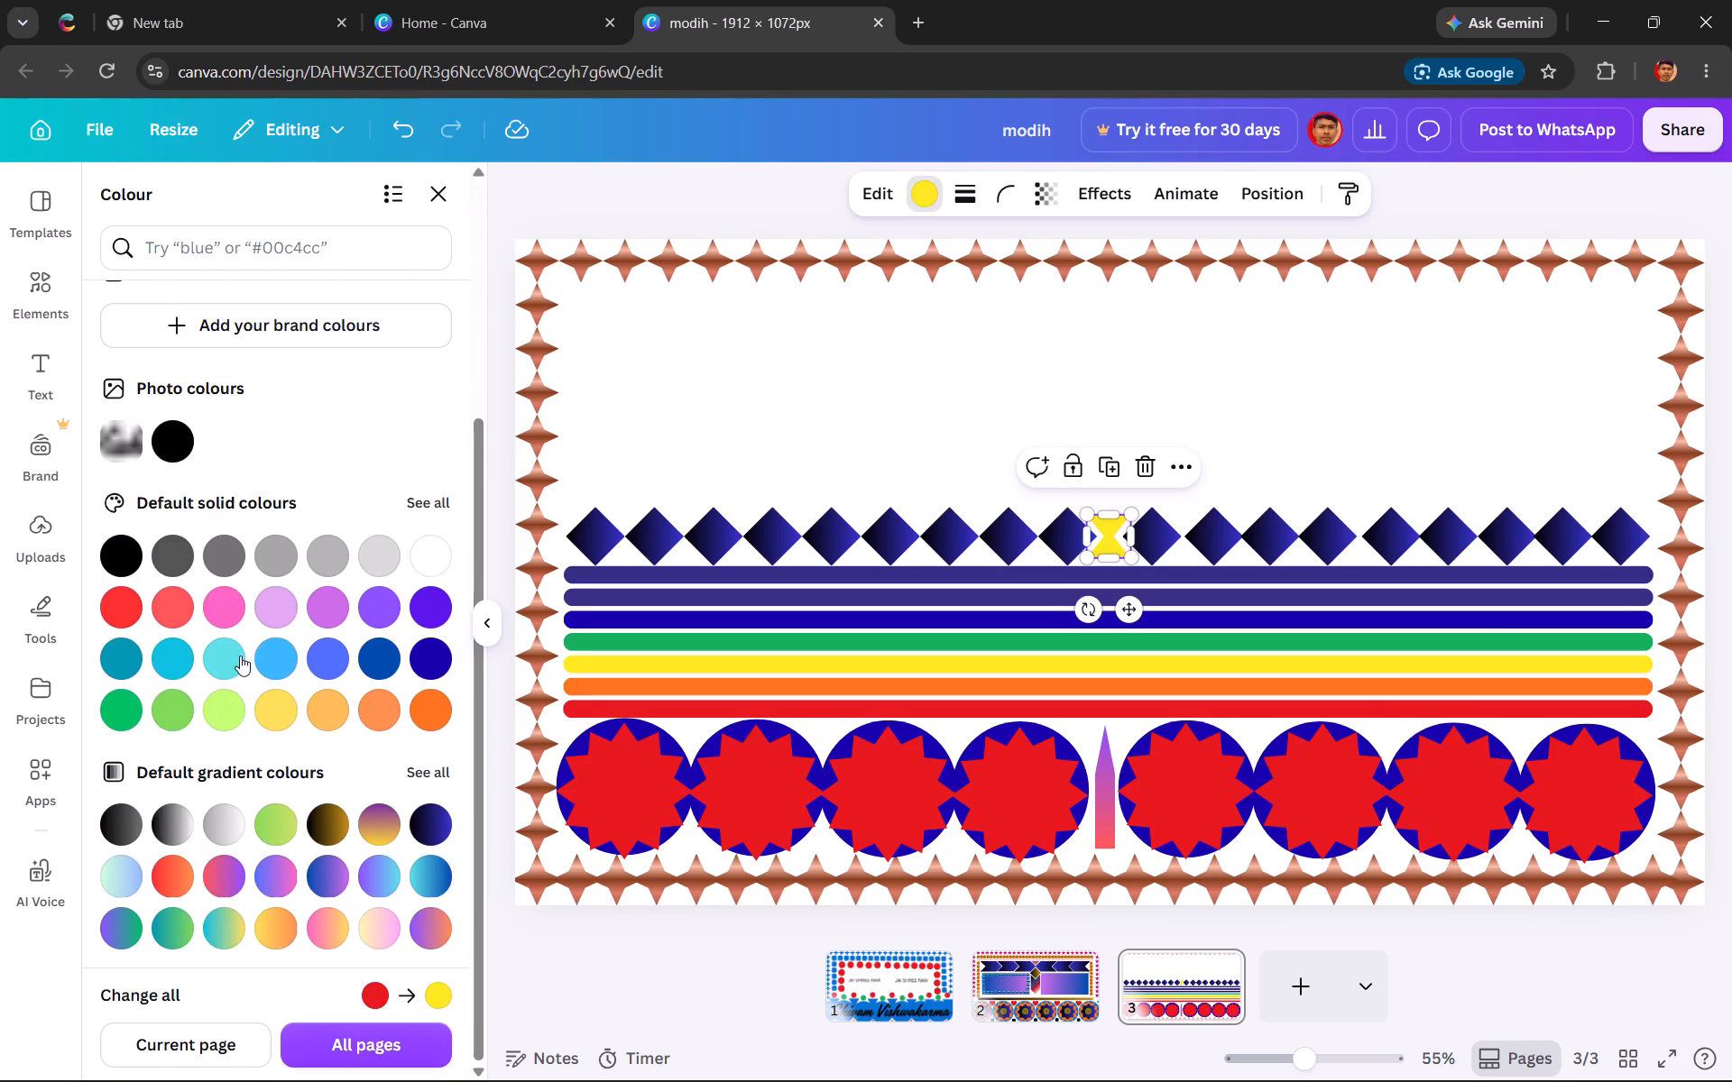
left_click(433, 821)
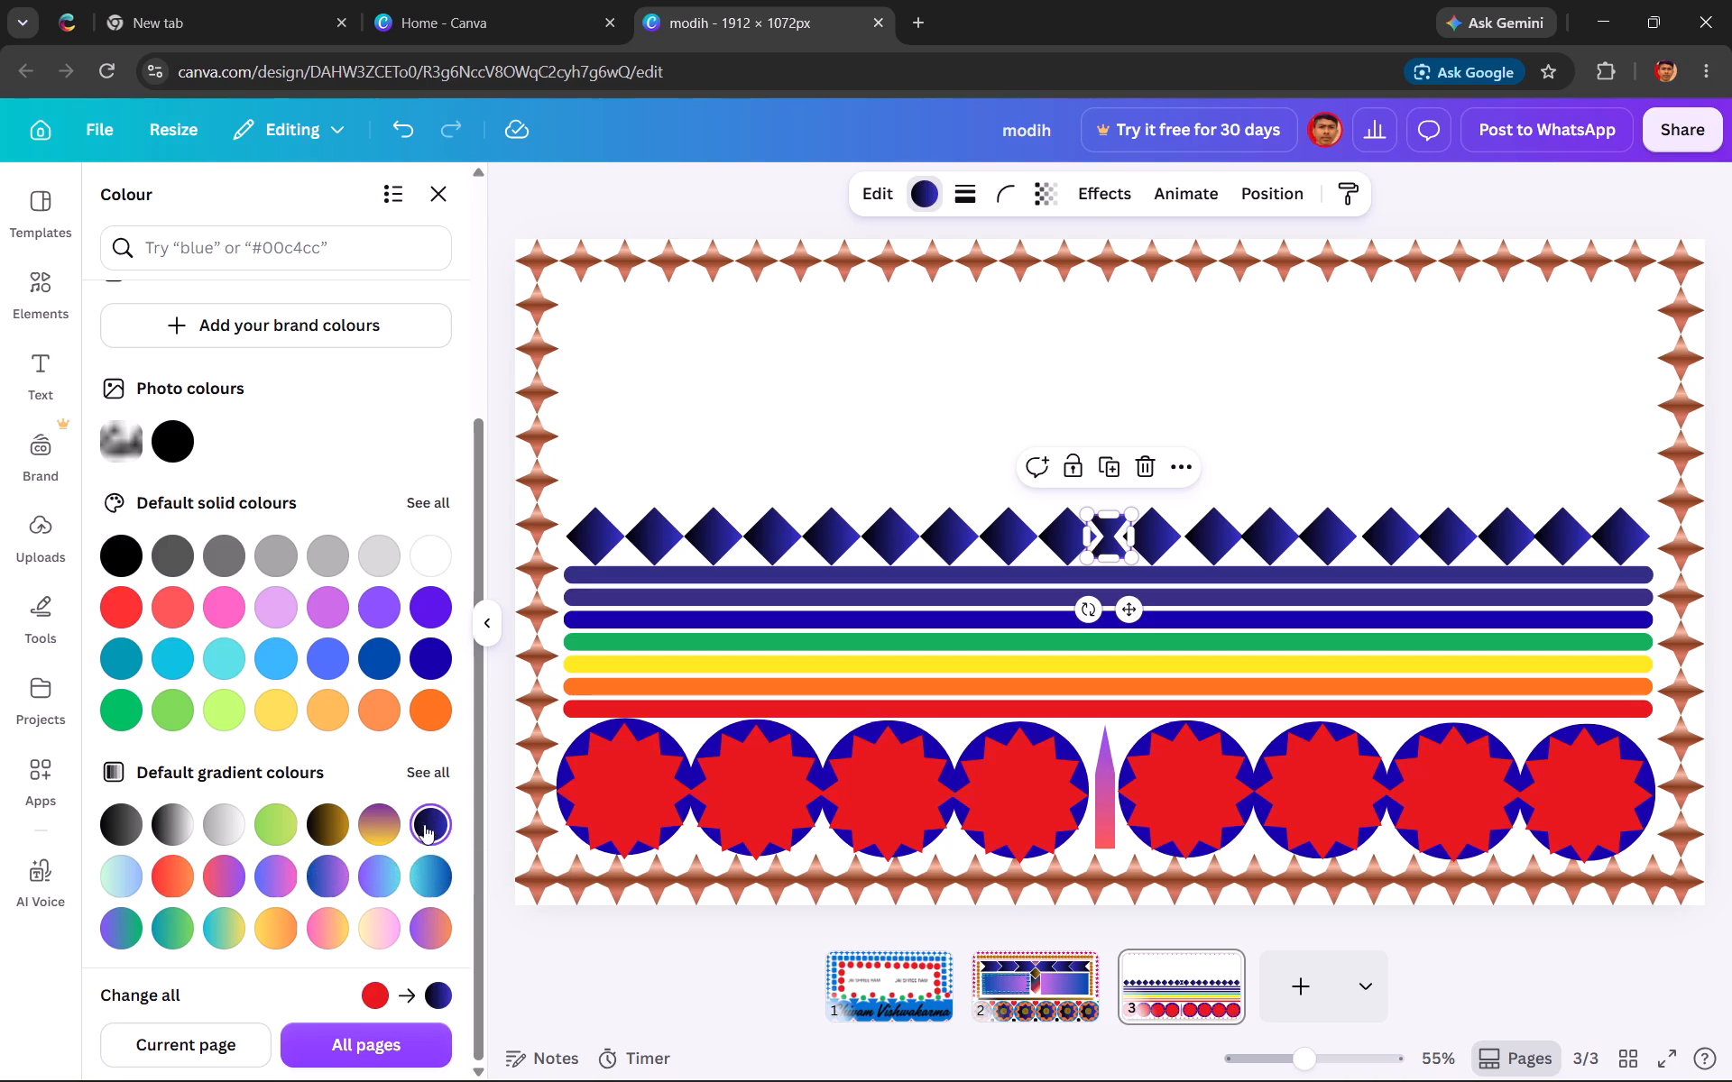
left_click(684, 418)
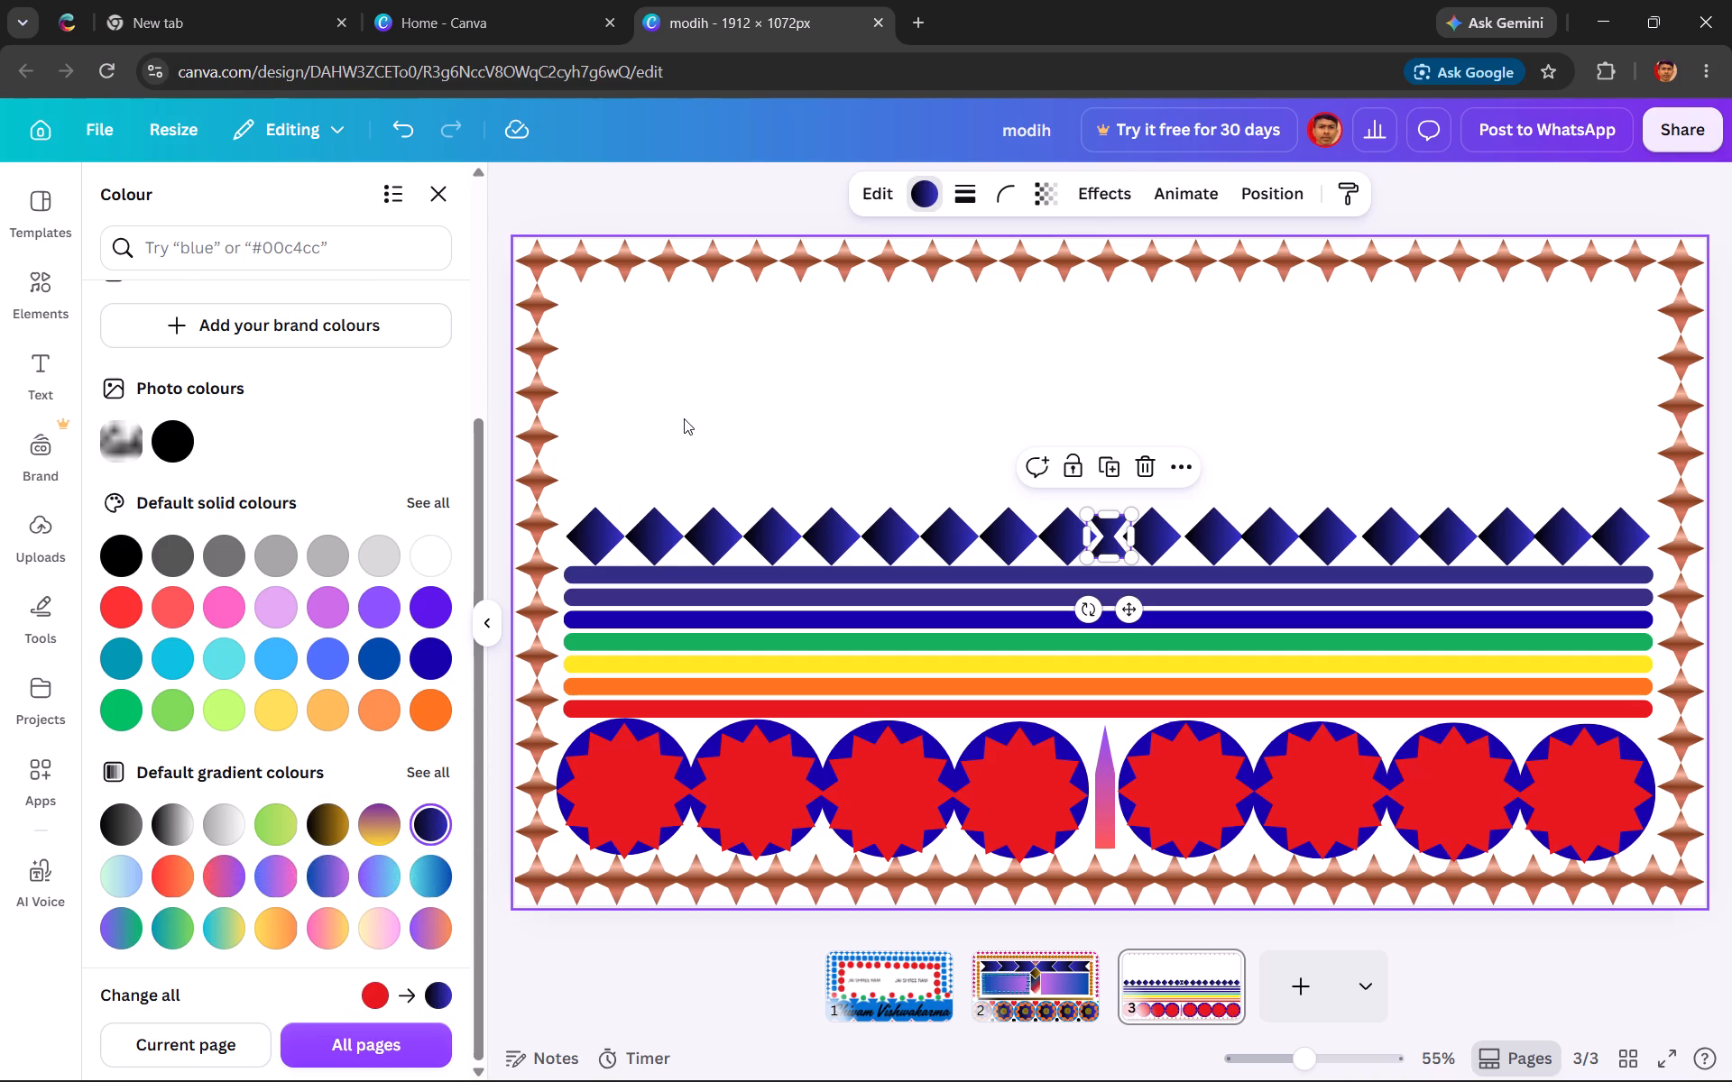
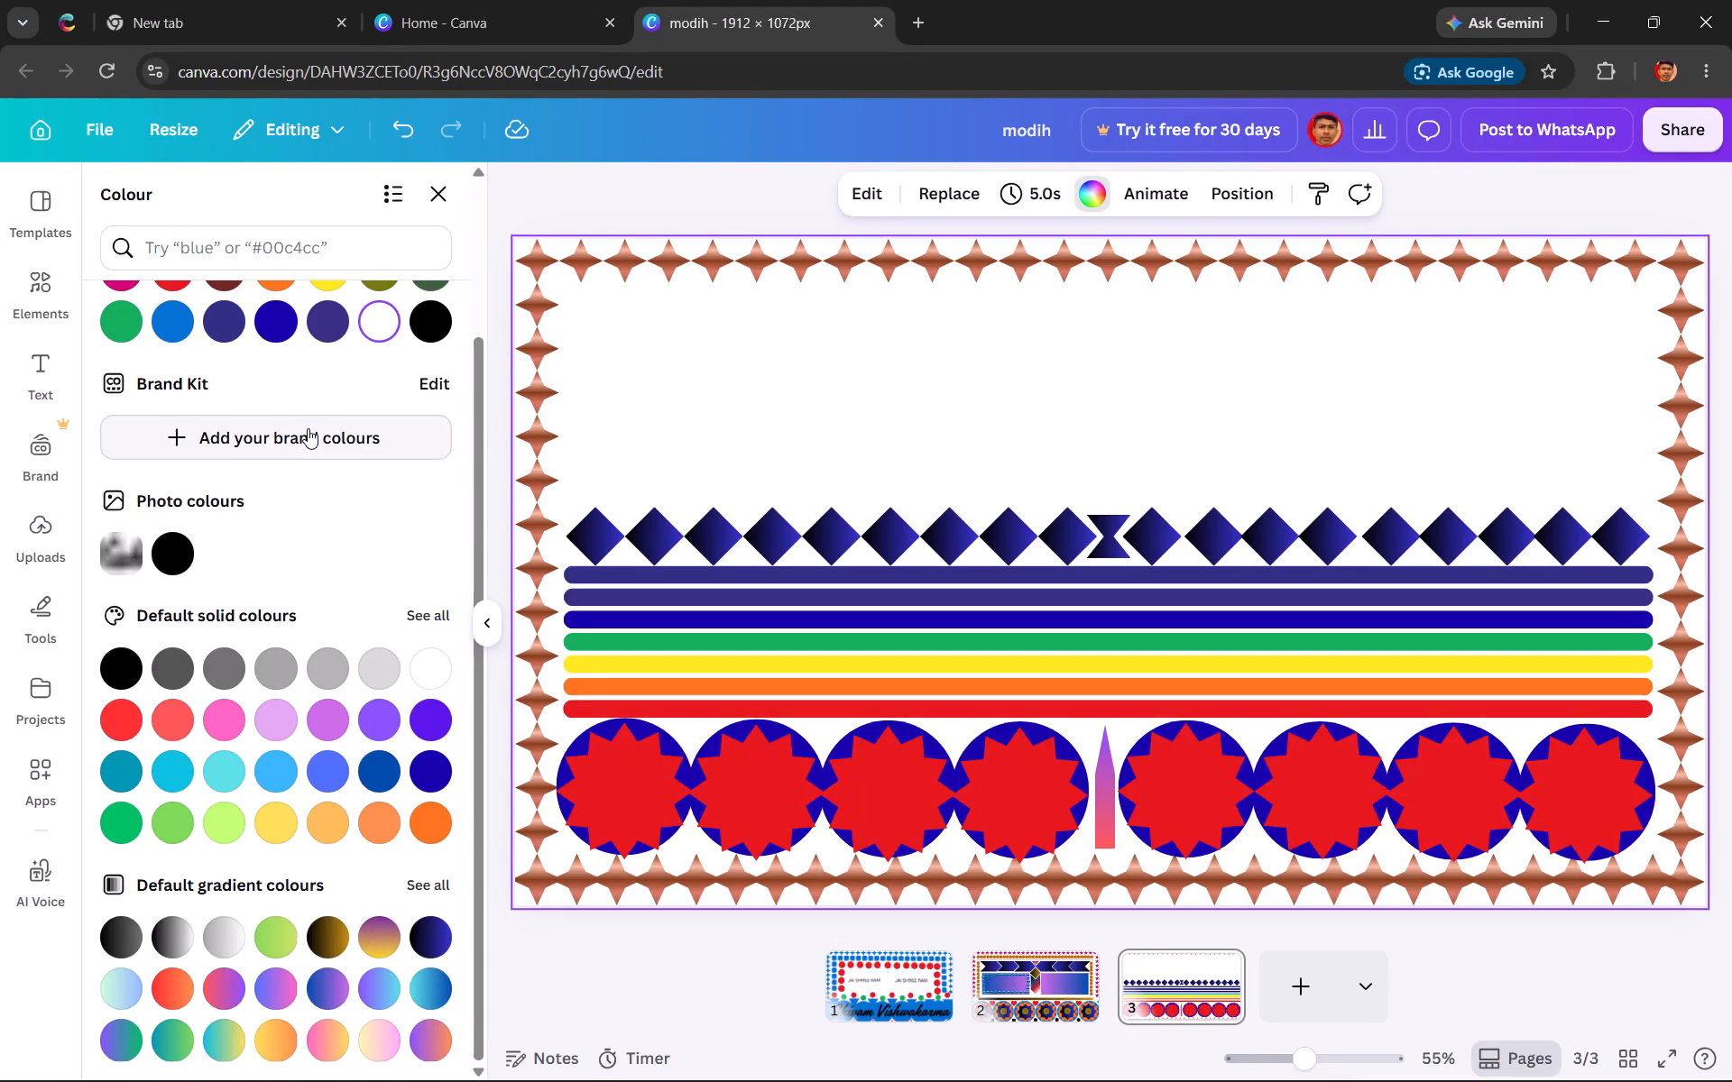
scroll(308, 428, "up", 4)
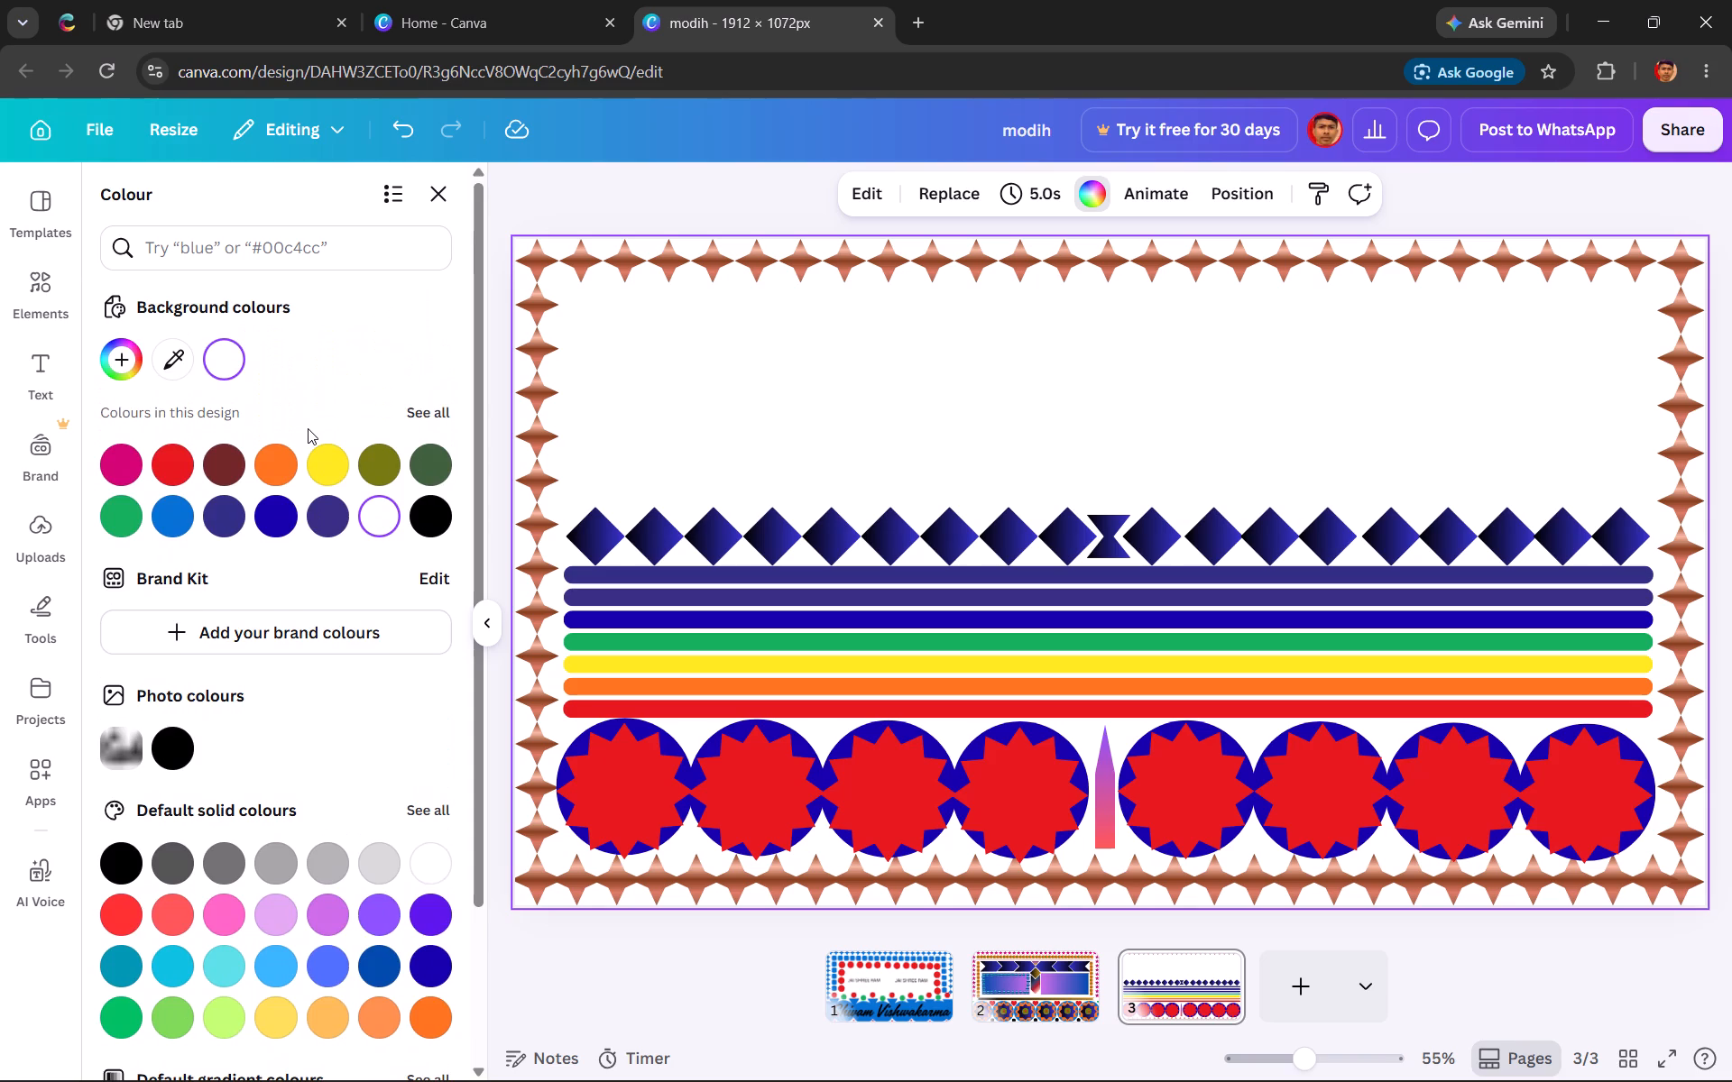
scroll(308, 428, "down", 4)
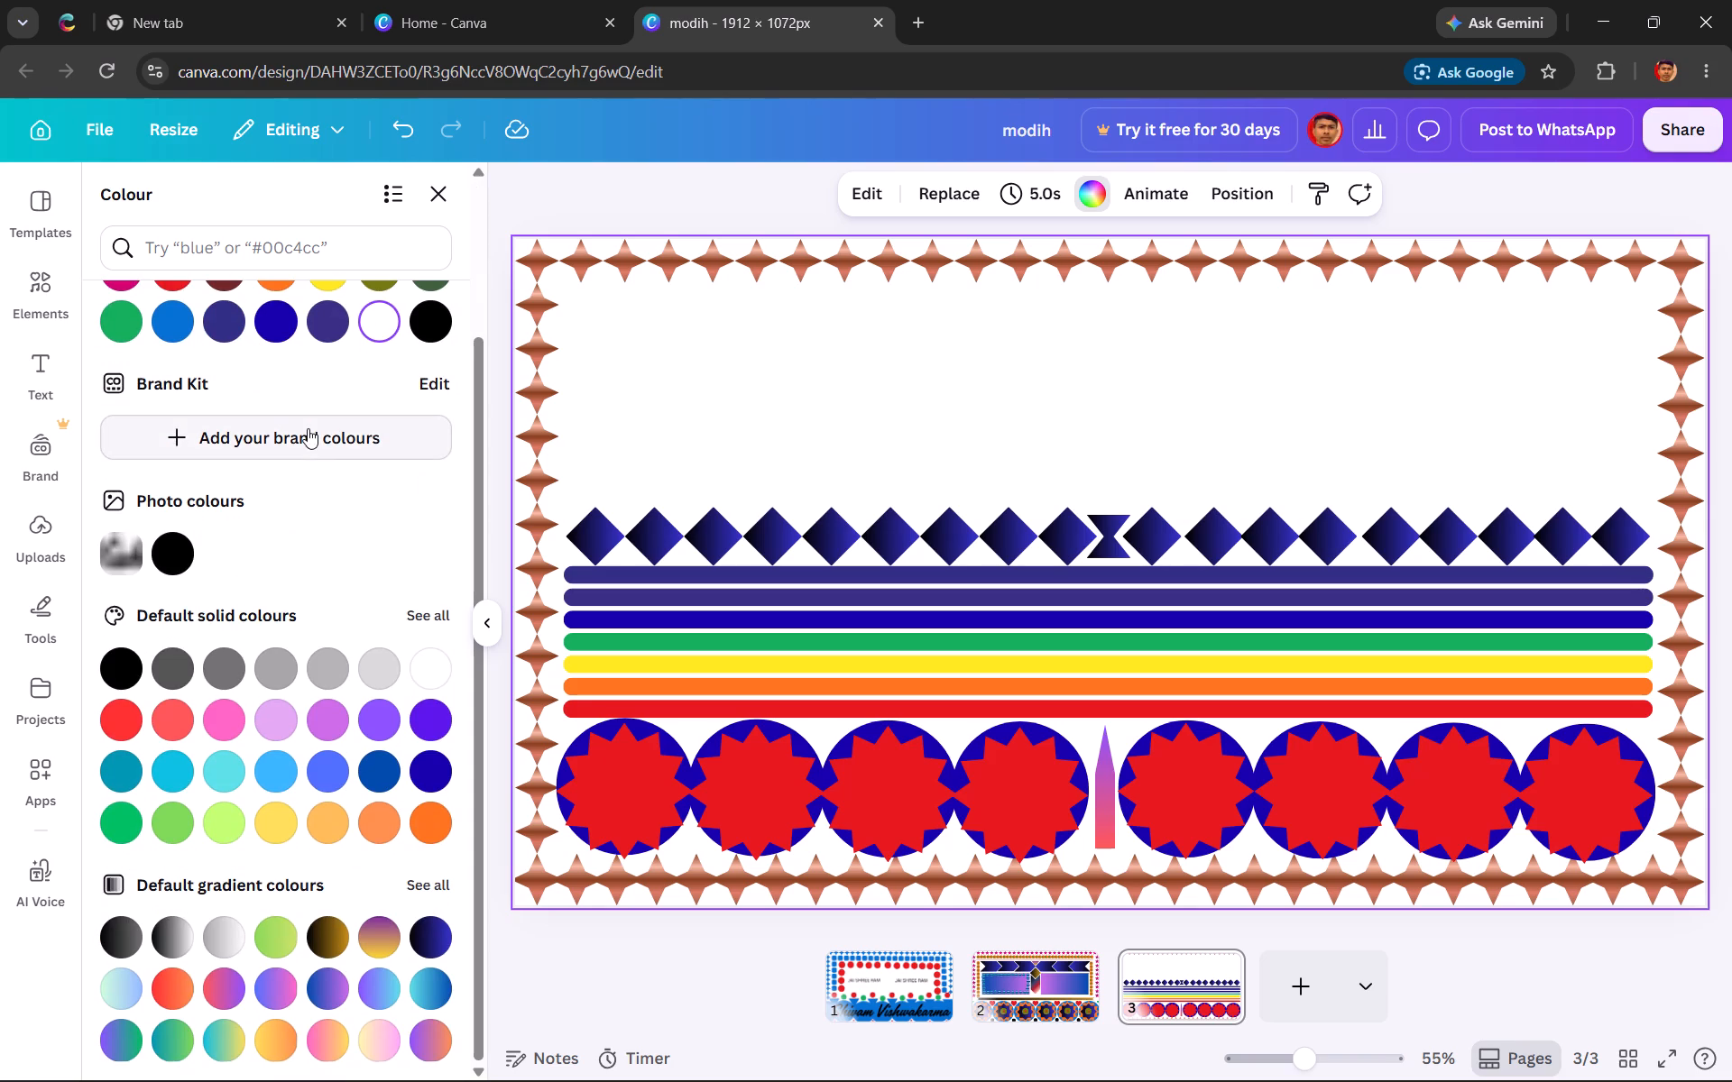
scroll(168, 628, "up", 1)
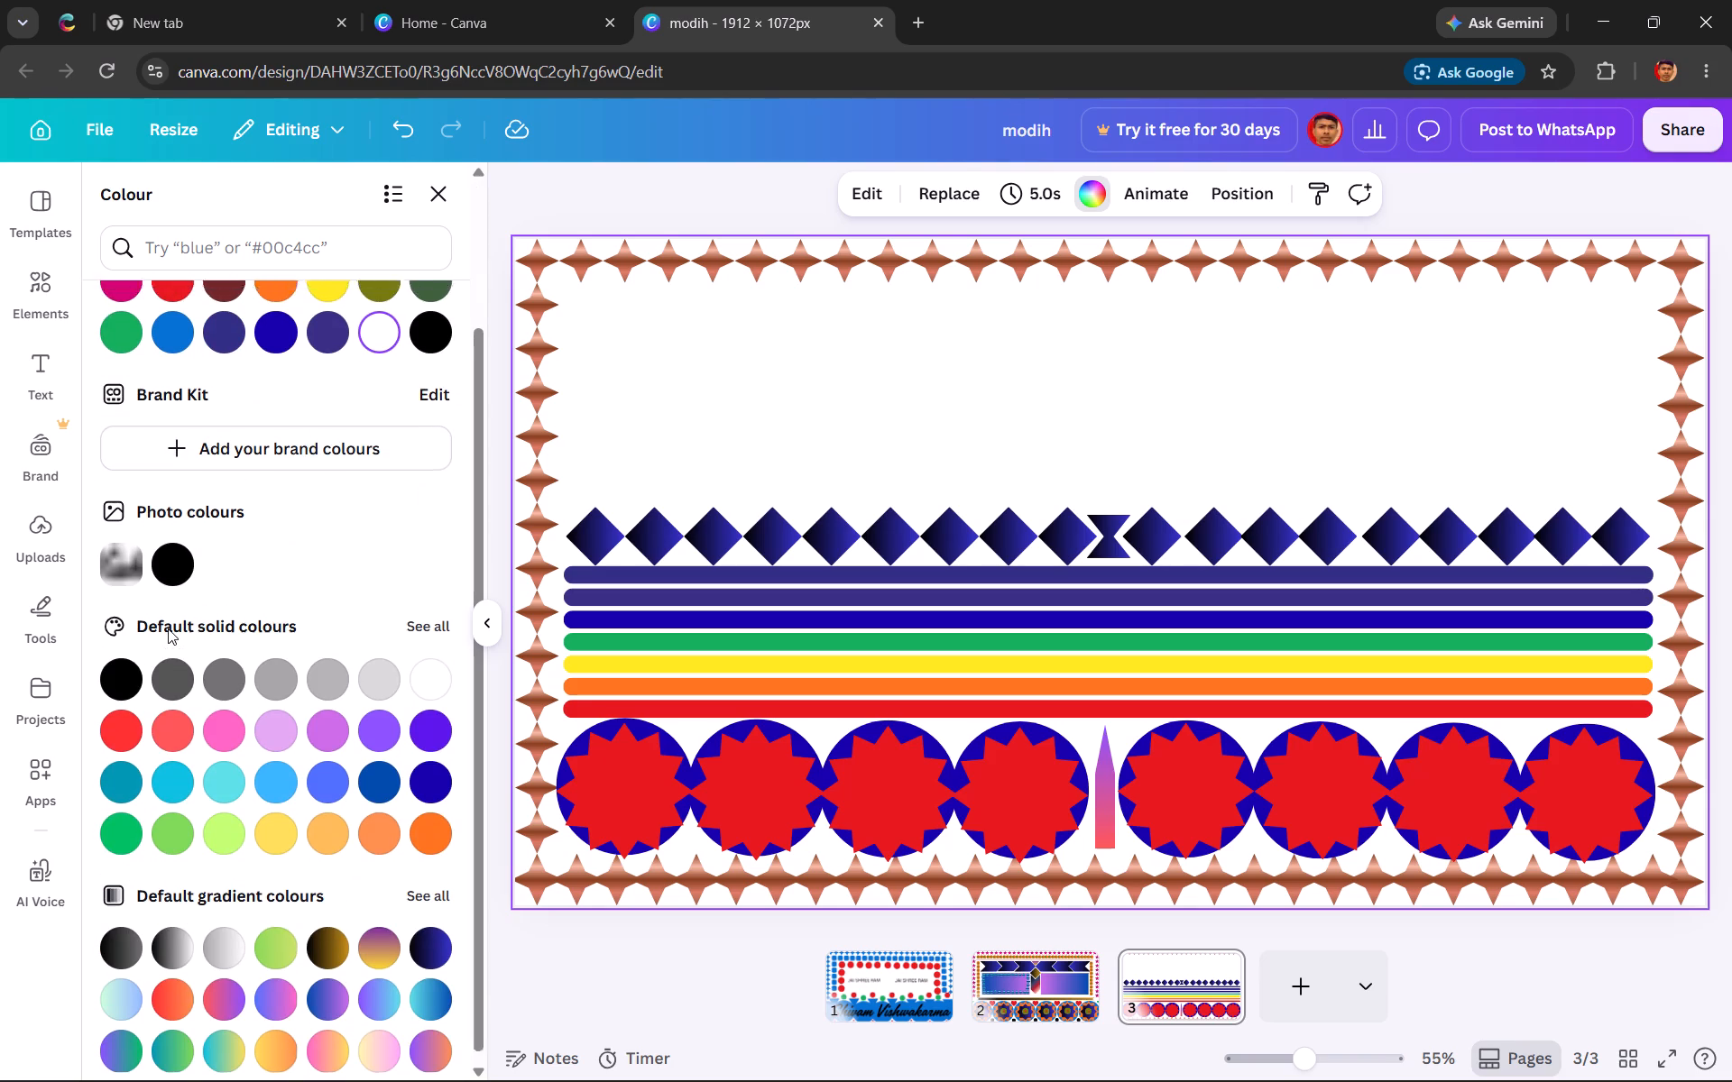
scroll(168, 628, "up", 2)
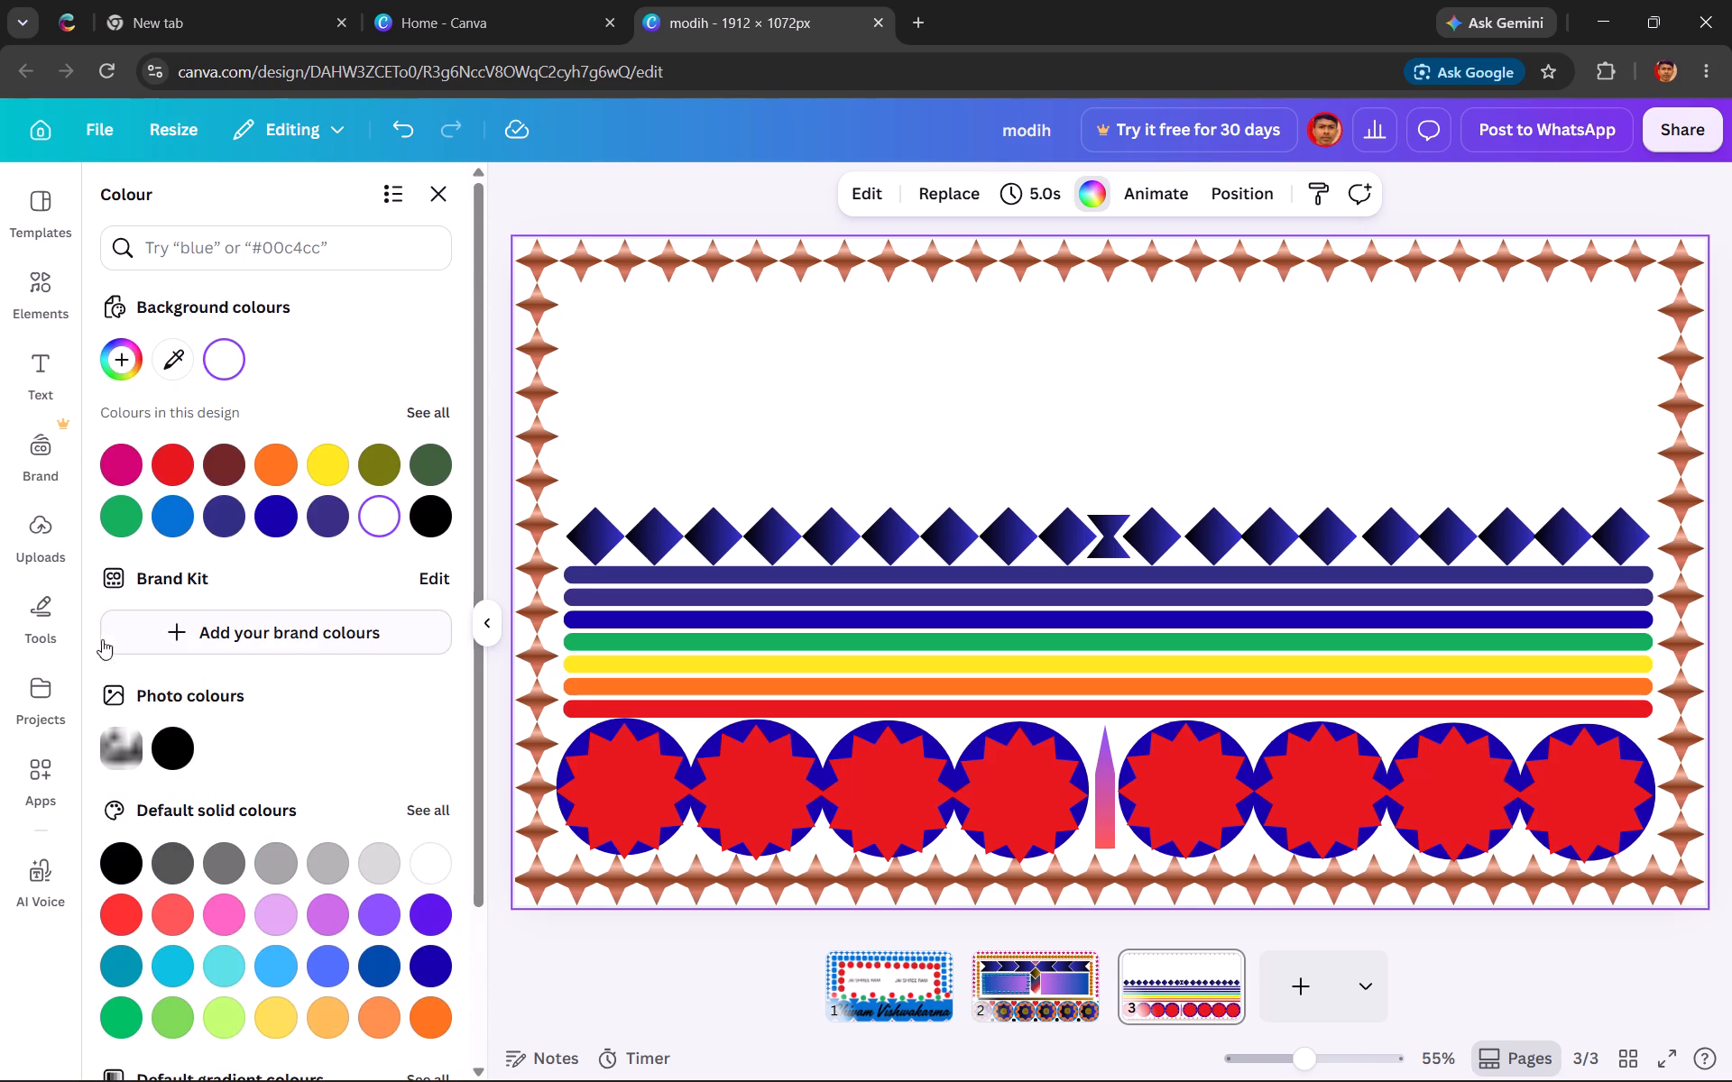
Add a square shape to page 3.
left_click(42, 614)
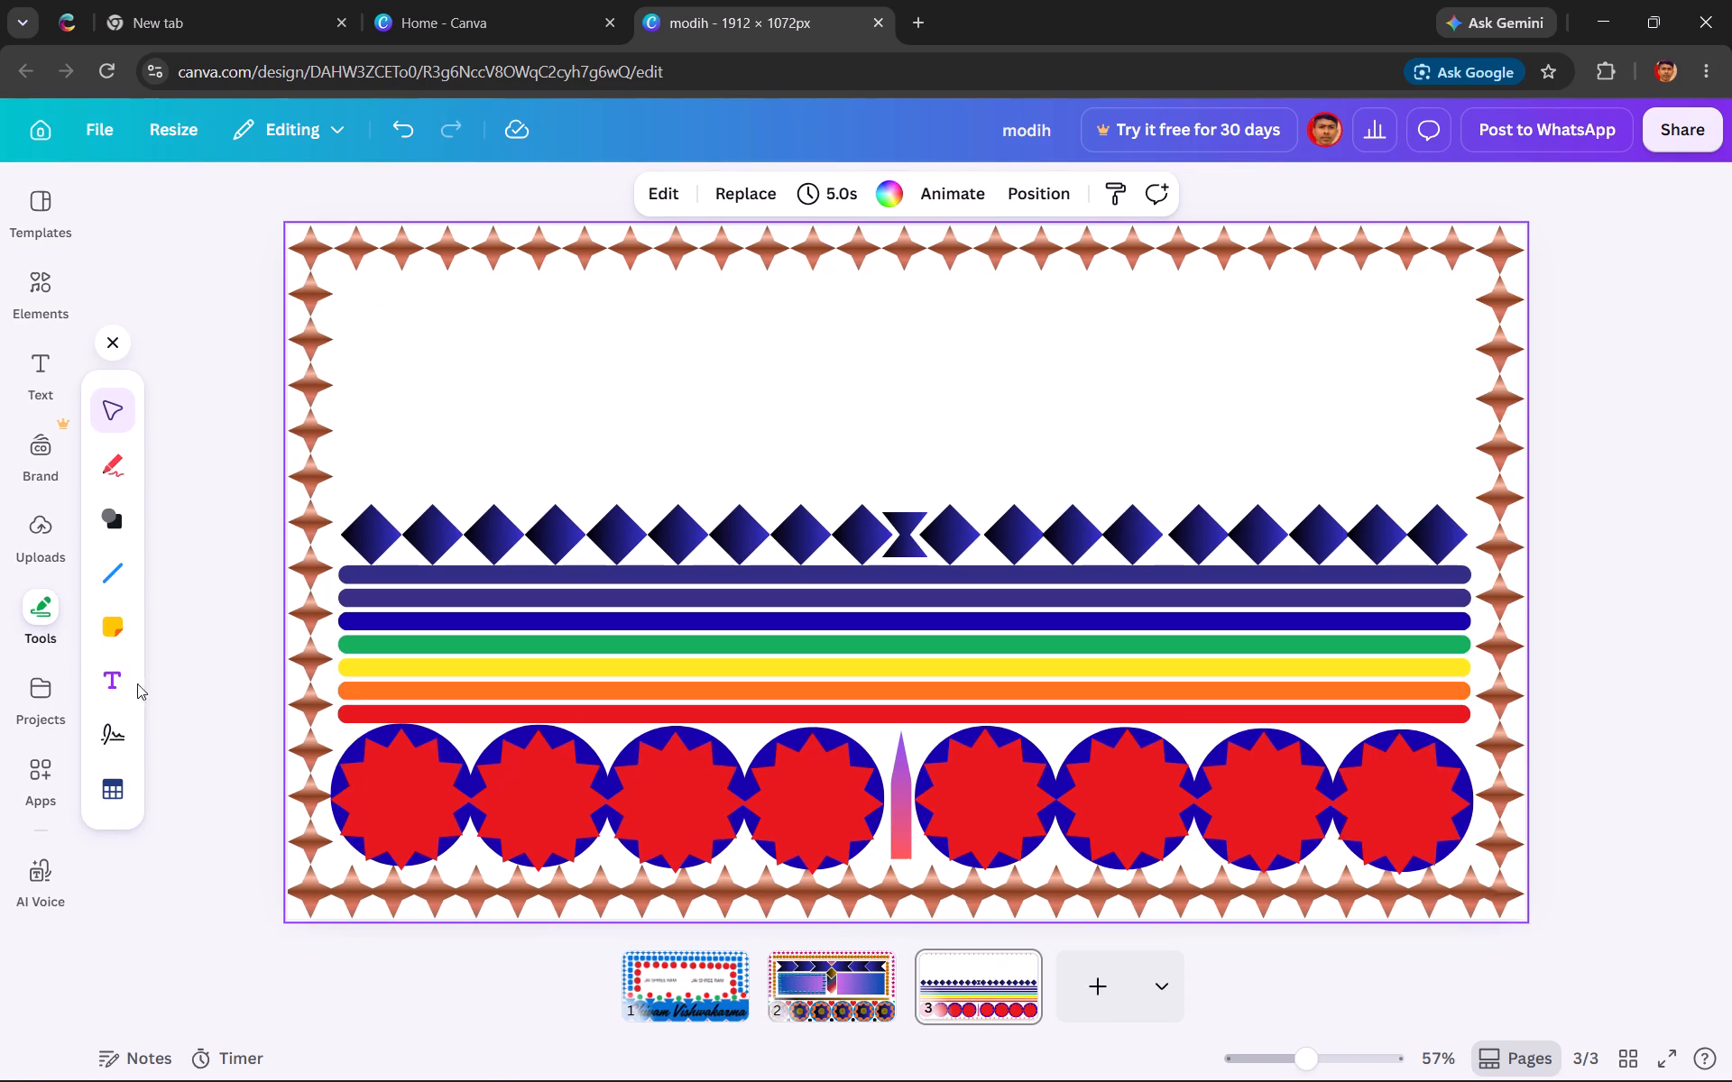
left_click(115, 527)
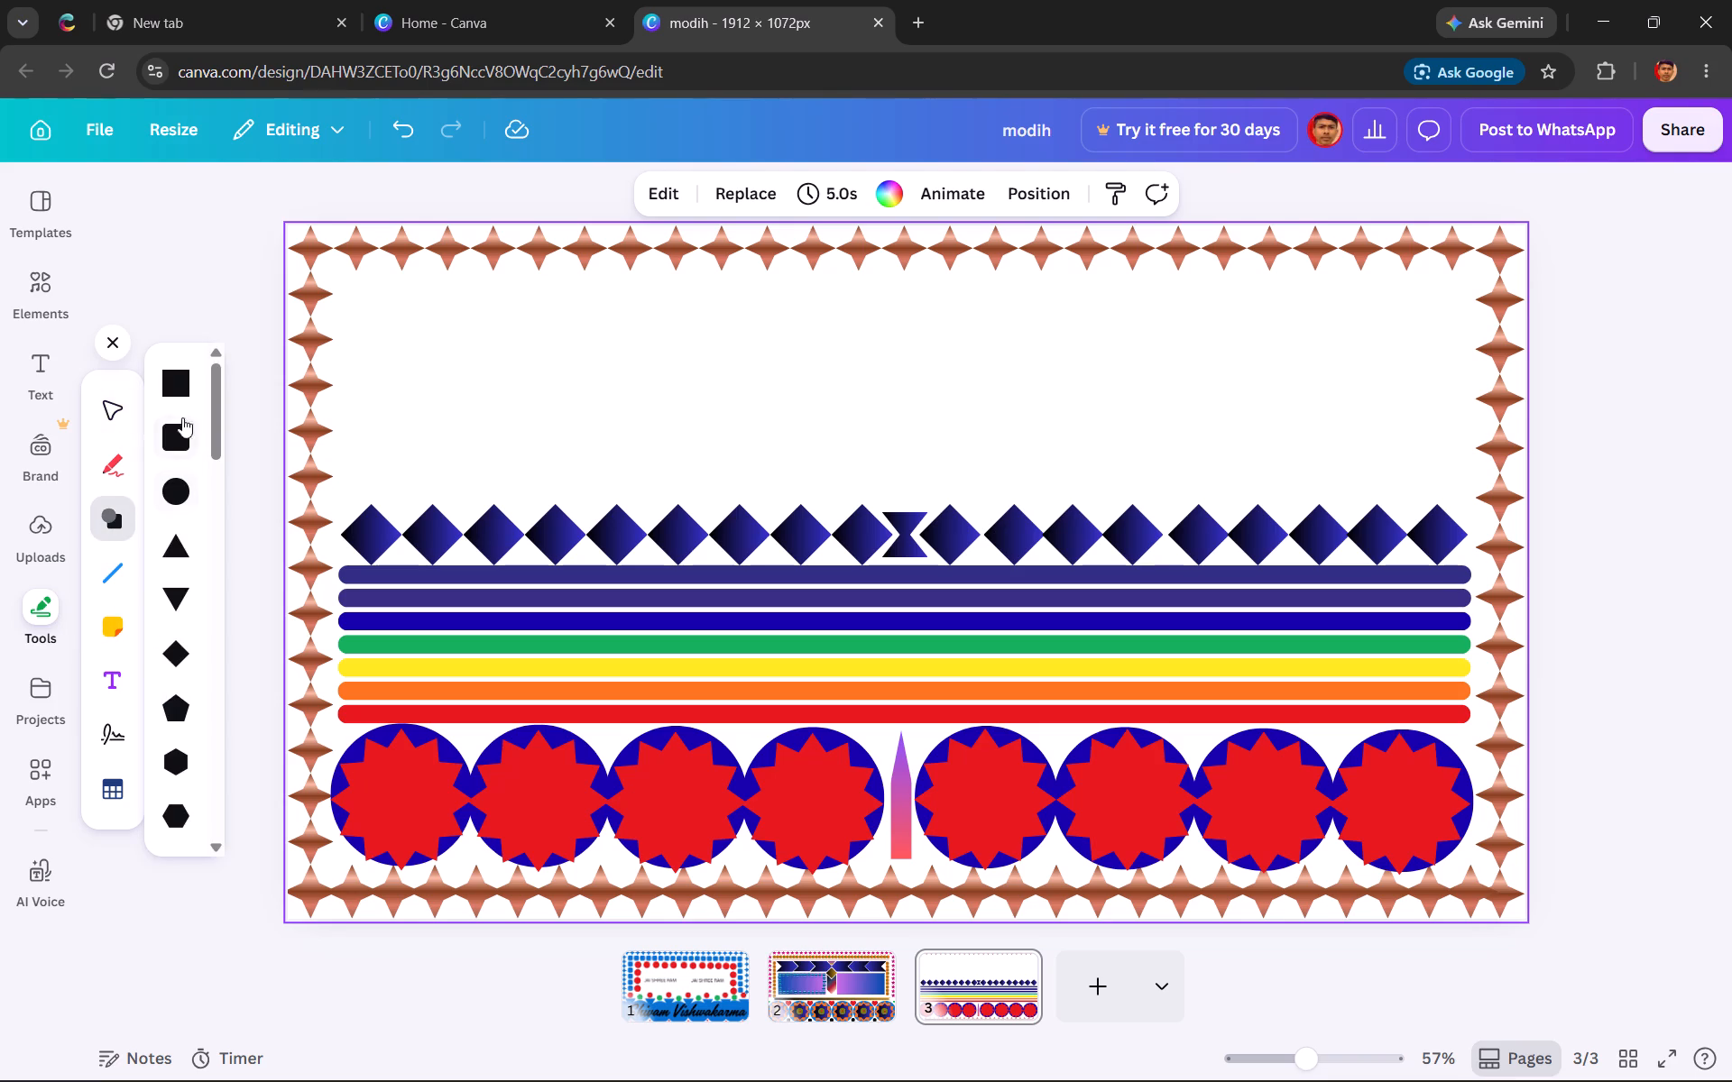
left_click(174, 379)
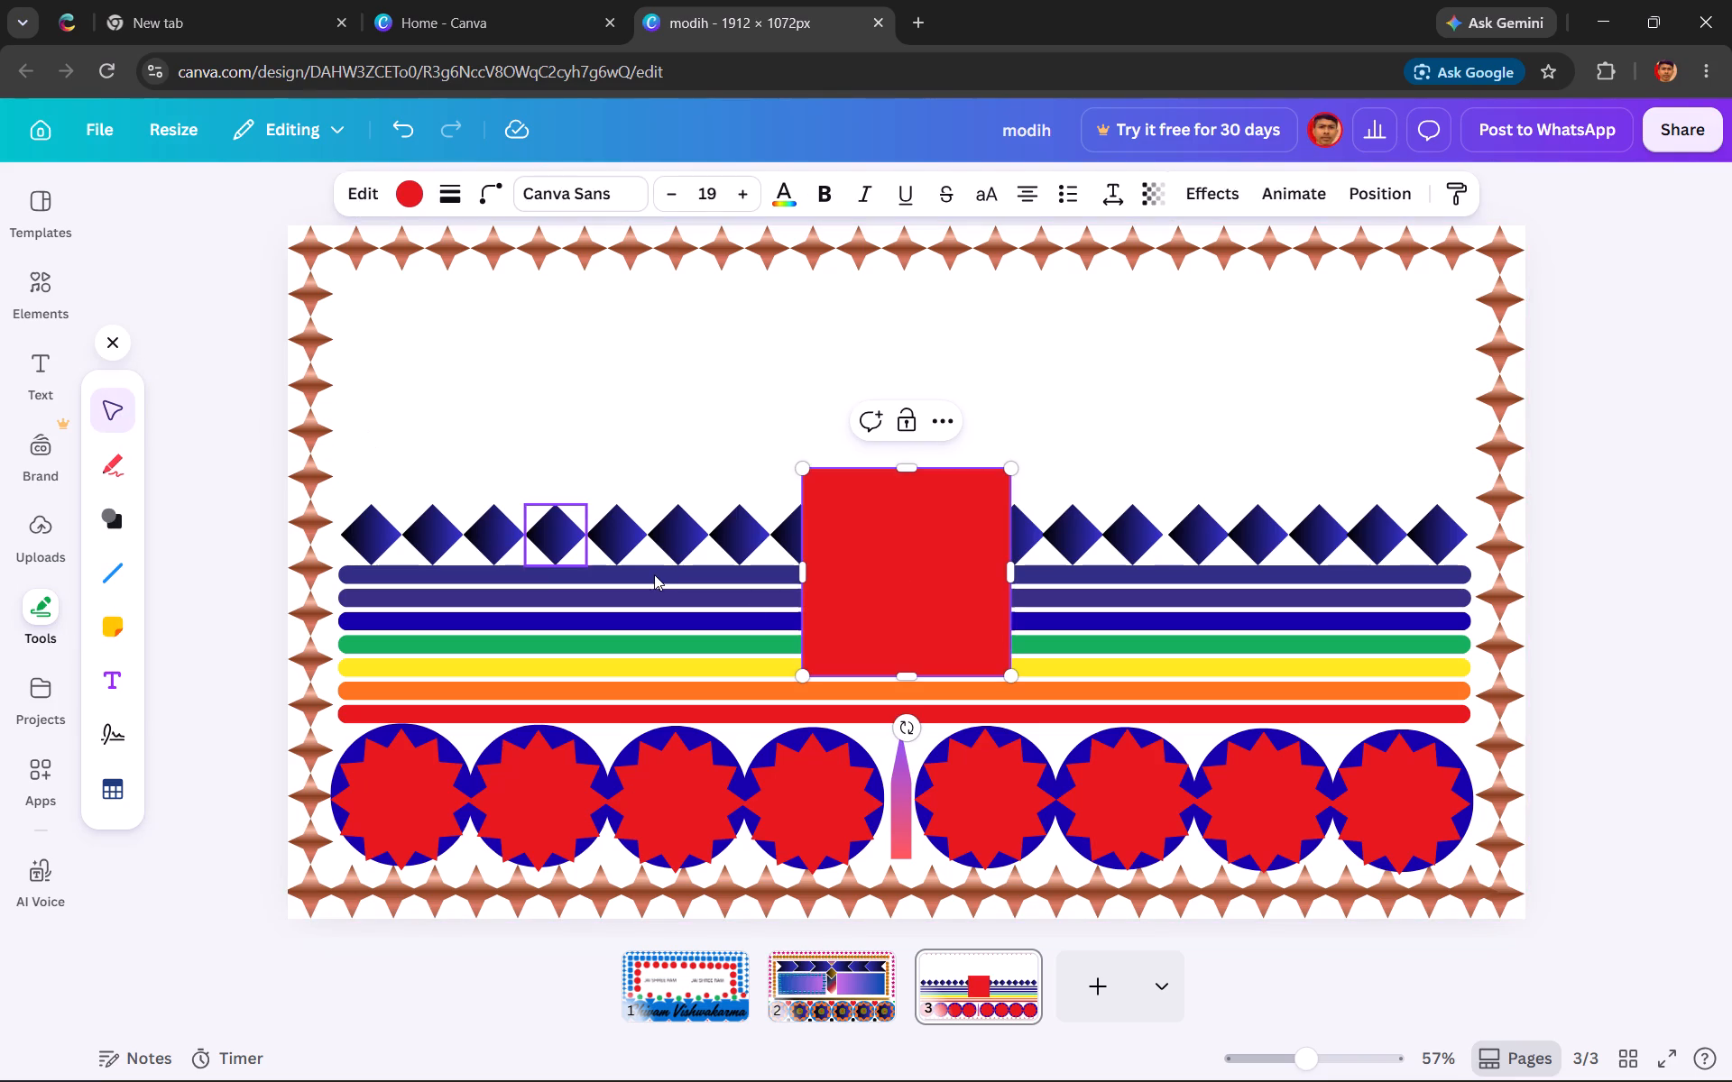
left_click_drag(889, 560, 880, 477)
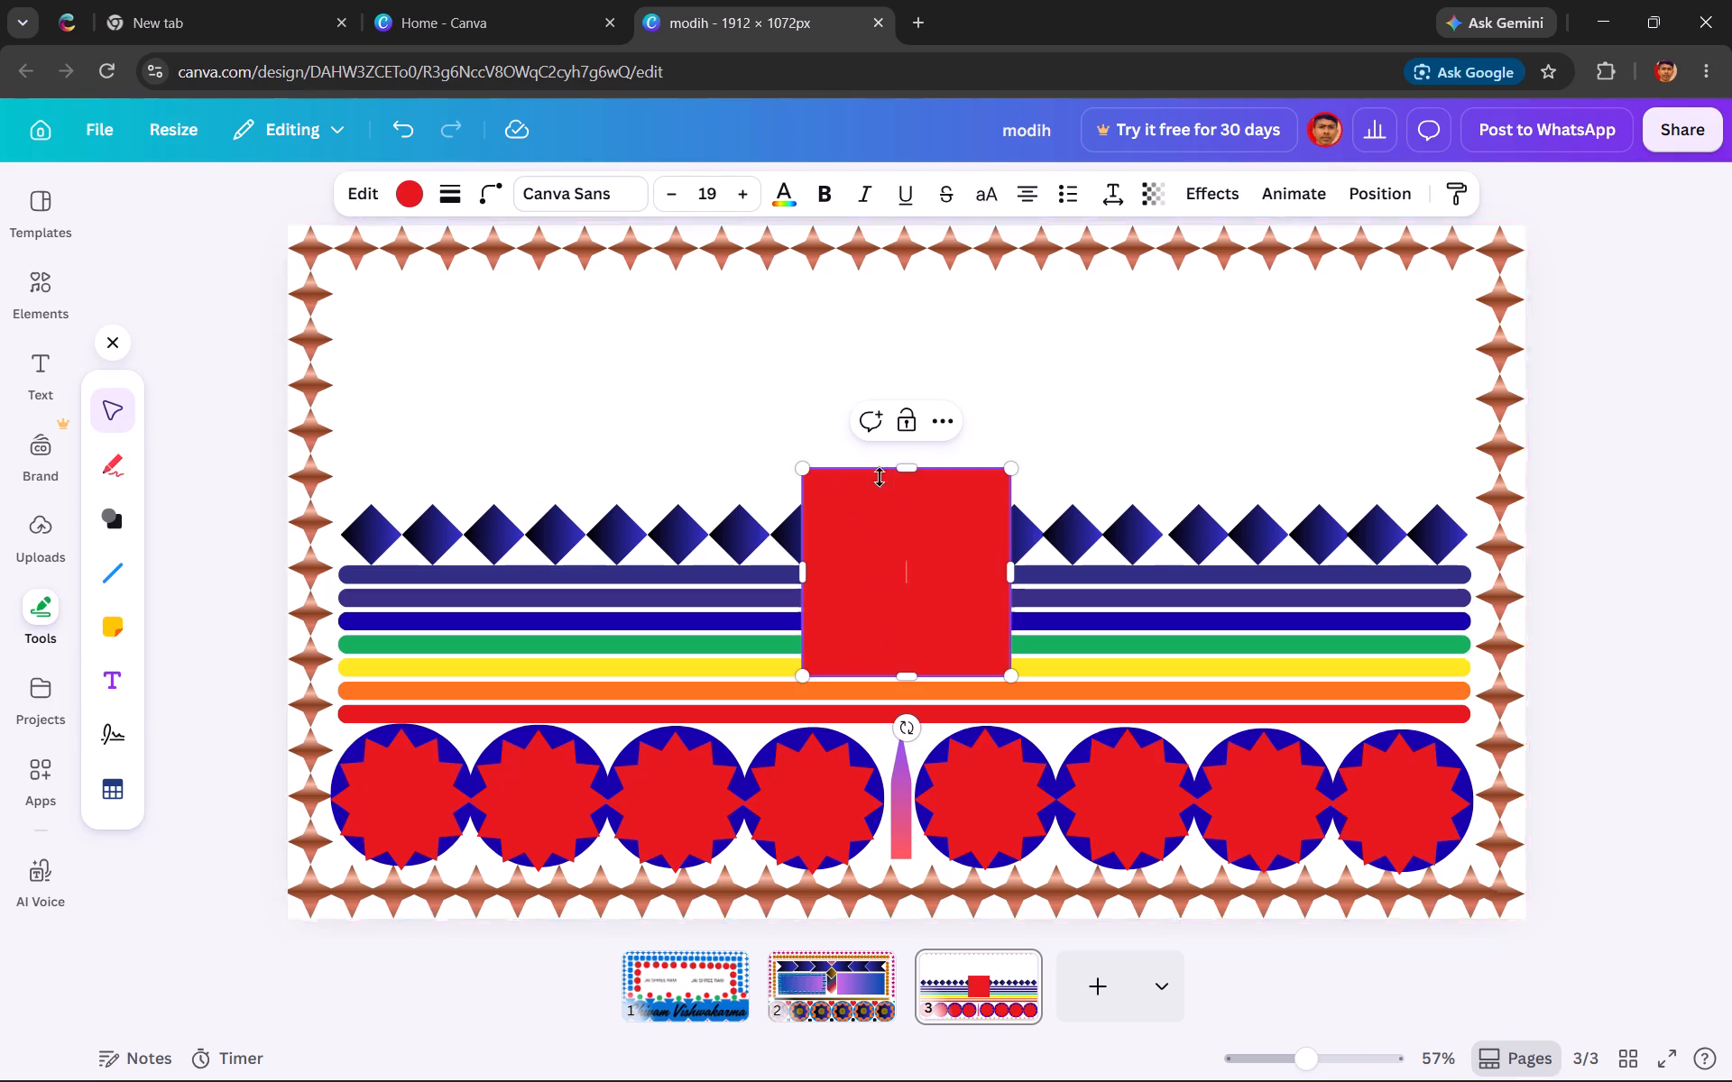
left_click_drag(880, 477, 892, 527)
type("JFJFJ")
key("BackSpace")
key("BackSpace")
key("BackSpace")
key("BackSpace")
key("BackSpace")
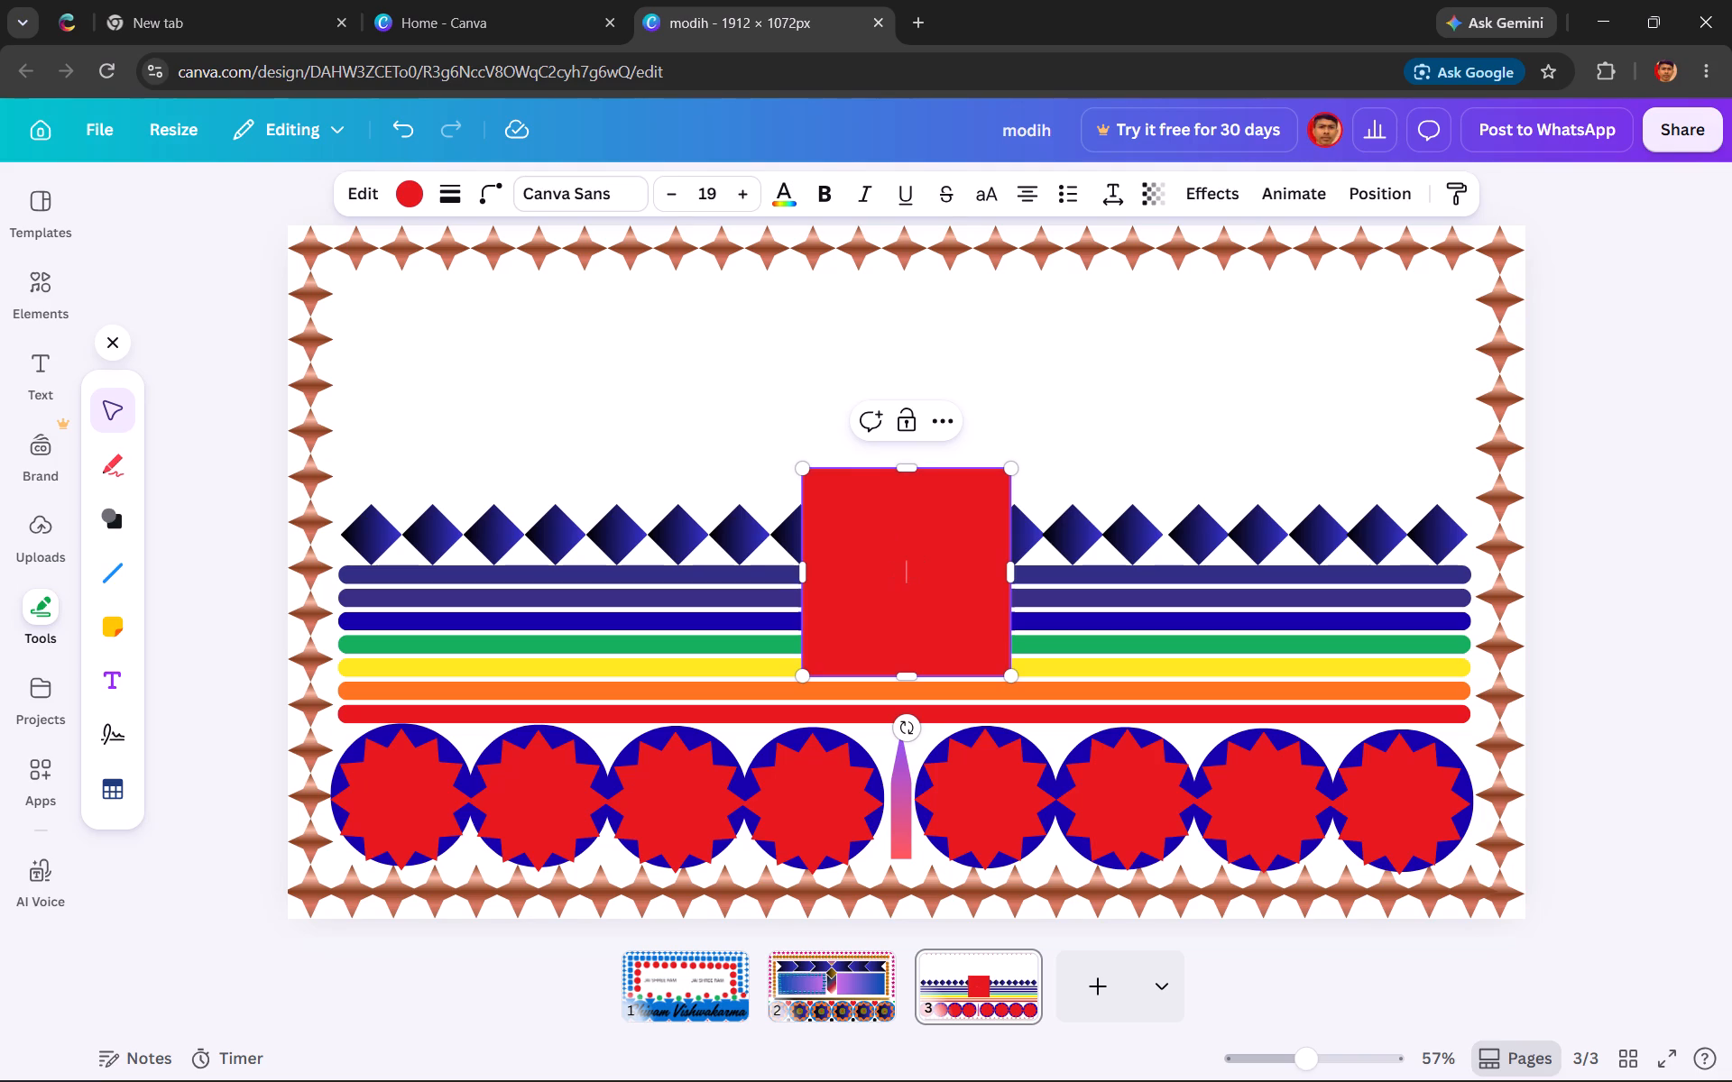
Move the red square into the blank area just above the diamond row, flush with the row's left end.
left_click_drag(972, 541, 936, 477)
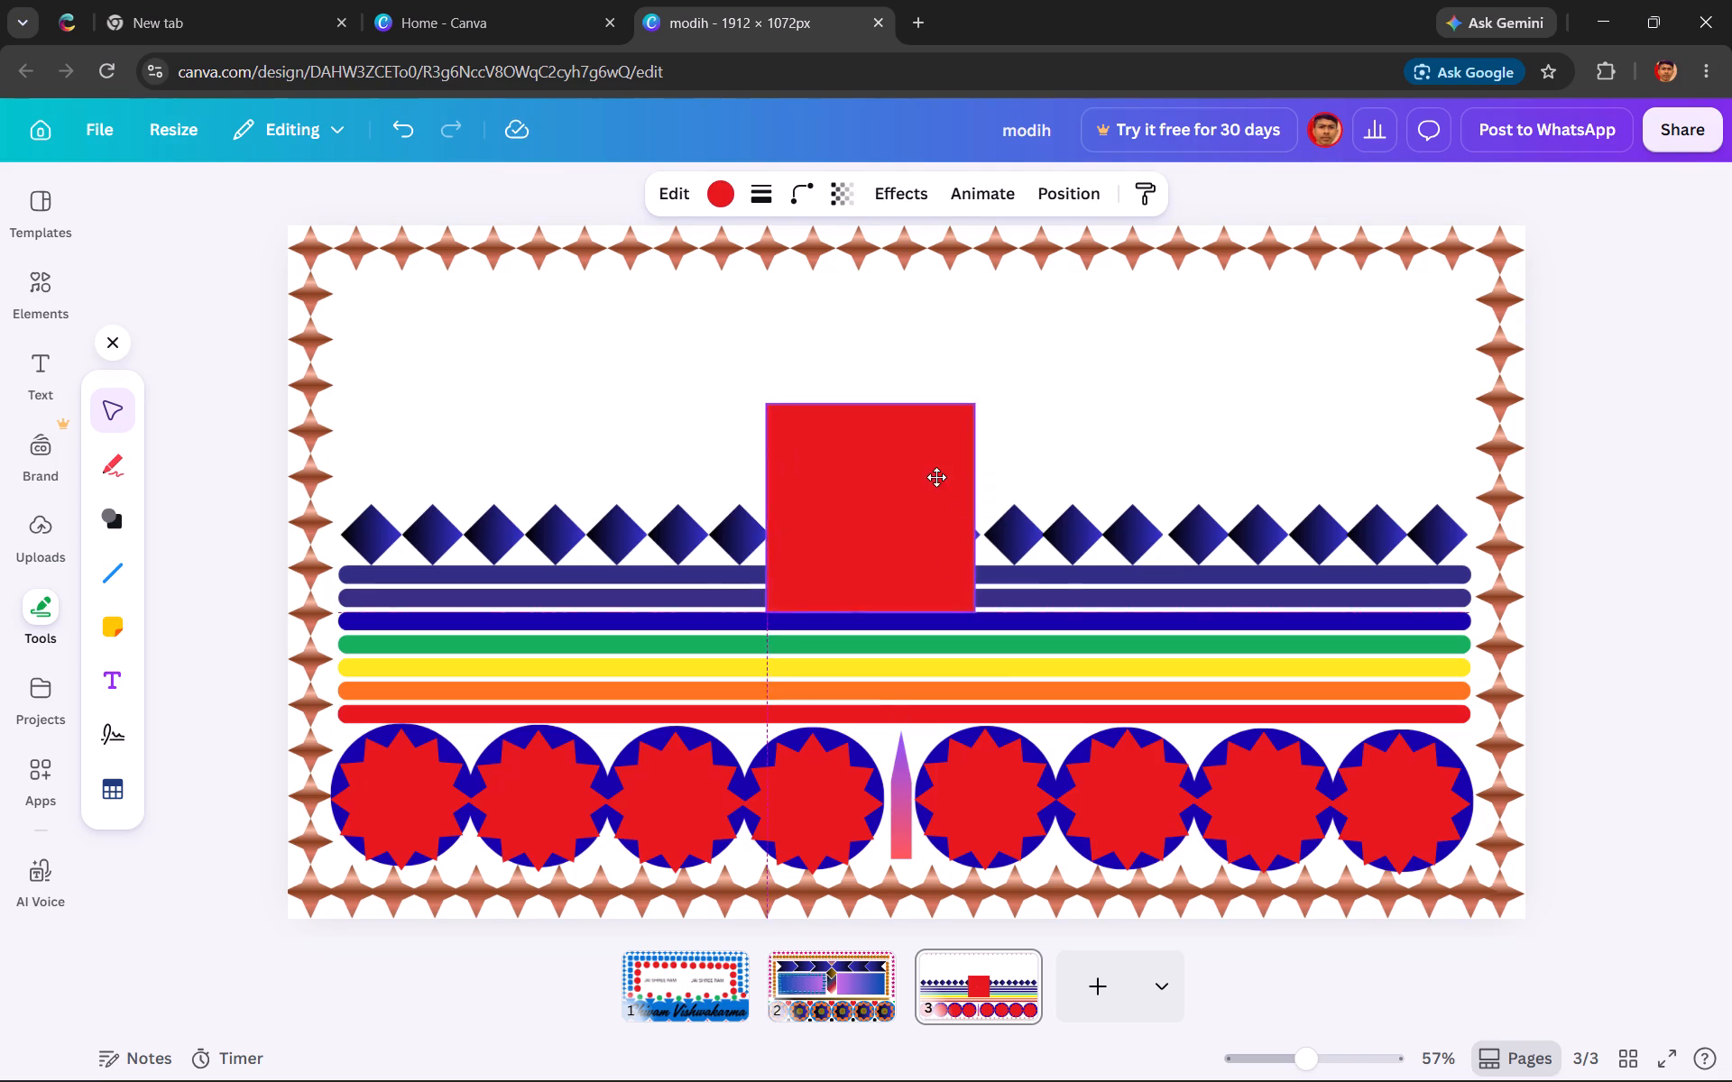
left_click_drag(936, 477, 560, 365)
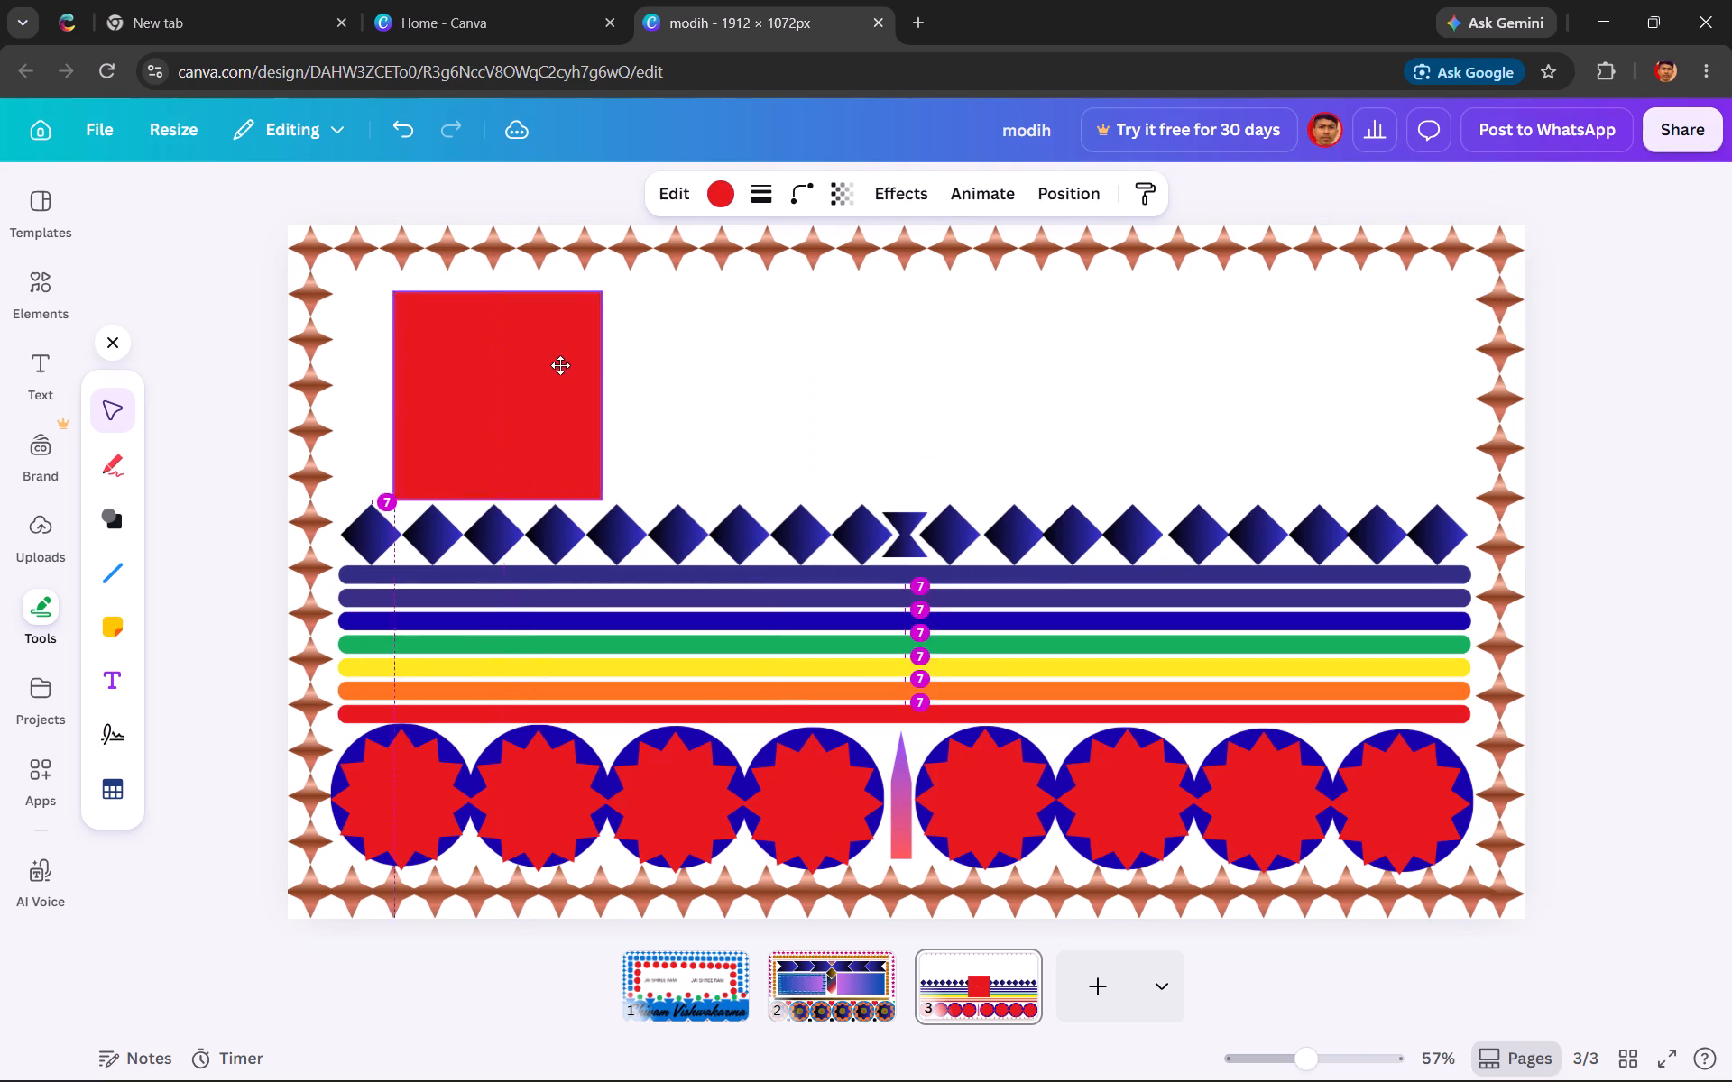
left_click_drag(560, 365, 521, 366)
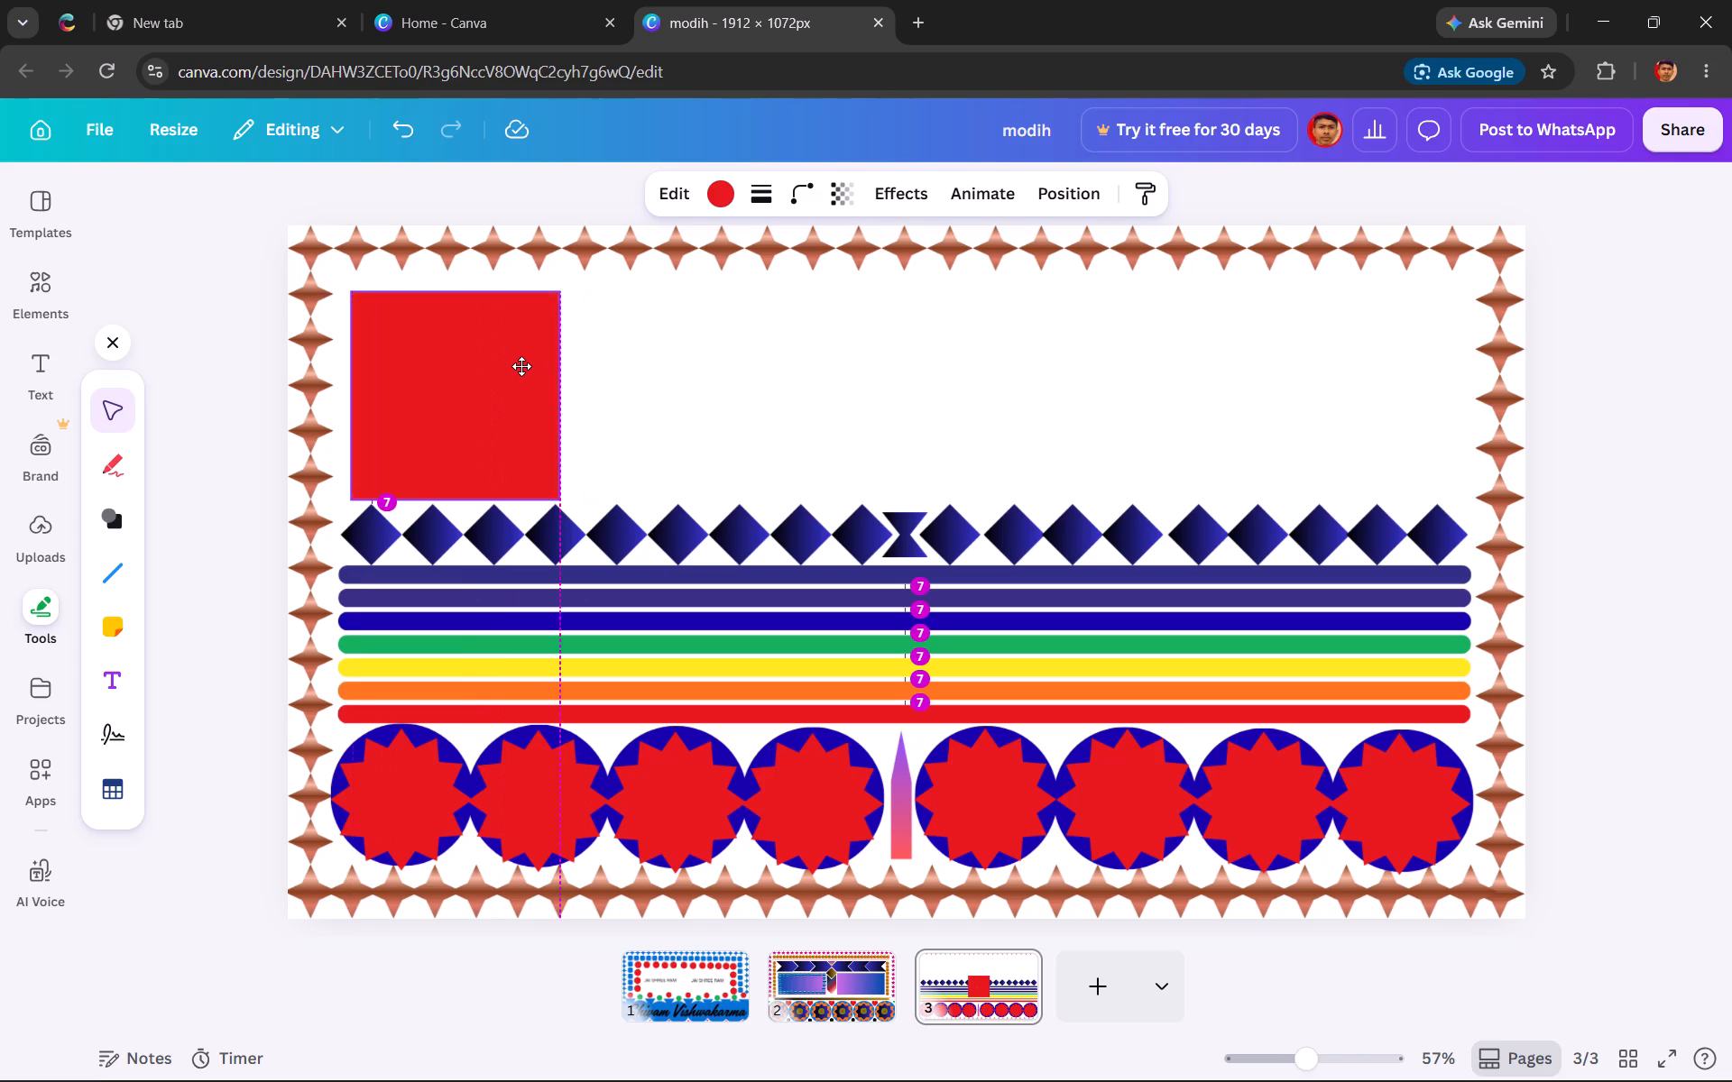
left_click_drag(521, 366, 512, 369)
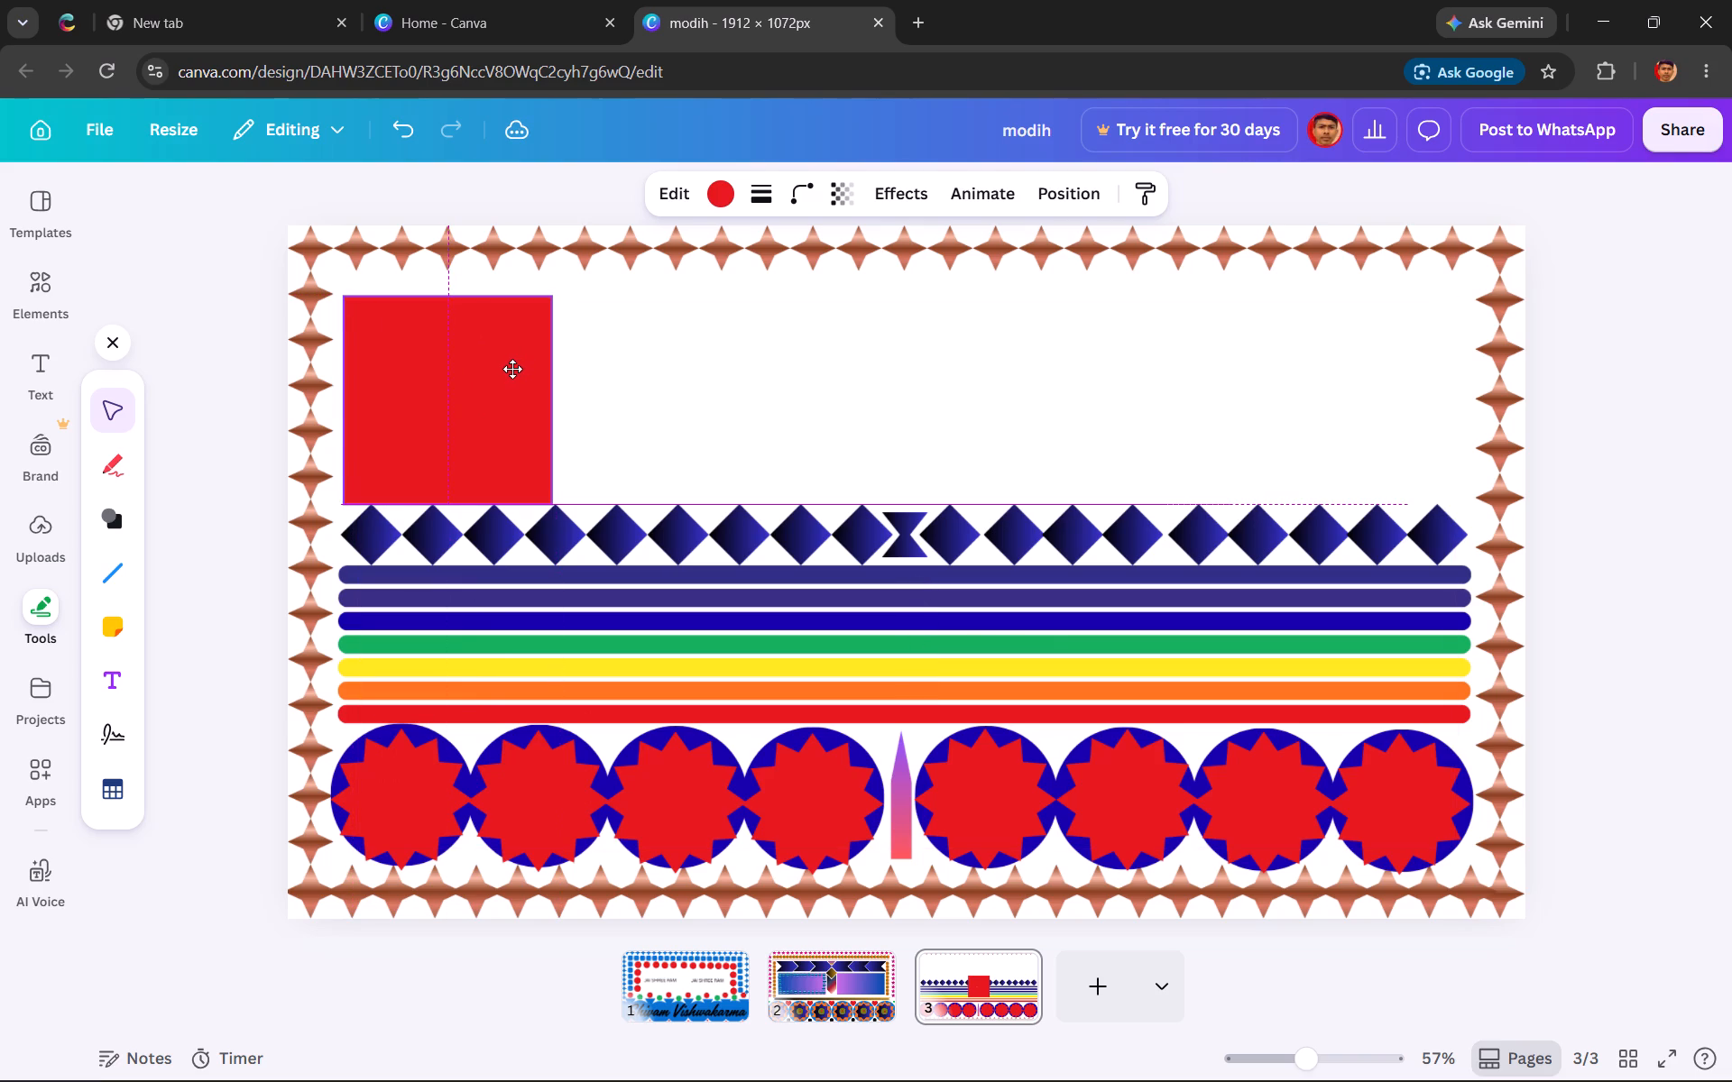
left_click_drag(512, 369, 511, 369)
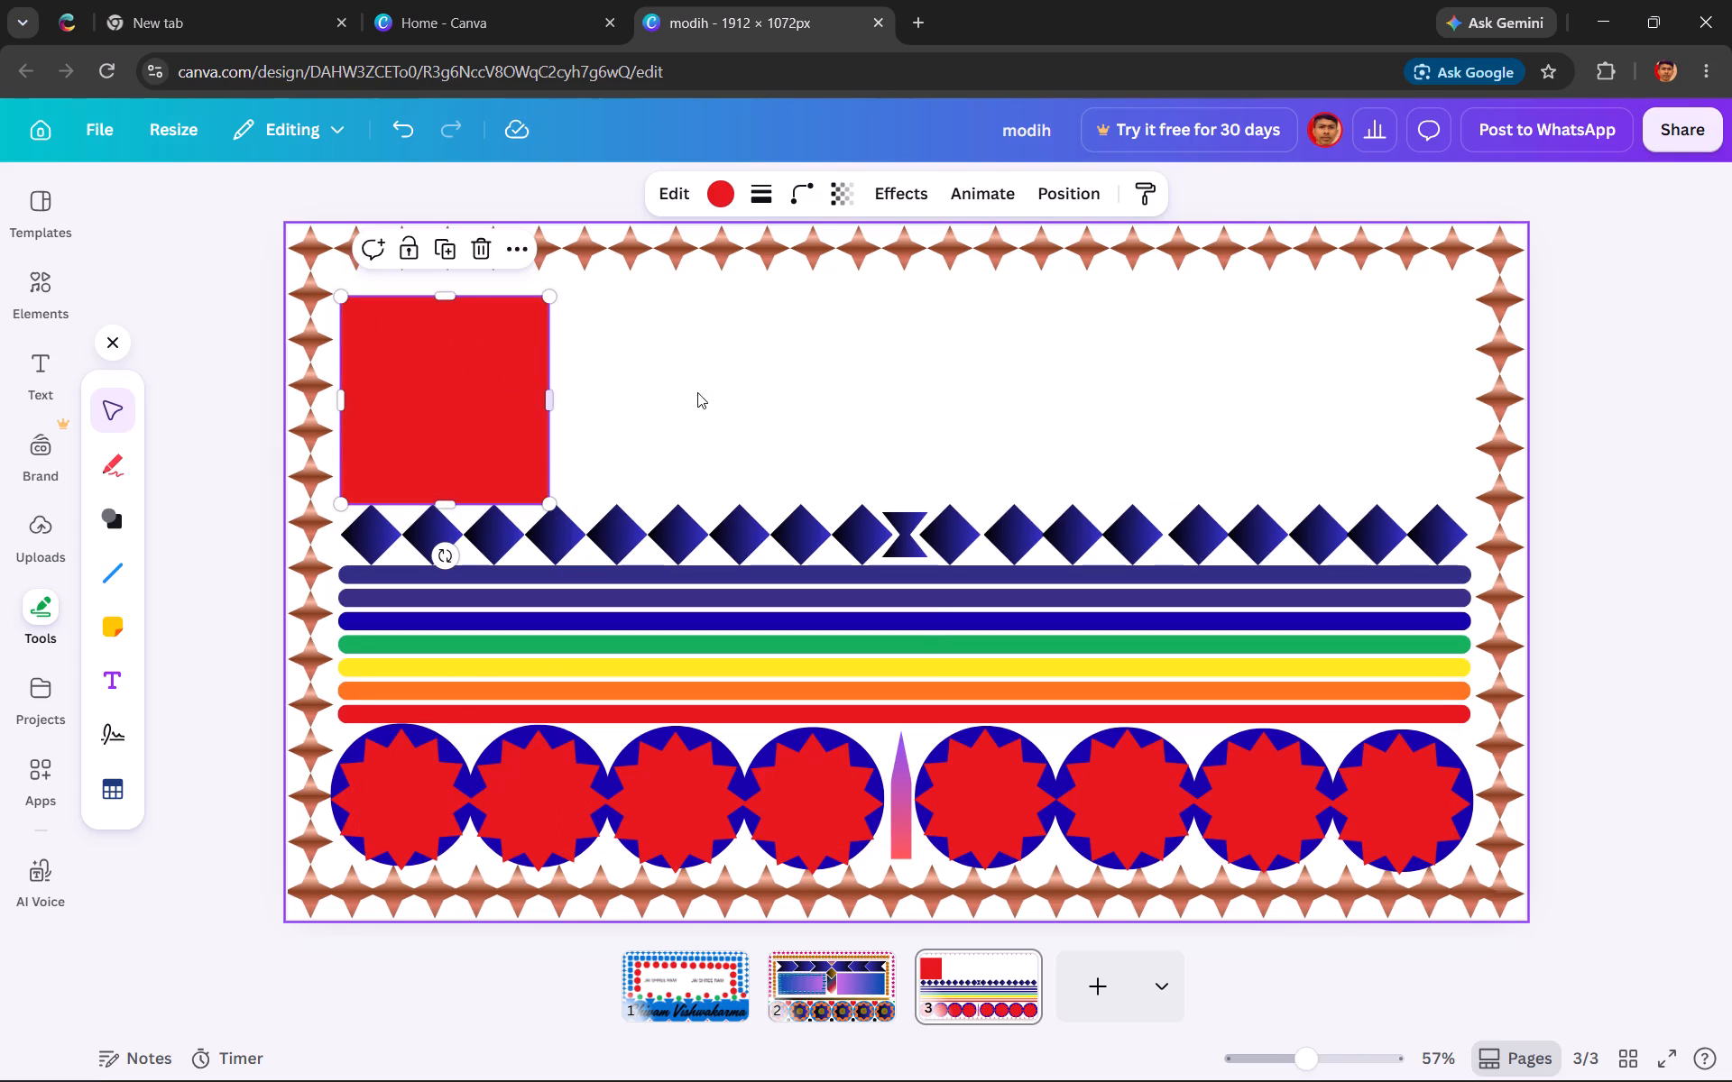
Stretch the red square to about 1,743 wide so it spans the full length of the diamond row.
left_click_drag(546, 395, 1257, 409)
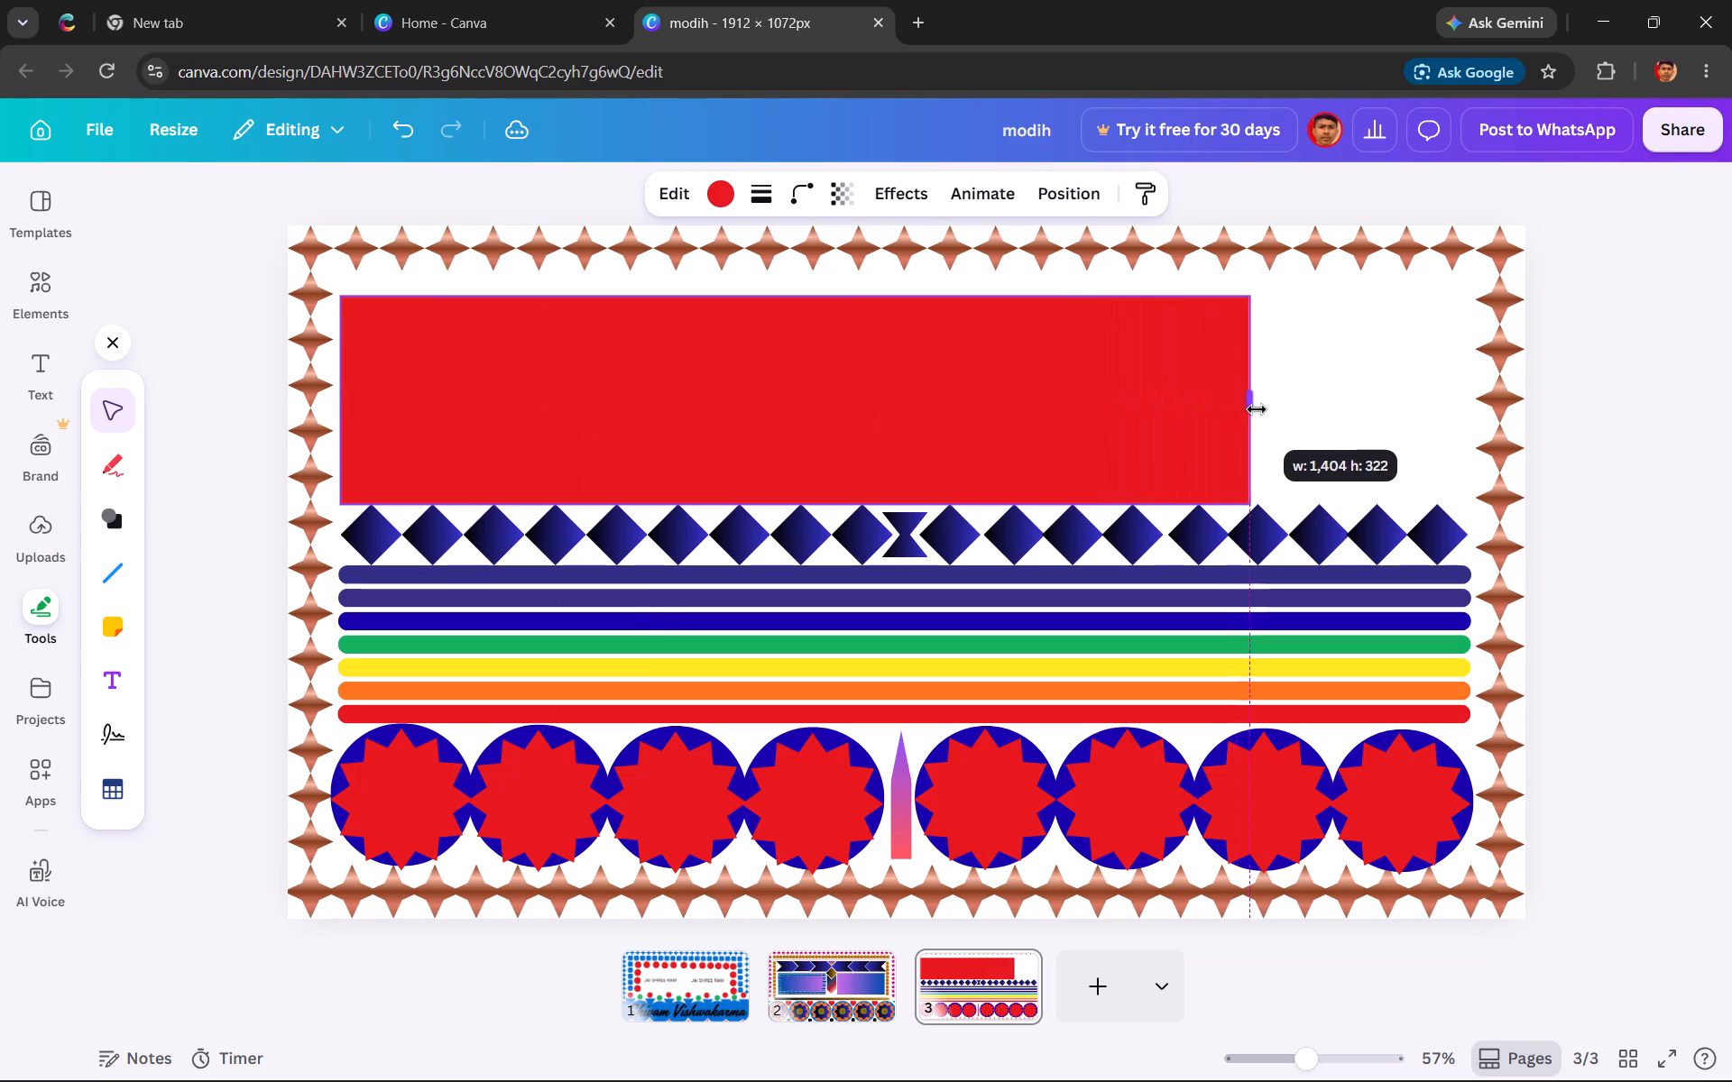
left_click_drag(1257, 409, 1477, 415)
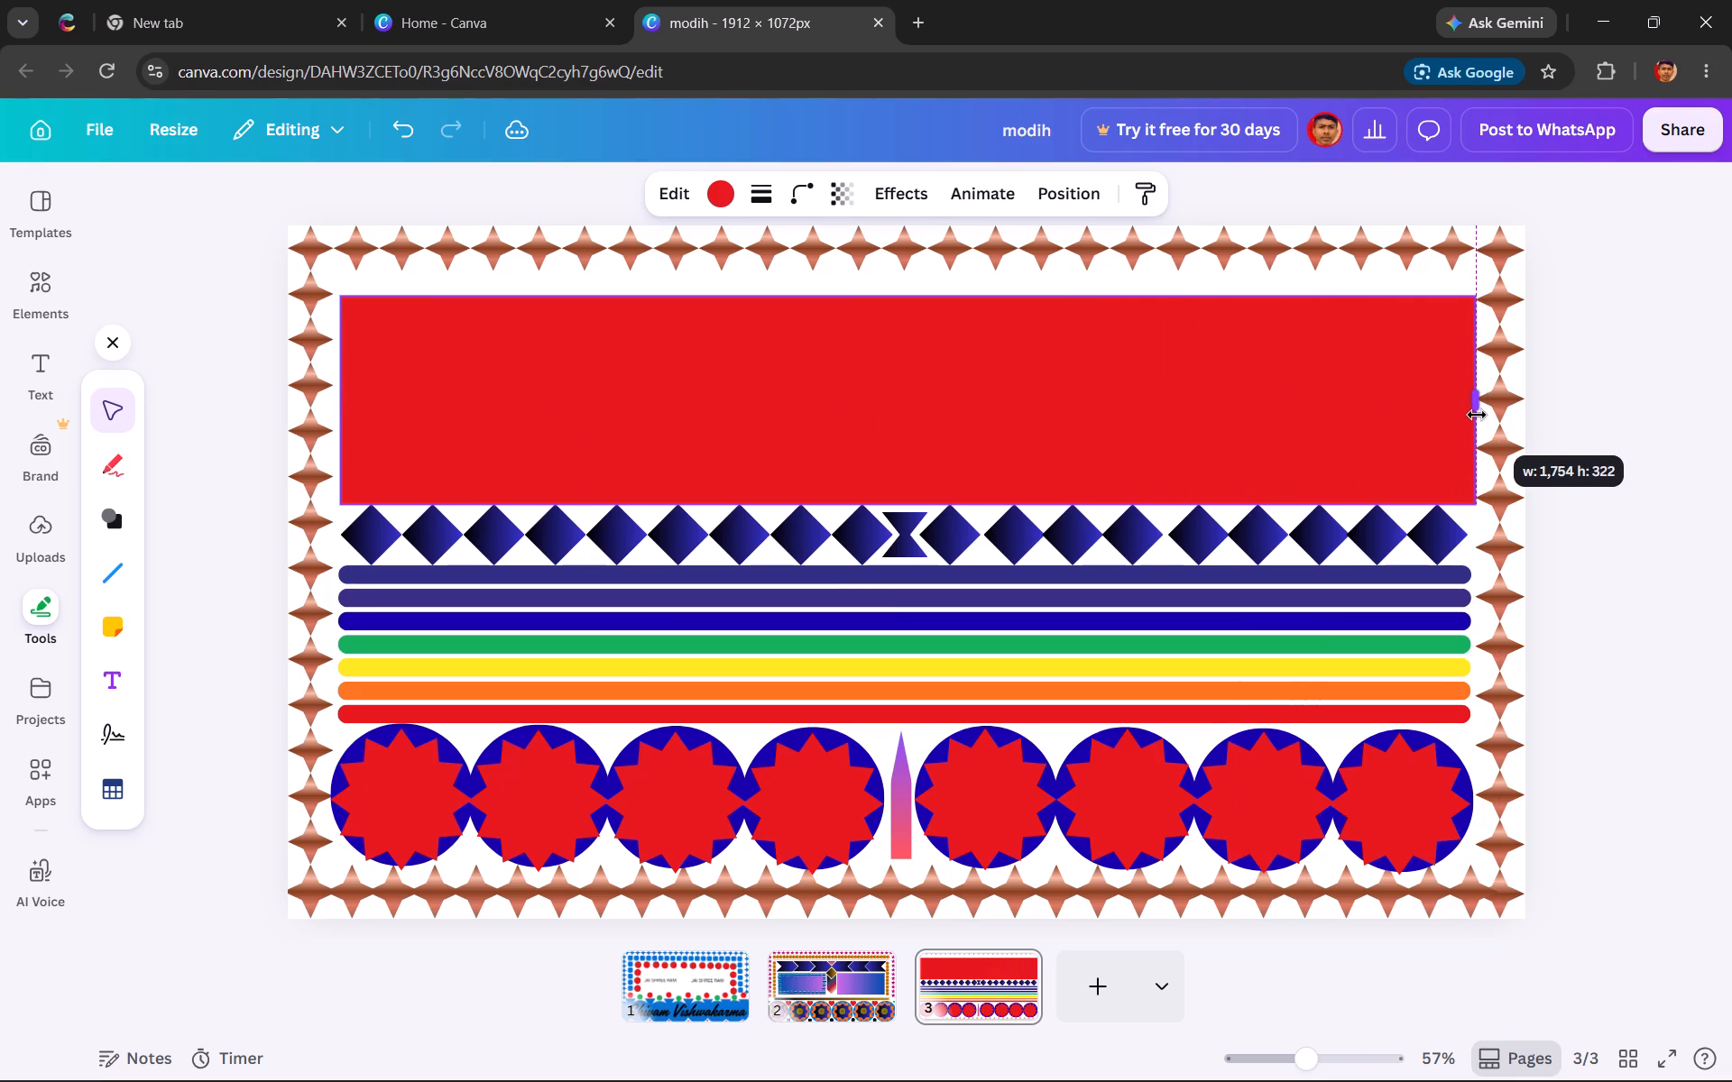
left_click_drag(1477, 415, 1464, 415)
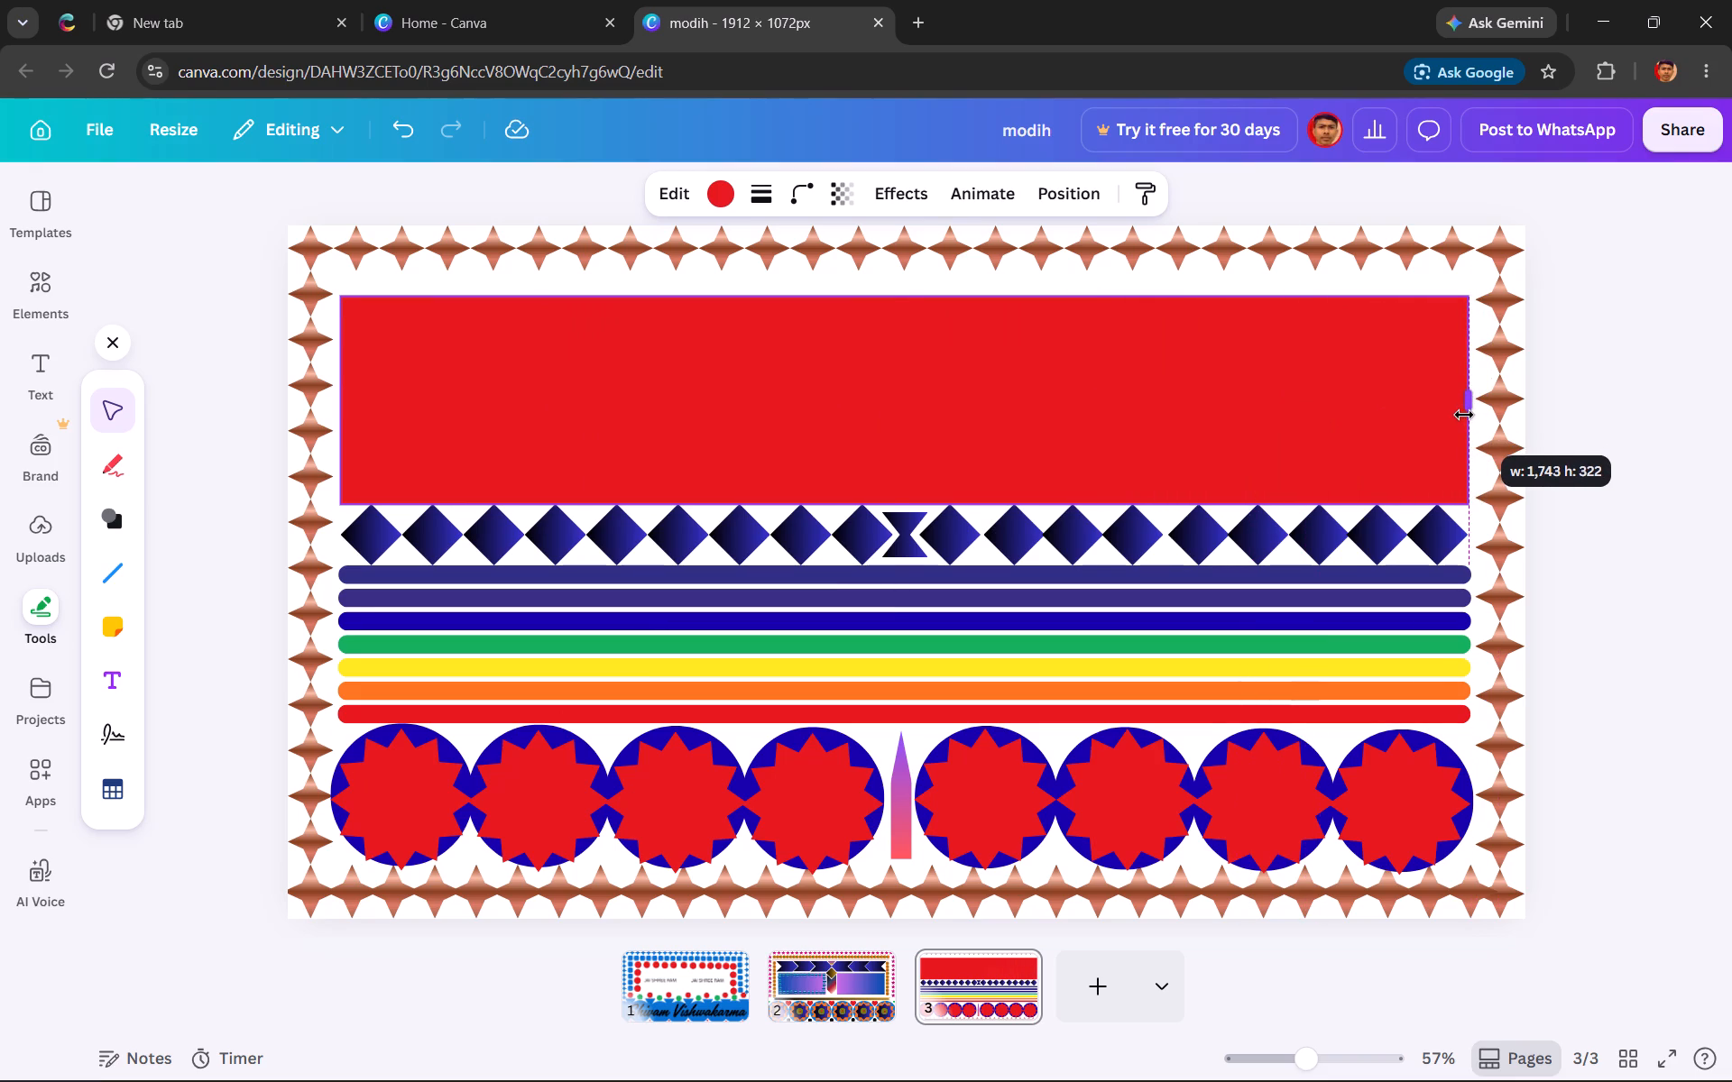
left_click_drag(1464, 415, 1465, 417)
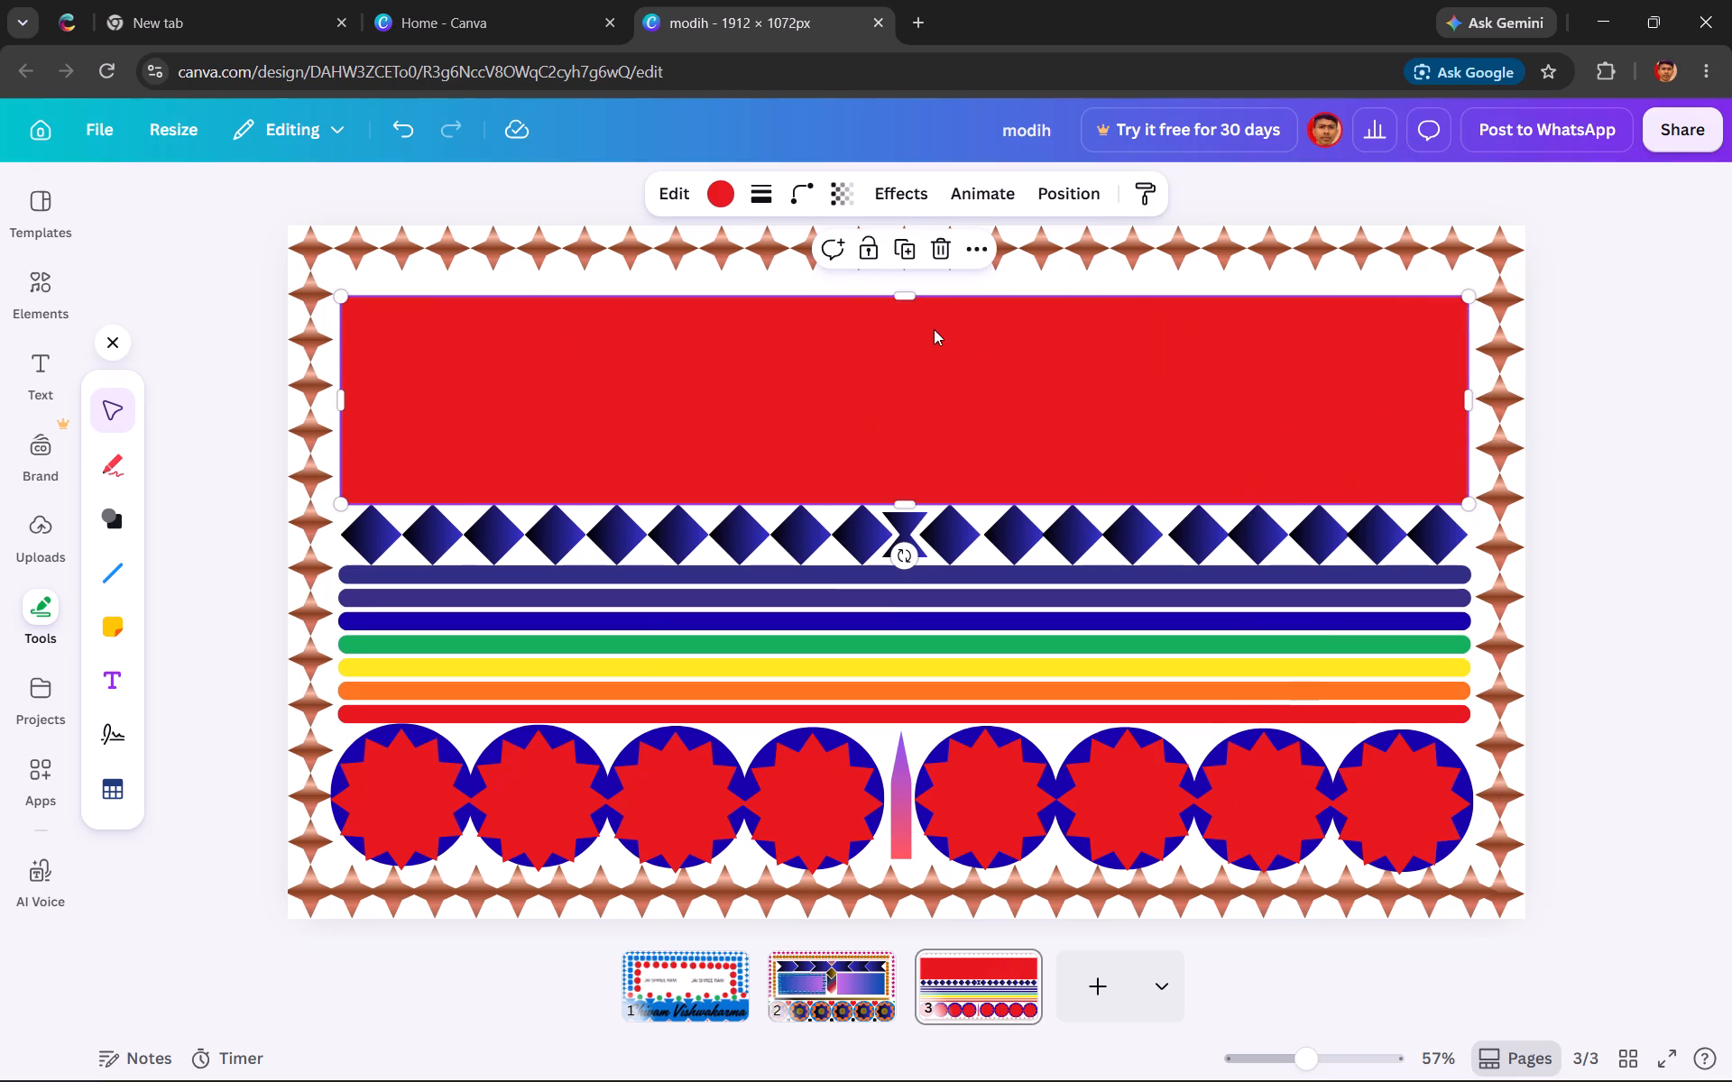
Flatten the red rectangle from its upper edge into a bar about 48 high, resting just above the diamonds.
left_click_drag(907, 292, 911, 469)
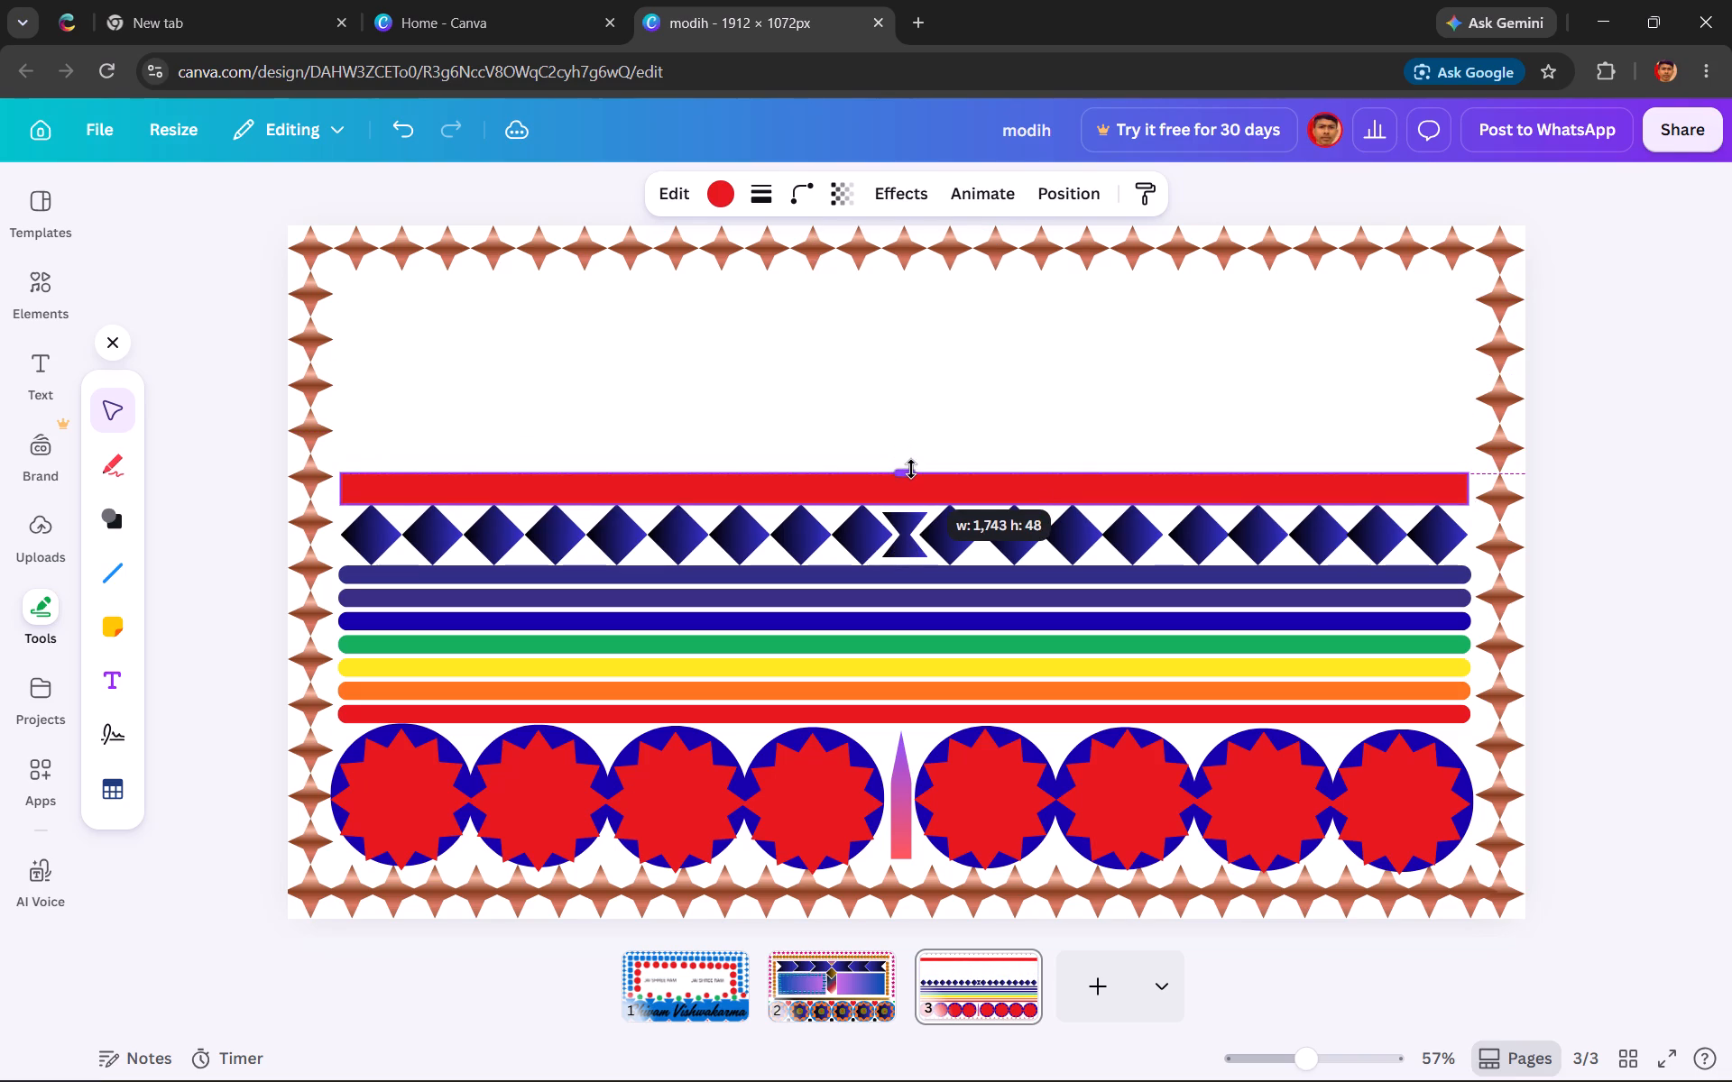
left_click_drag(911, 469, 914, 447)
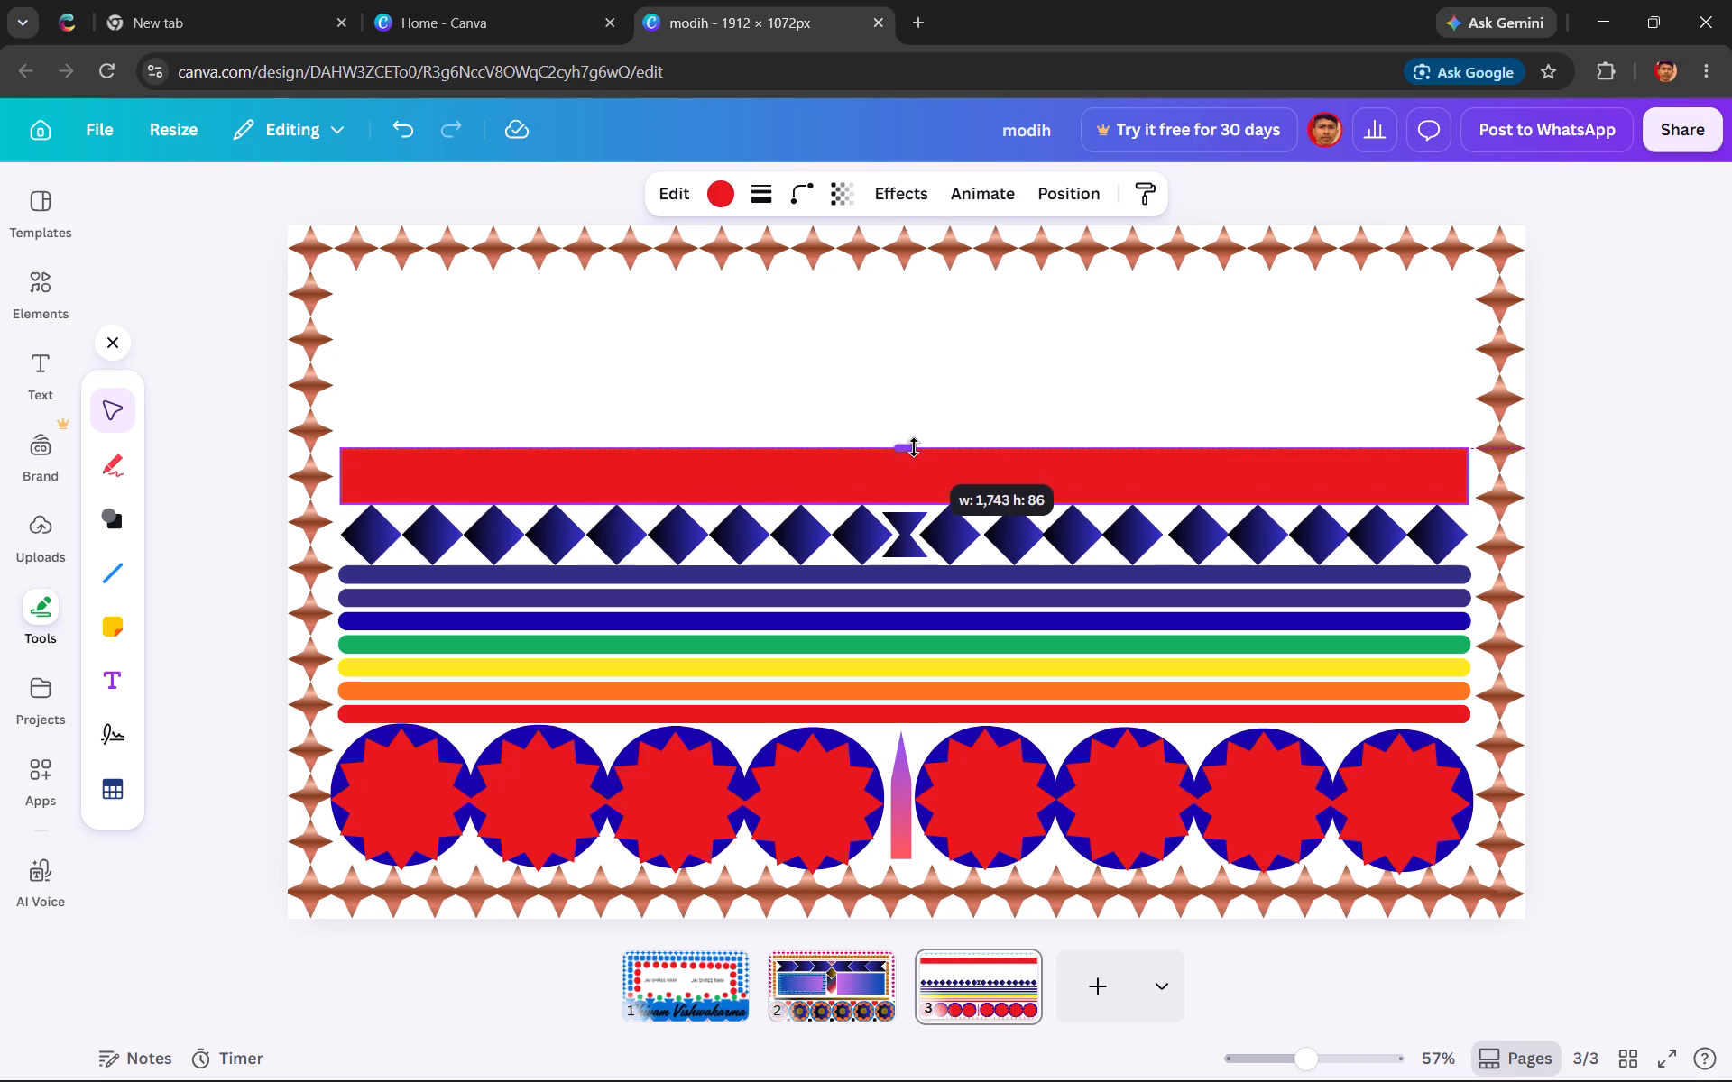
left_click_drag(914, 447, 915, 466)
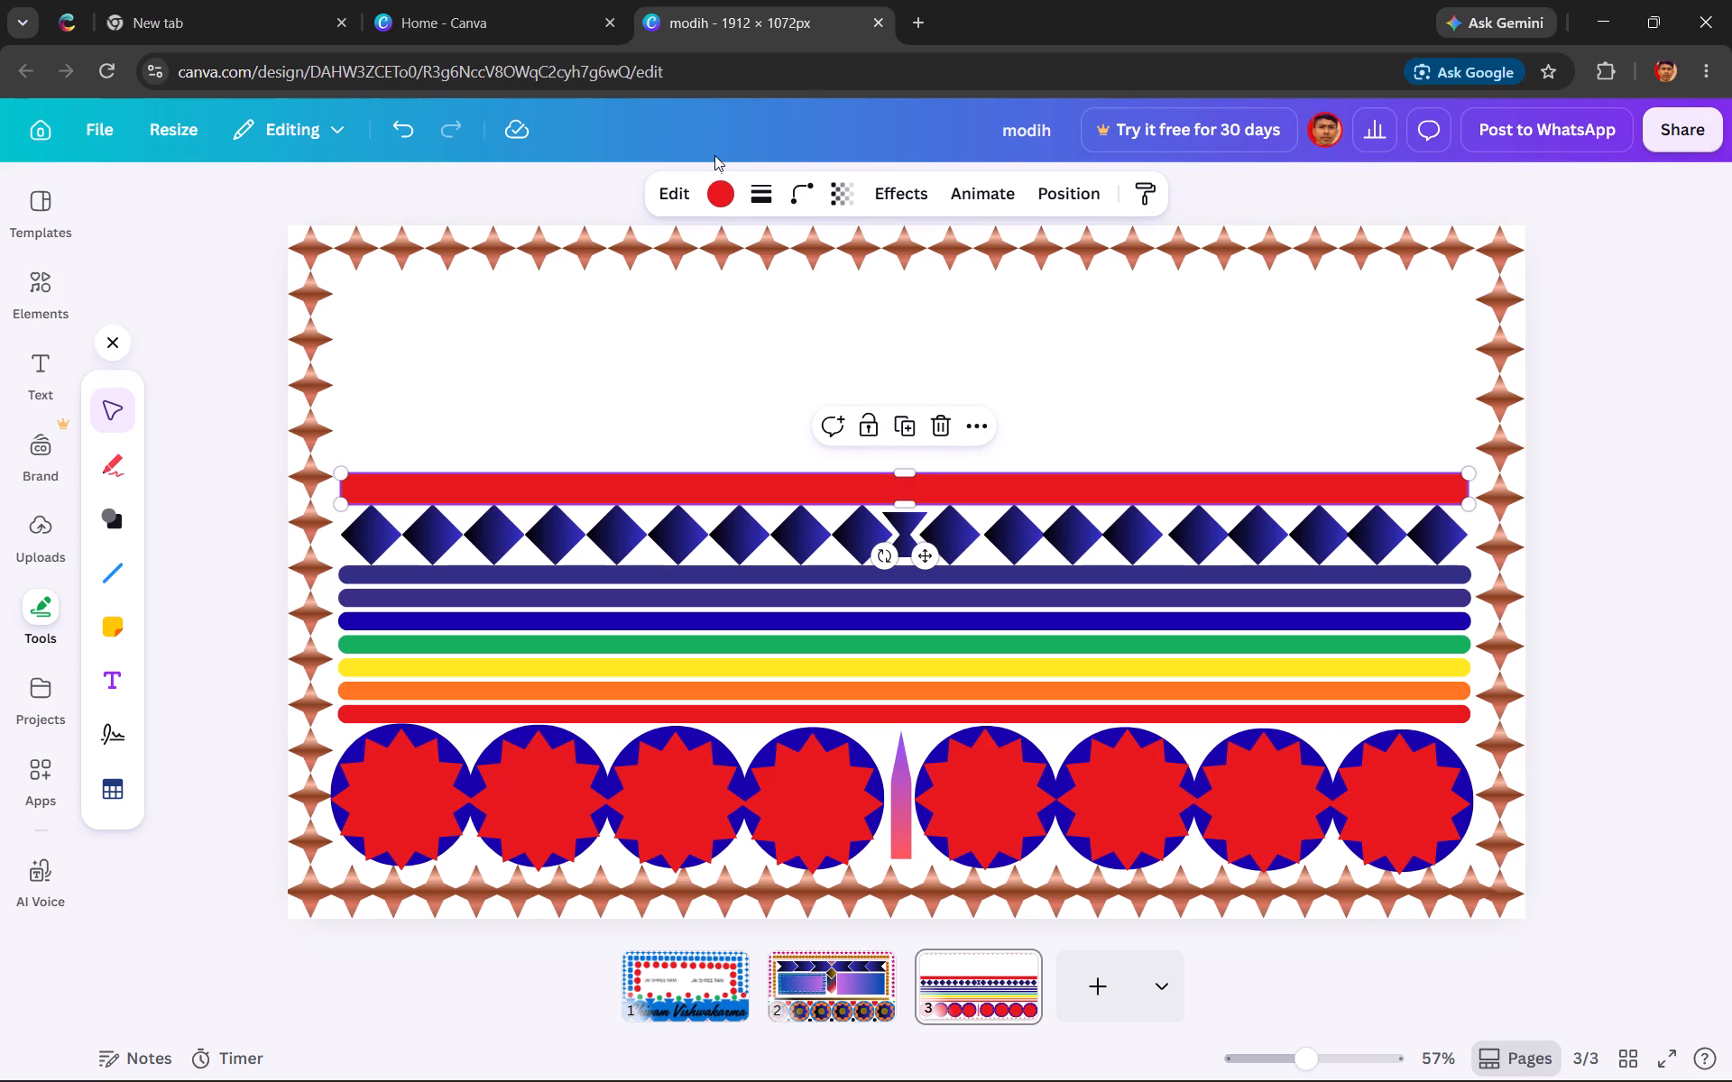
Recolour the red bar with the design's black-to-blue linear gradient, #000000 to #3533cd.
left_click(724, 194)
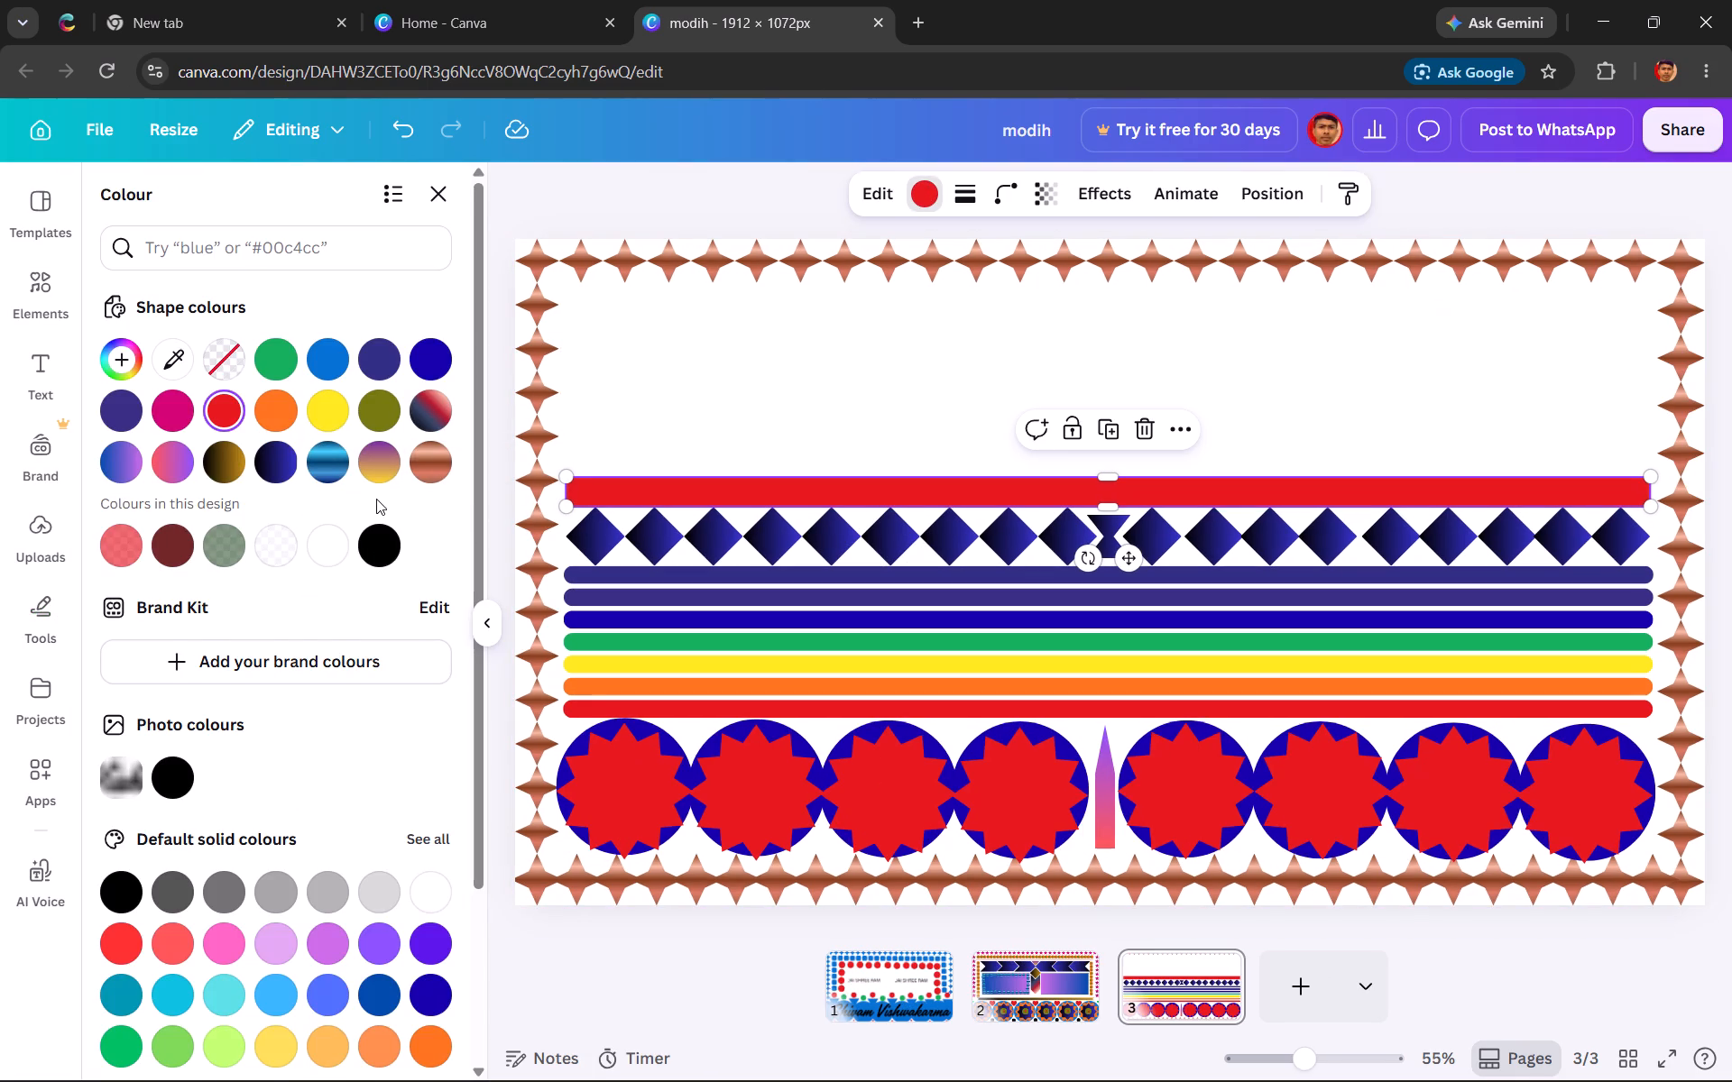
scroll(376, 499, "down", 1)
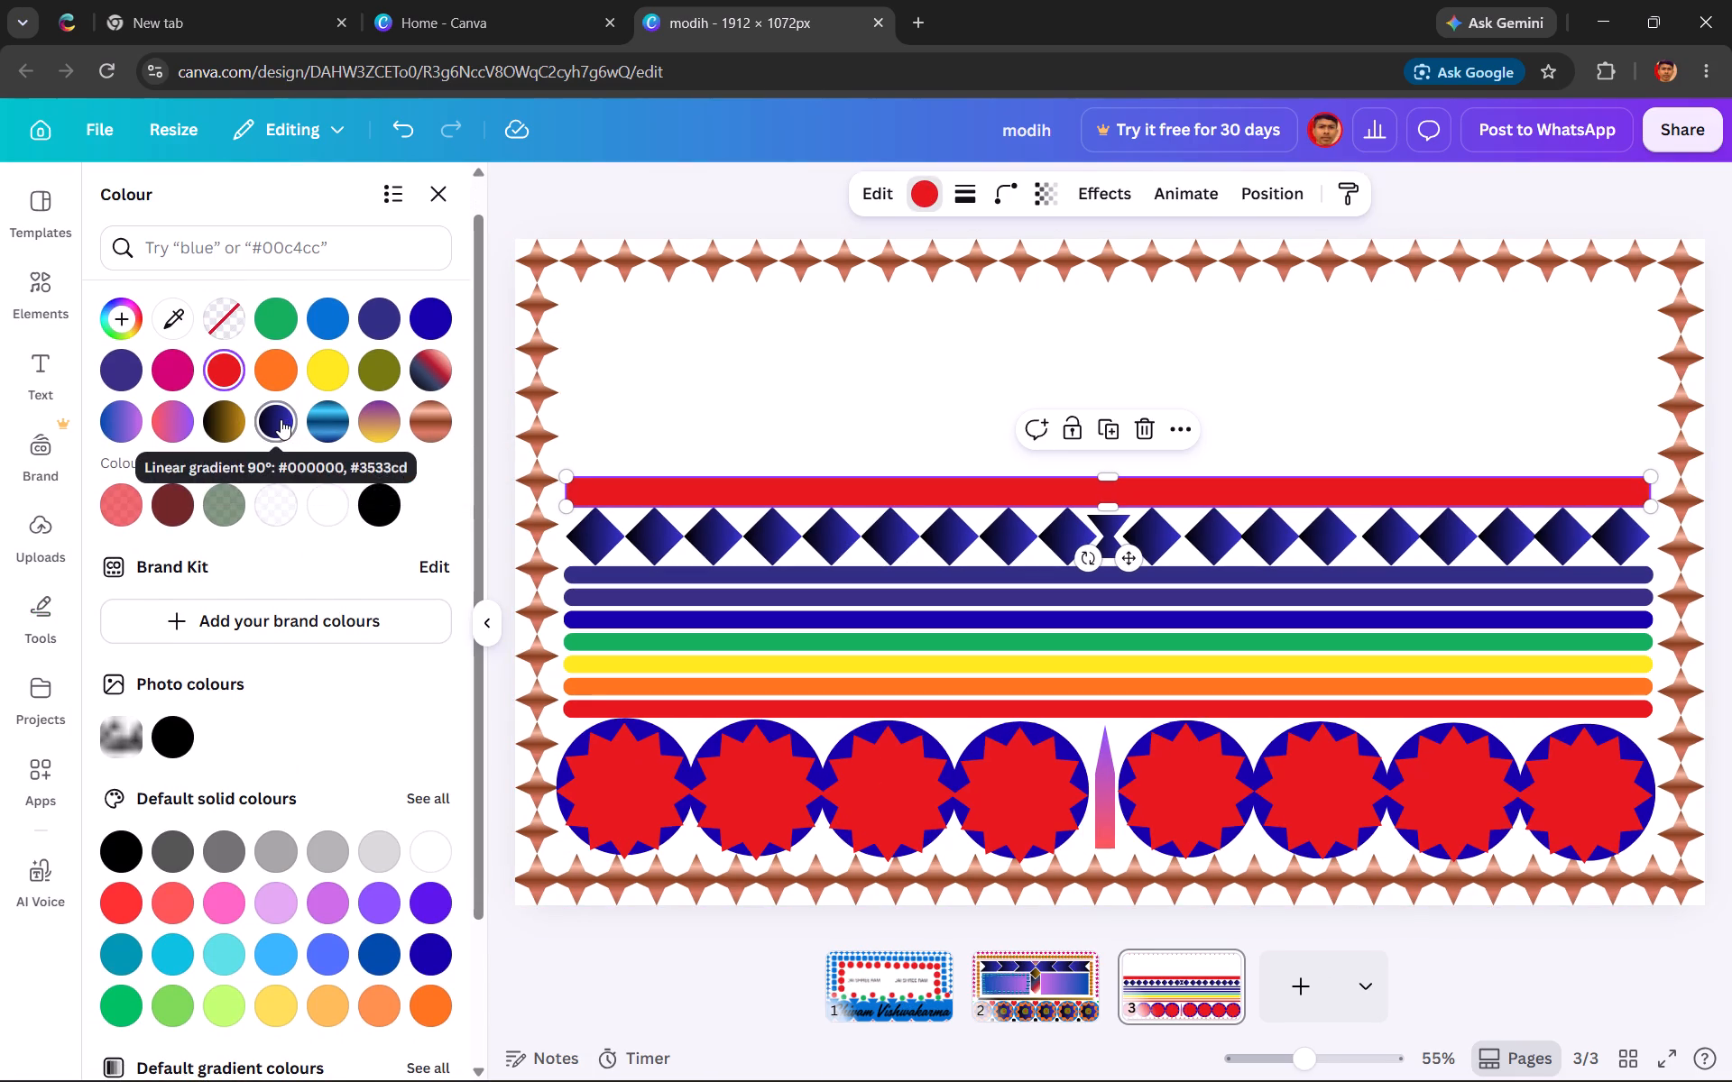
left_click(281, 419)
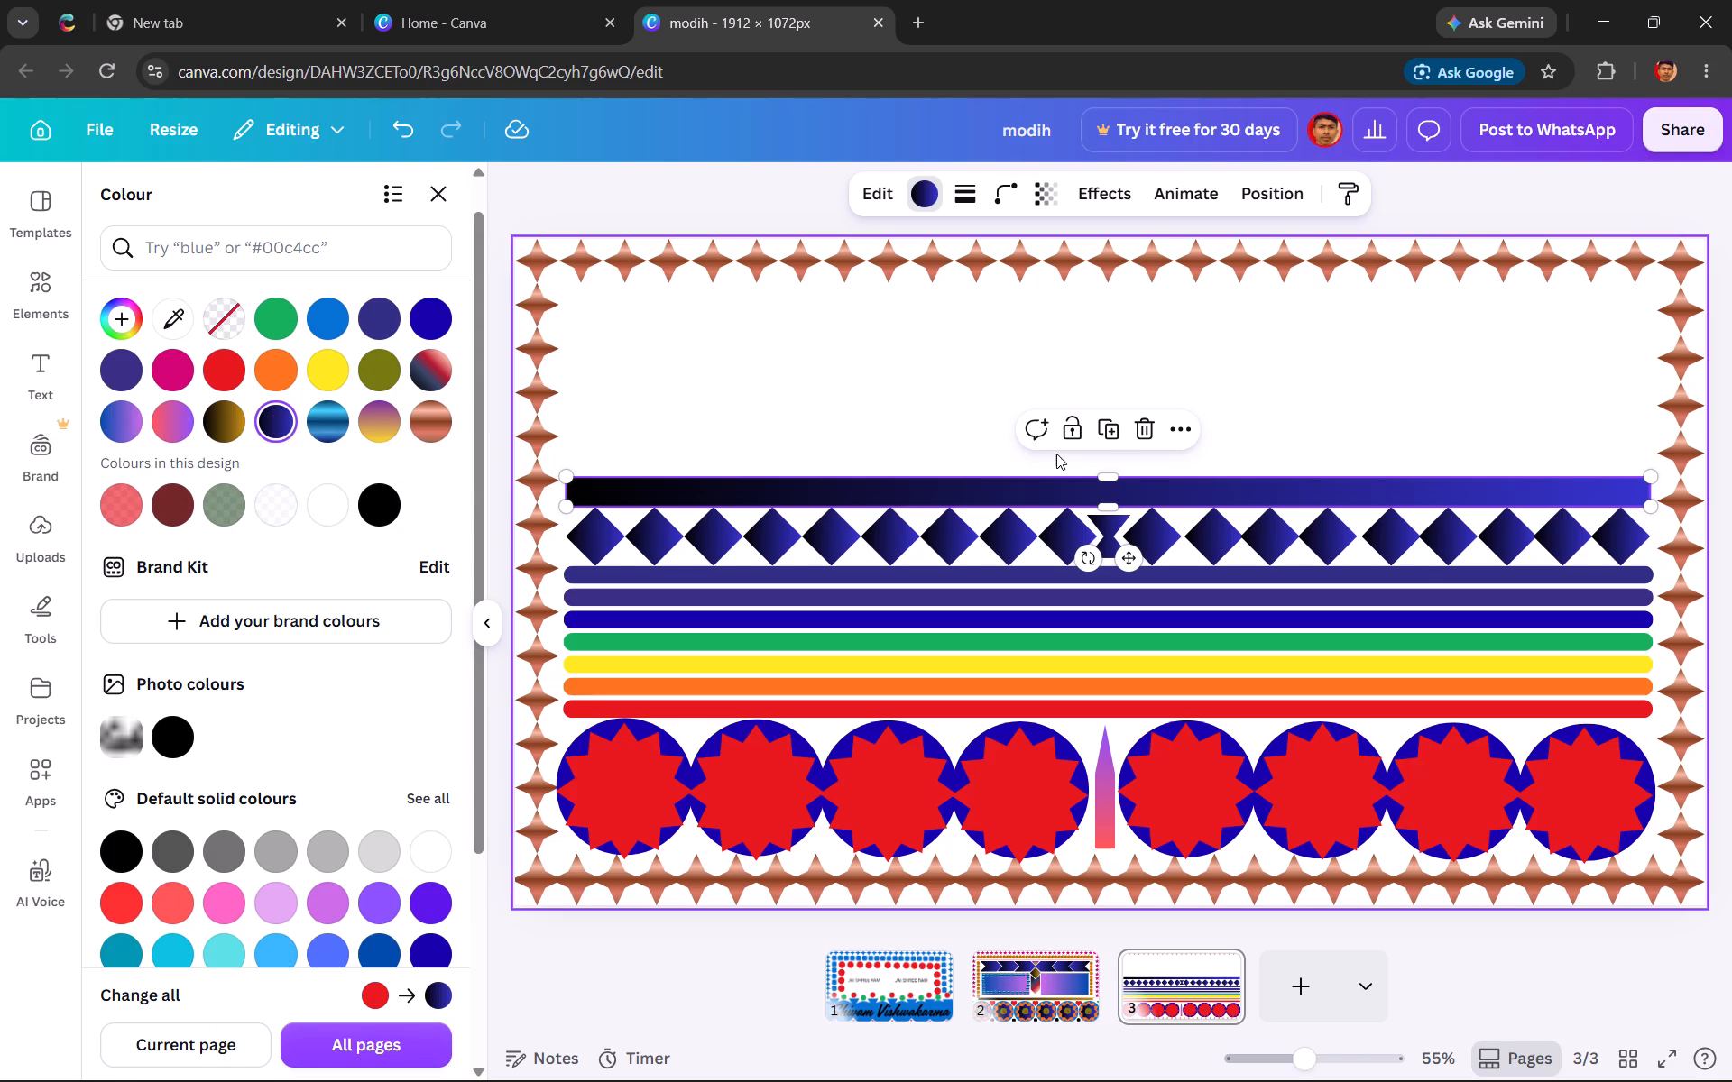
Duplicate the gradient bar and place the copy directly above the original, aligned with its ends and separated by a thin gap.
left_click(1114, 423)
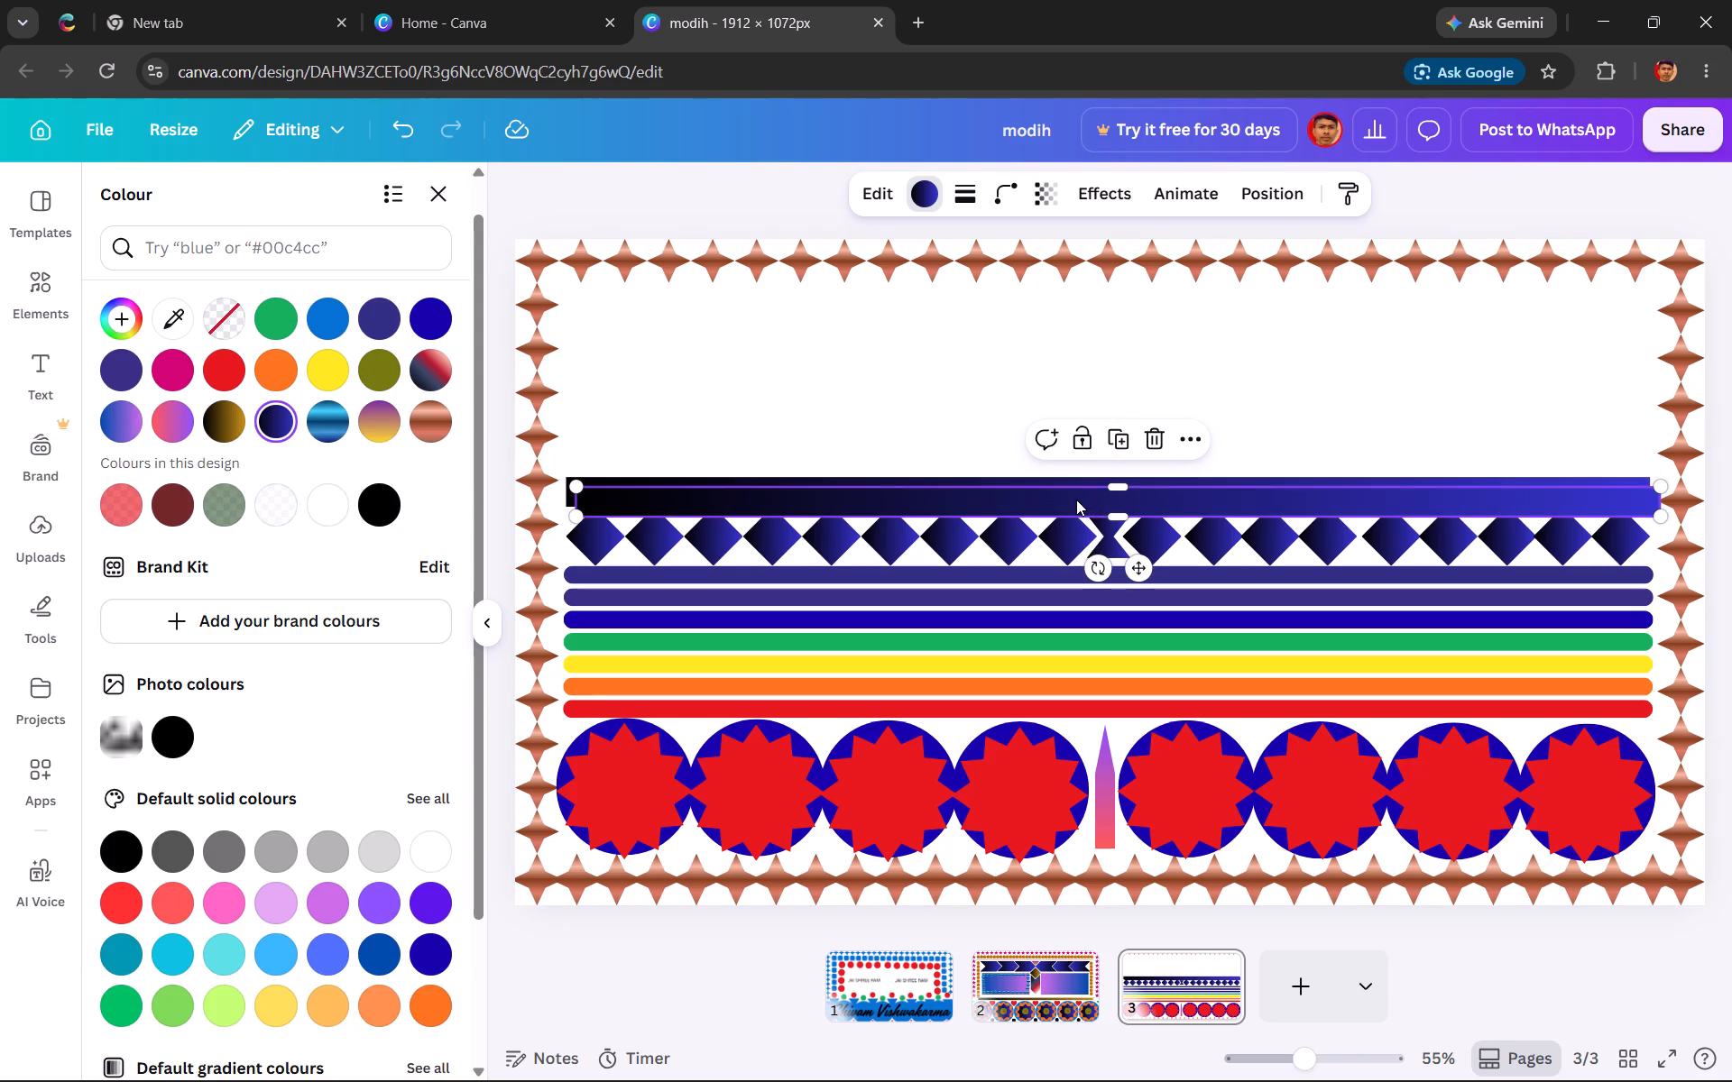
left_click_drag(1073, 499, 1063, 457)
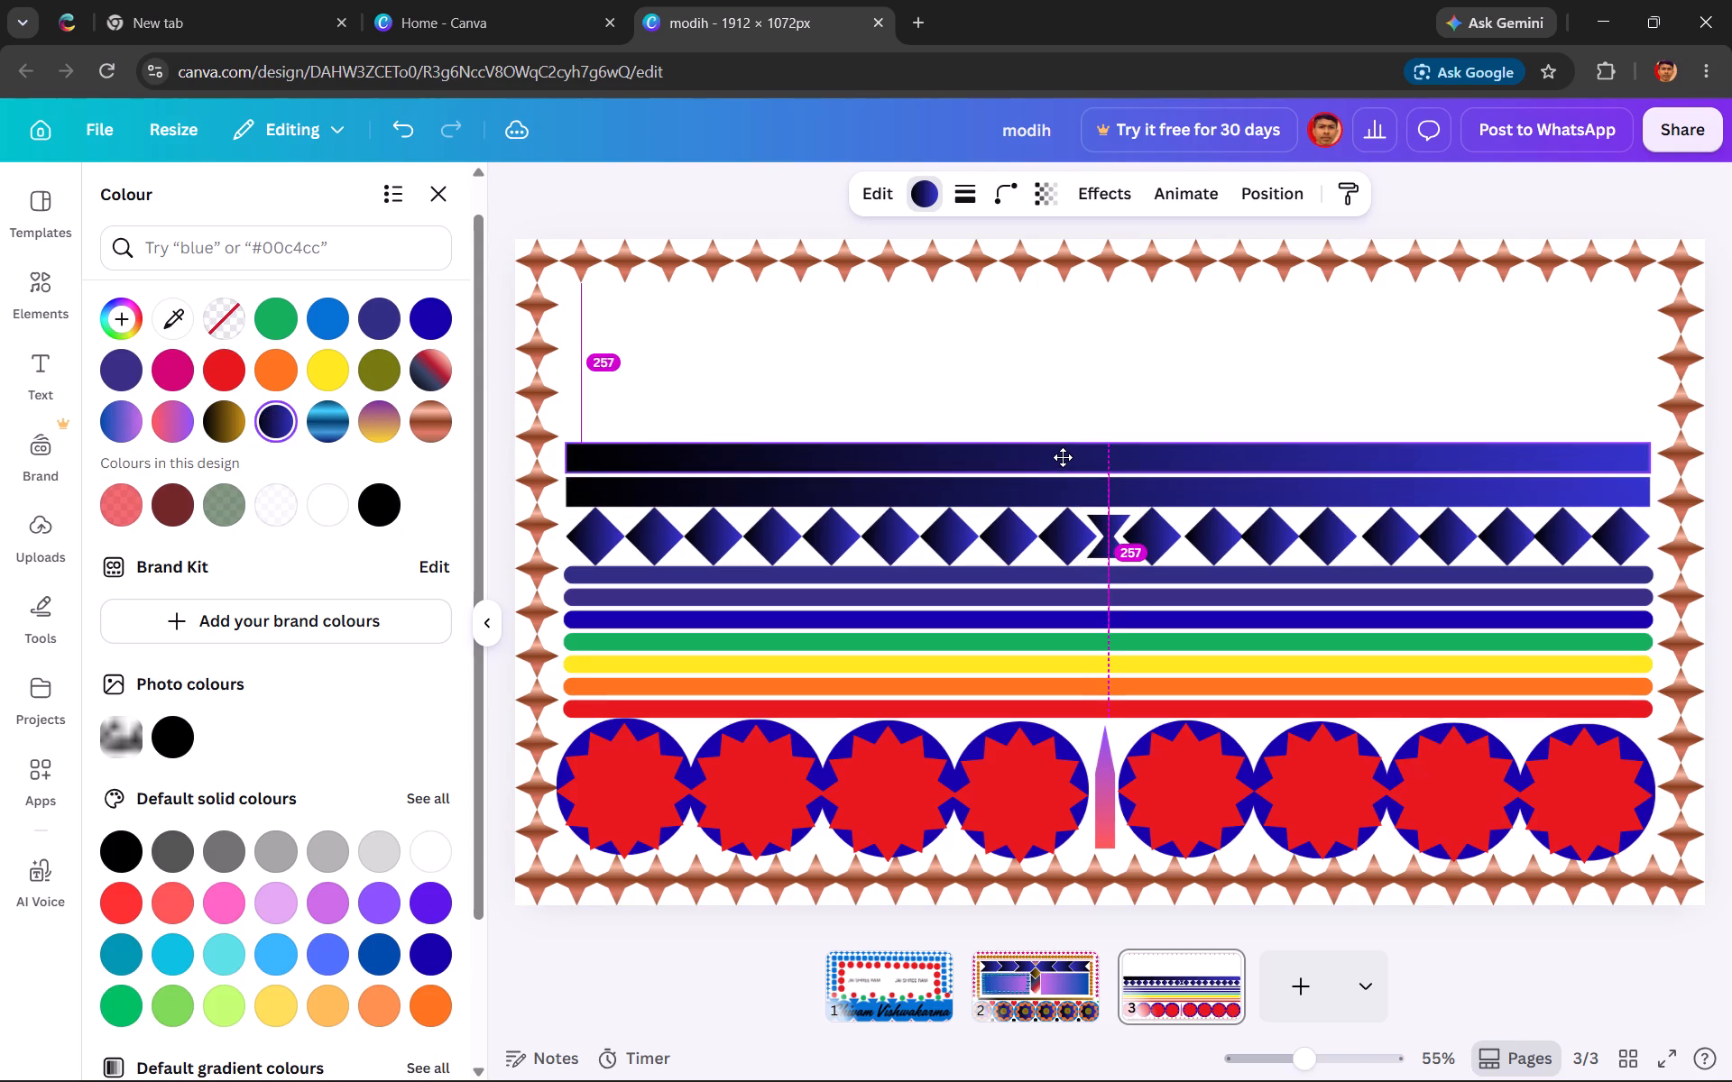
left_click_drag(1063, 457, 1063, 456)
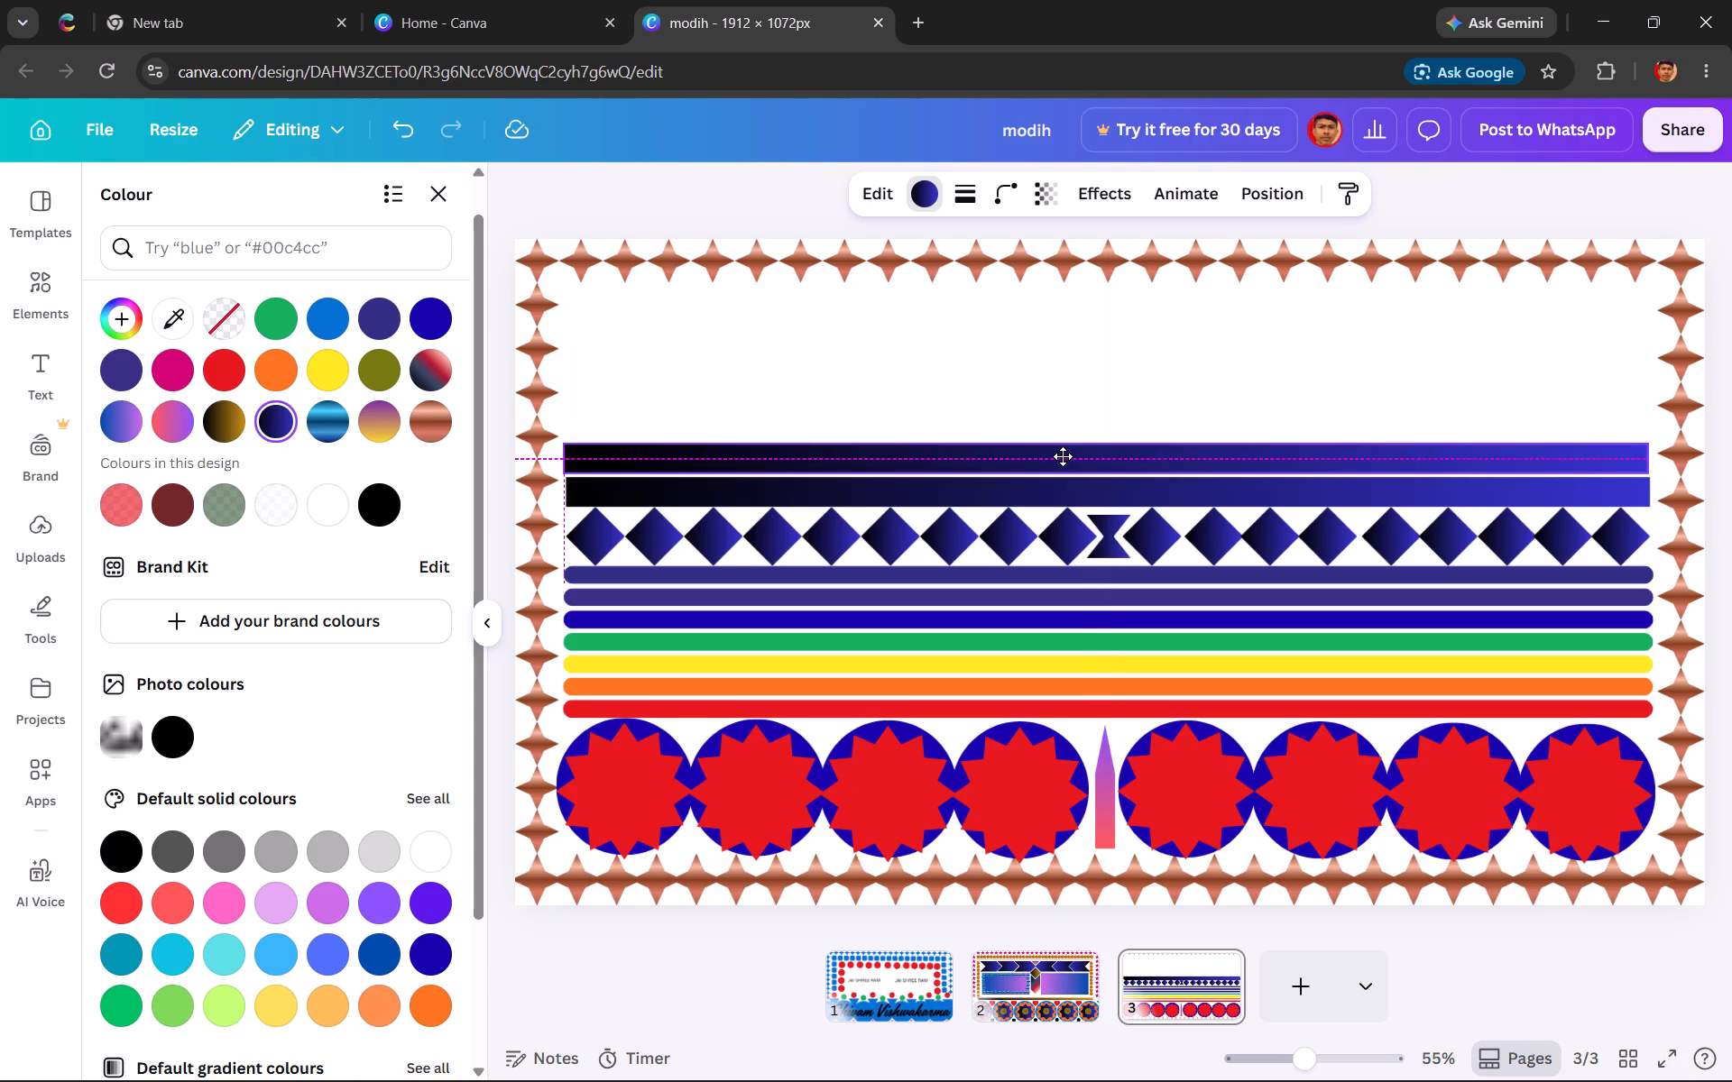
left_click_drag(1063, 456, 1064, 456)
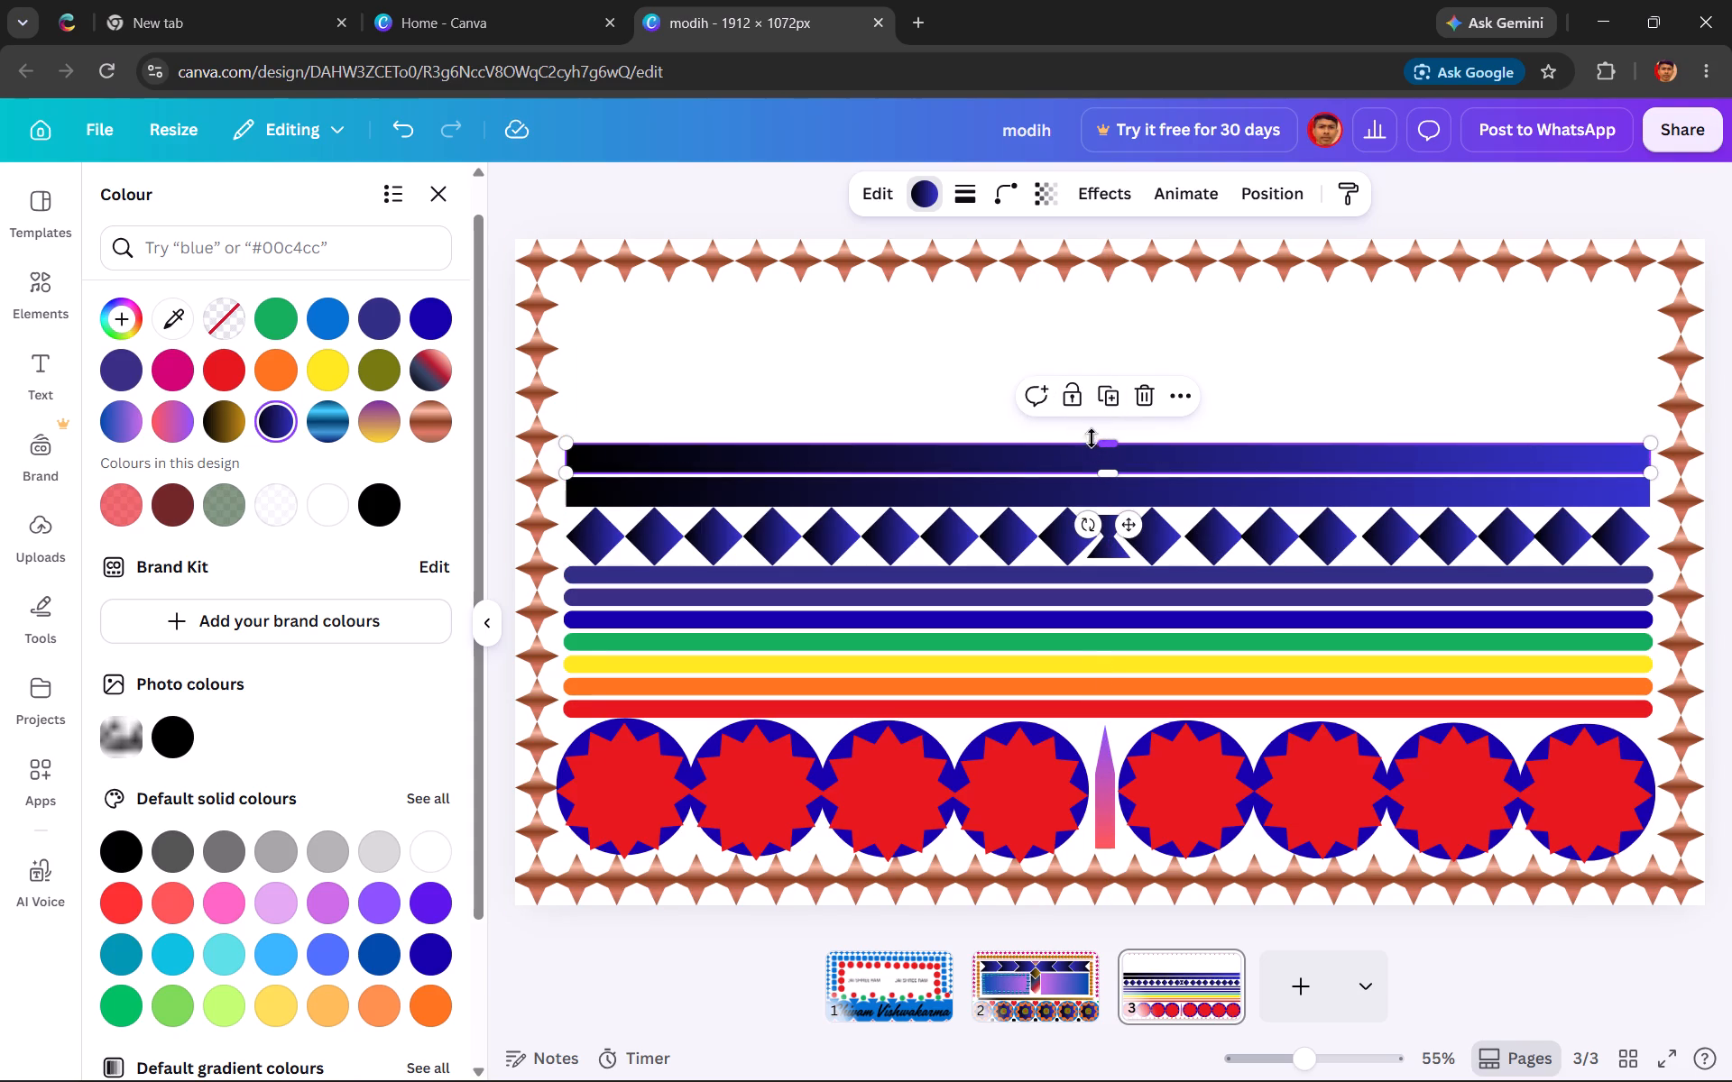
Rotate the upper gradient bar roughly half a turn so its blue and black ends swap sides.
left_click(1175, 390)
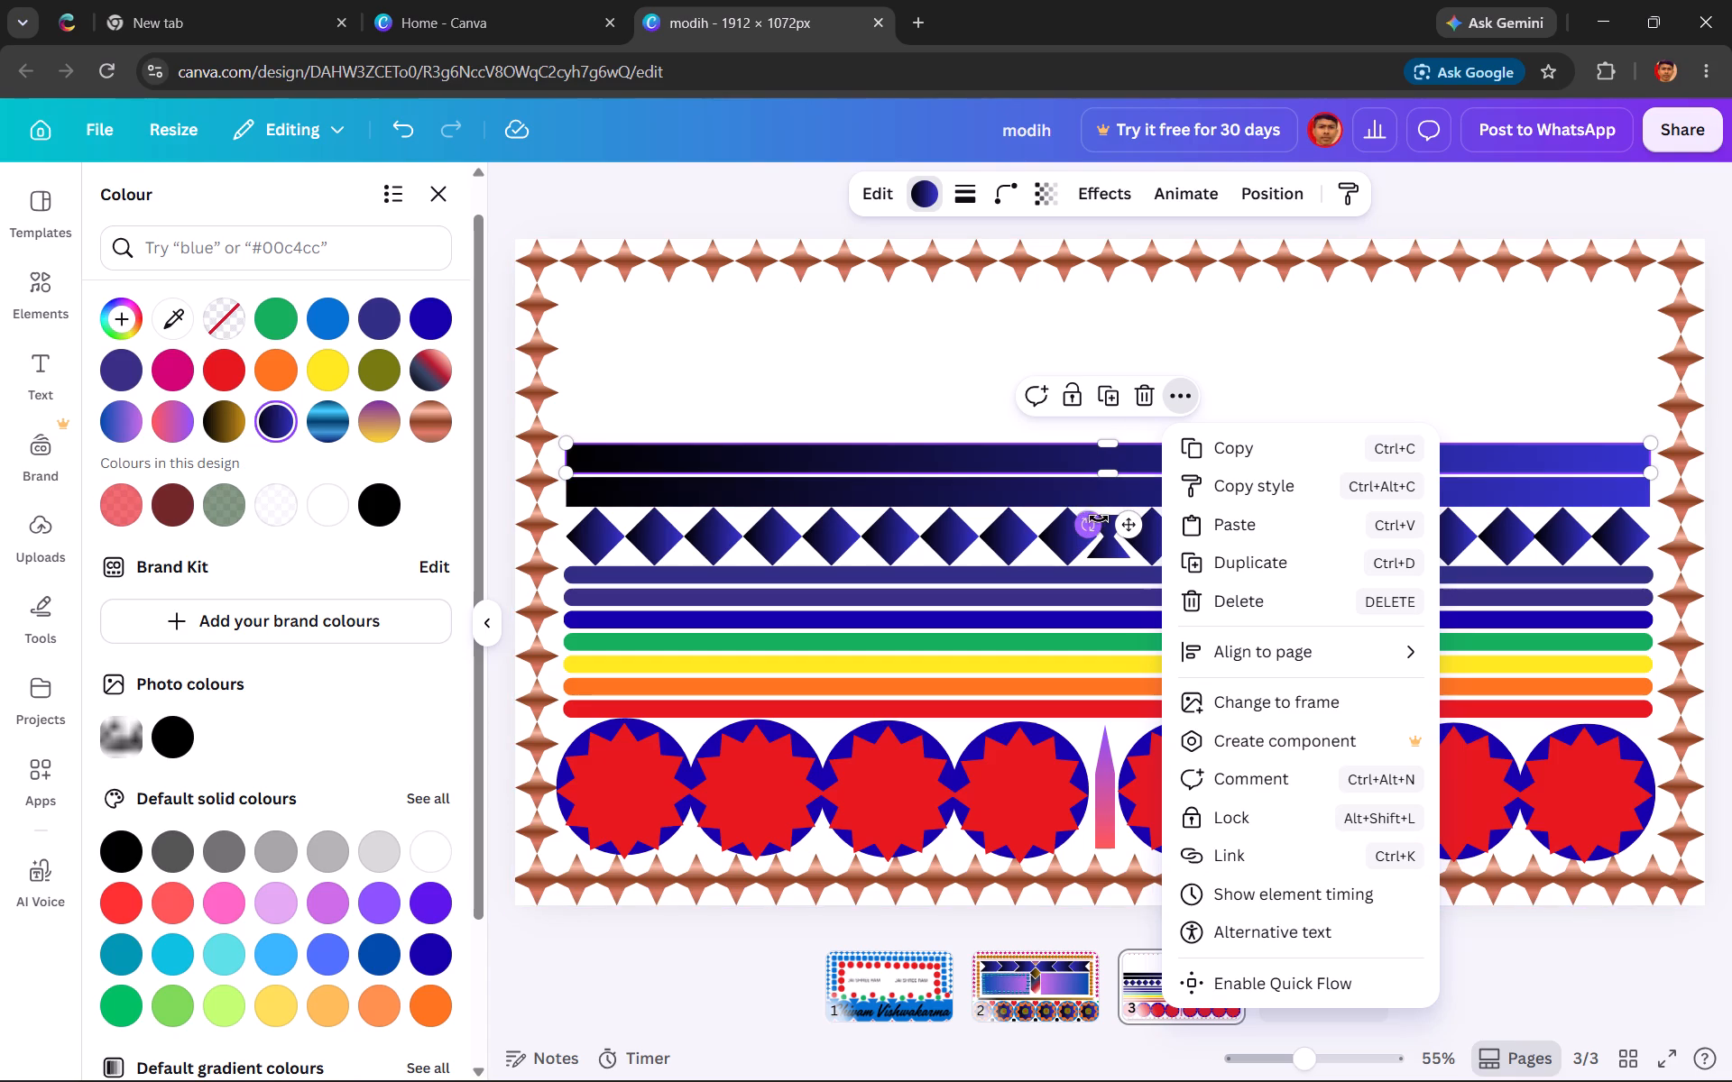
left_click(907, 410)
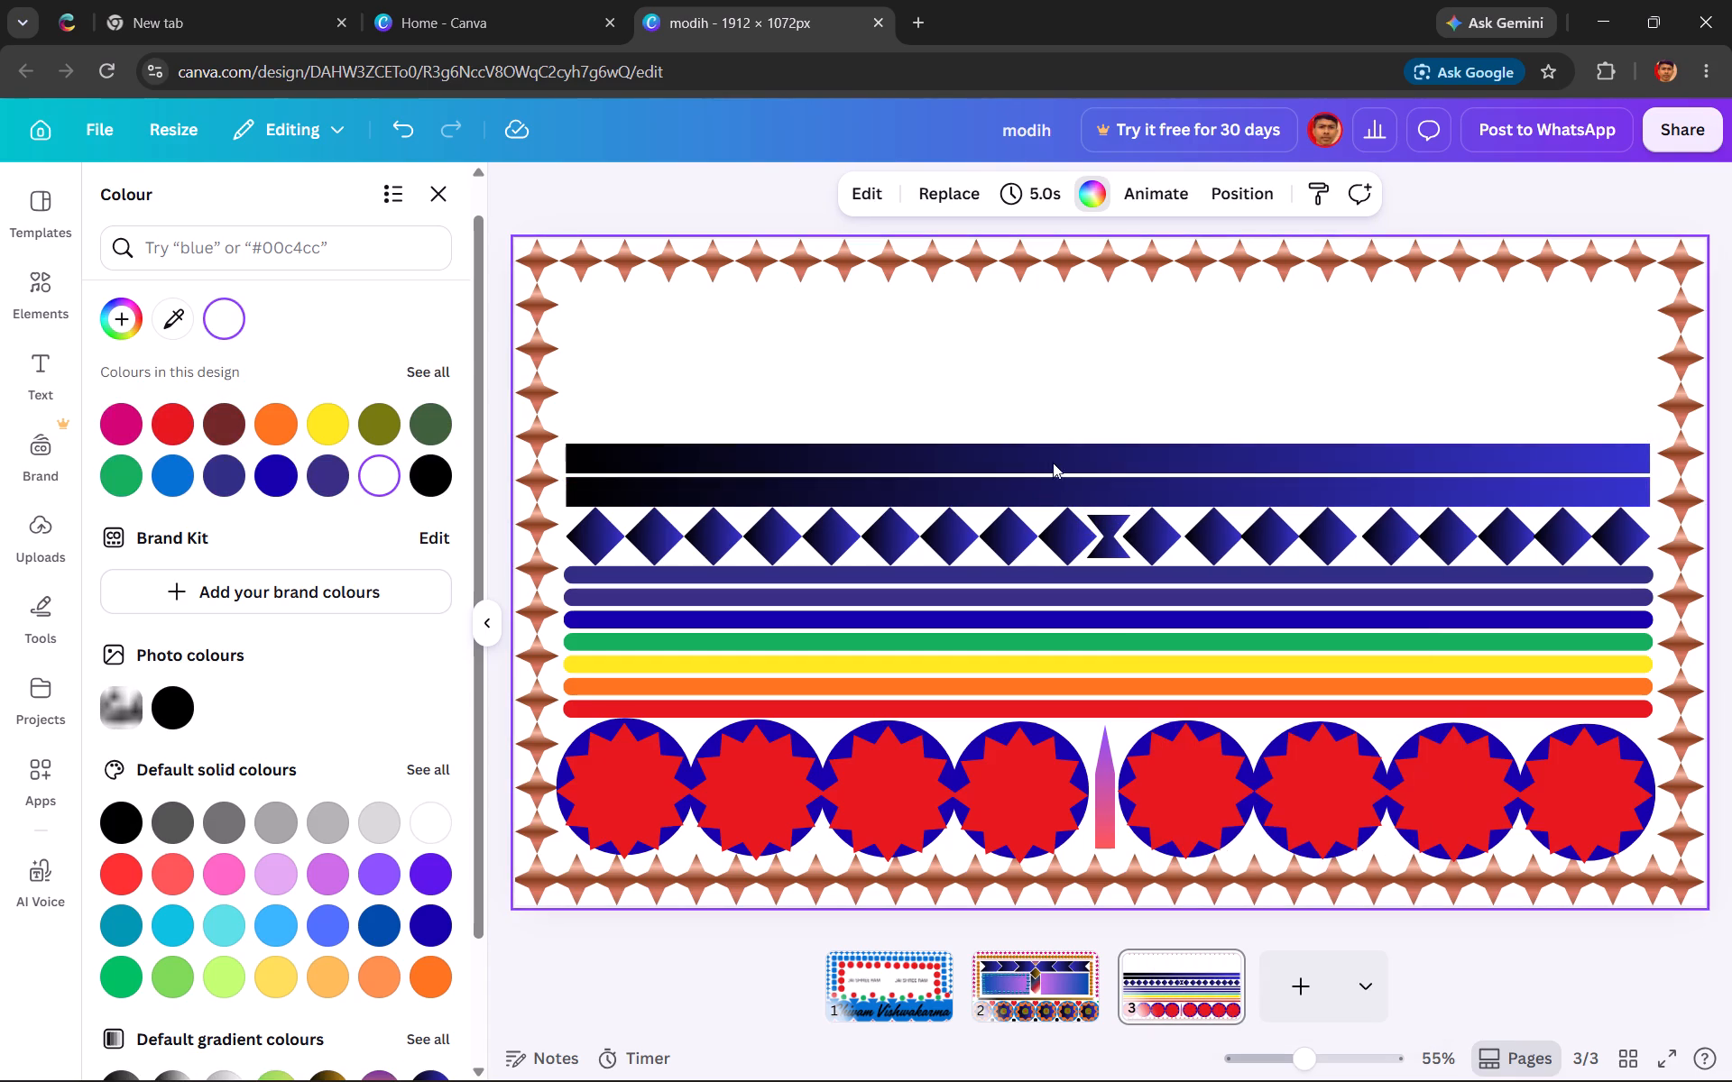
left_click(1053, 459)
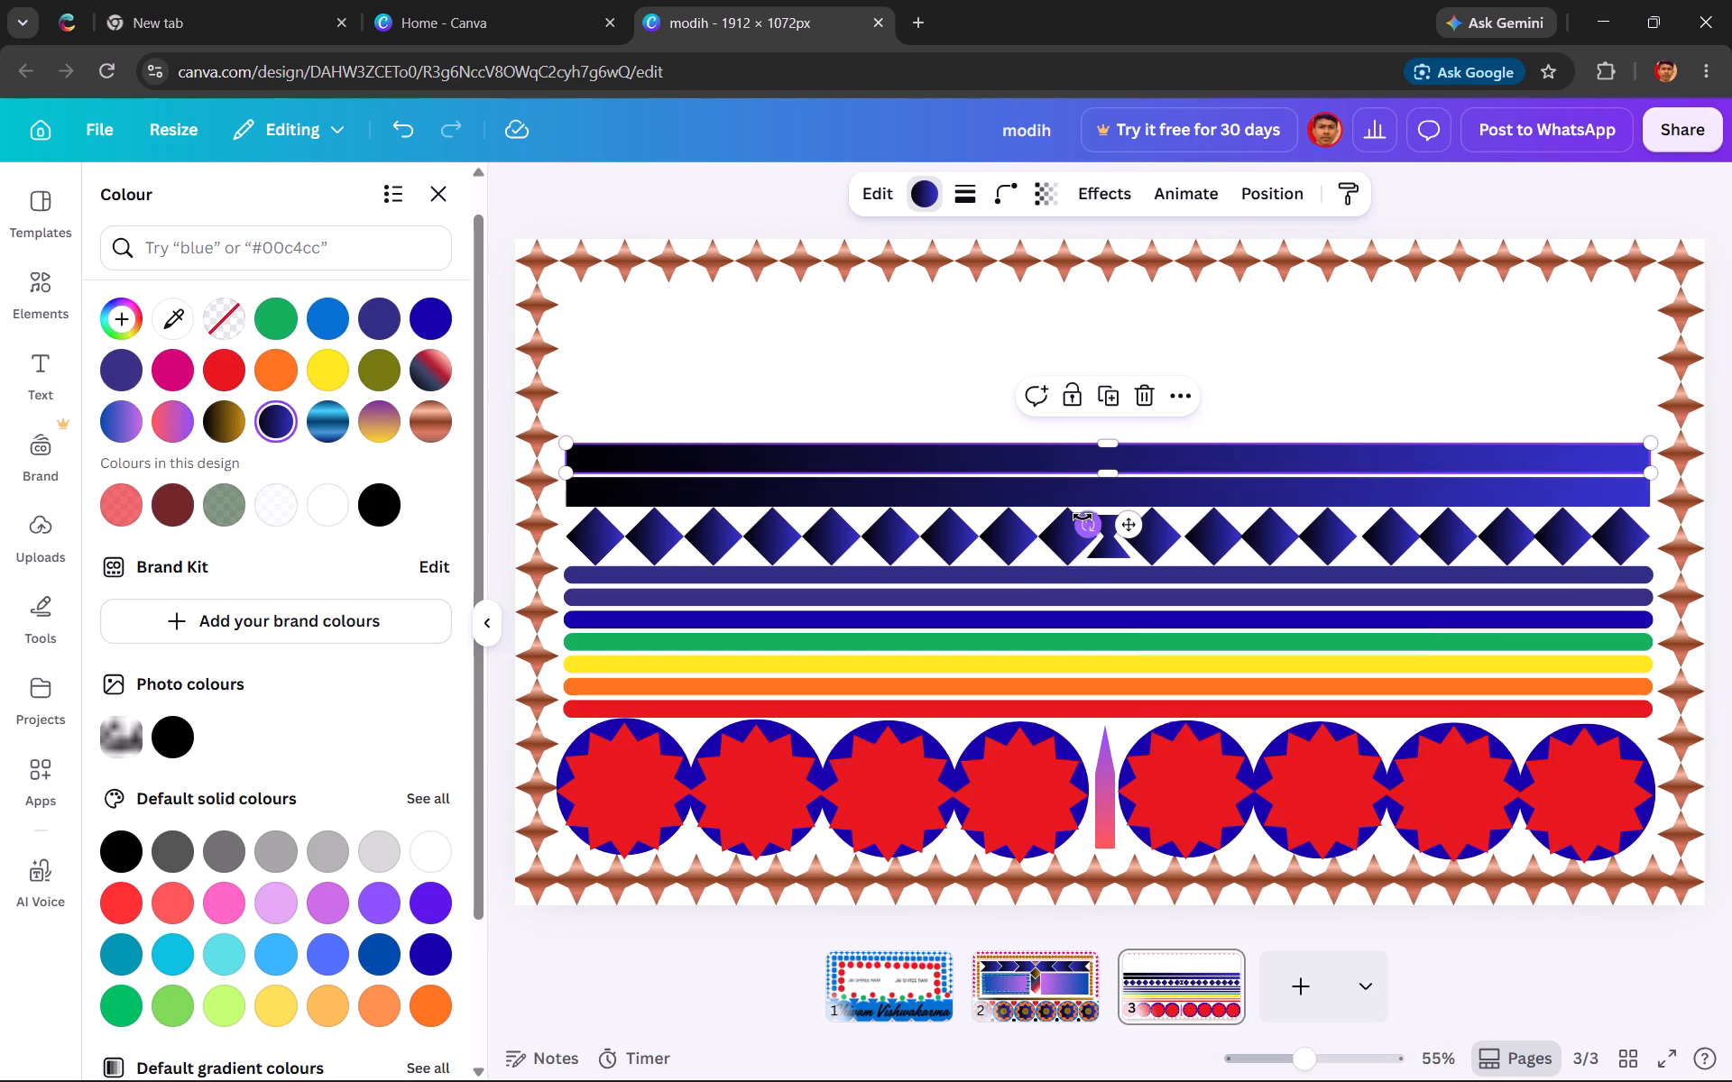
left_click_drag(1086, 518, 1113, 386)
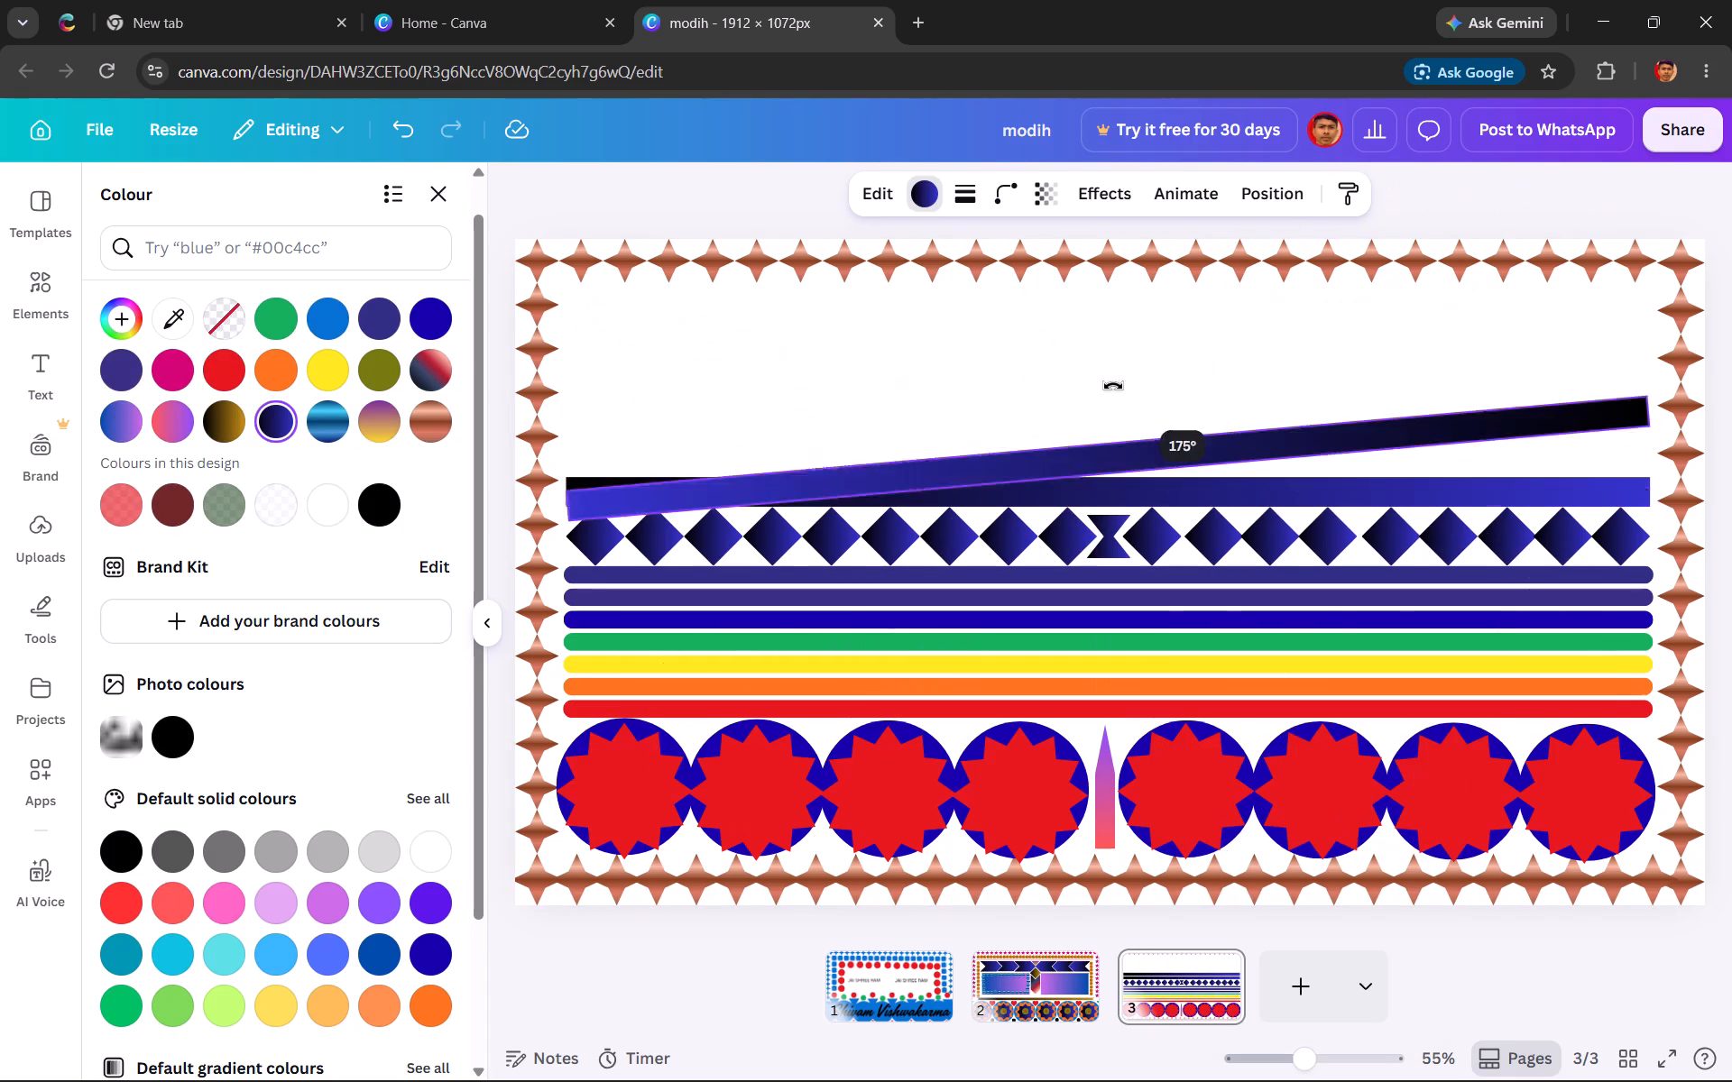
left_click_drag(1113, 386, 1130, 413)
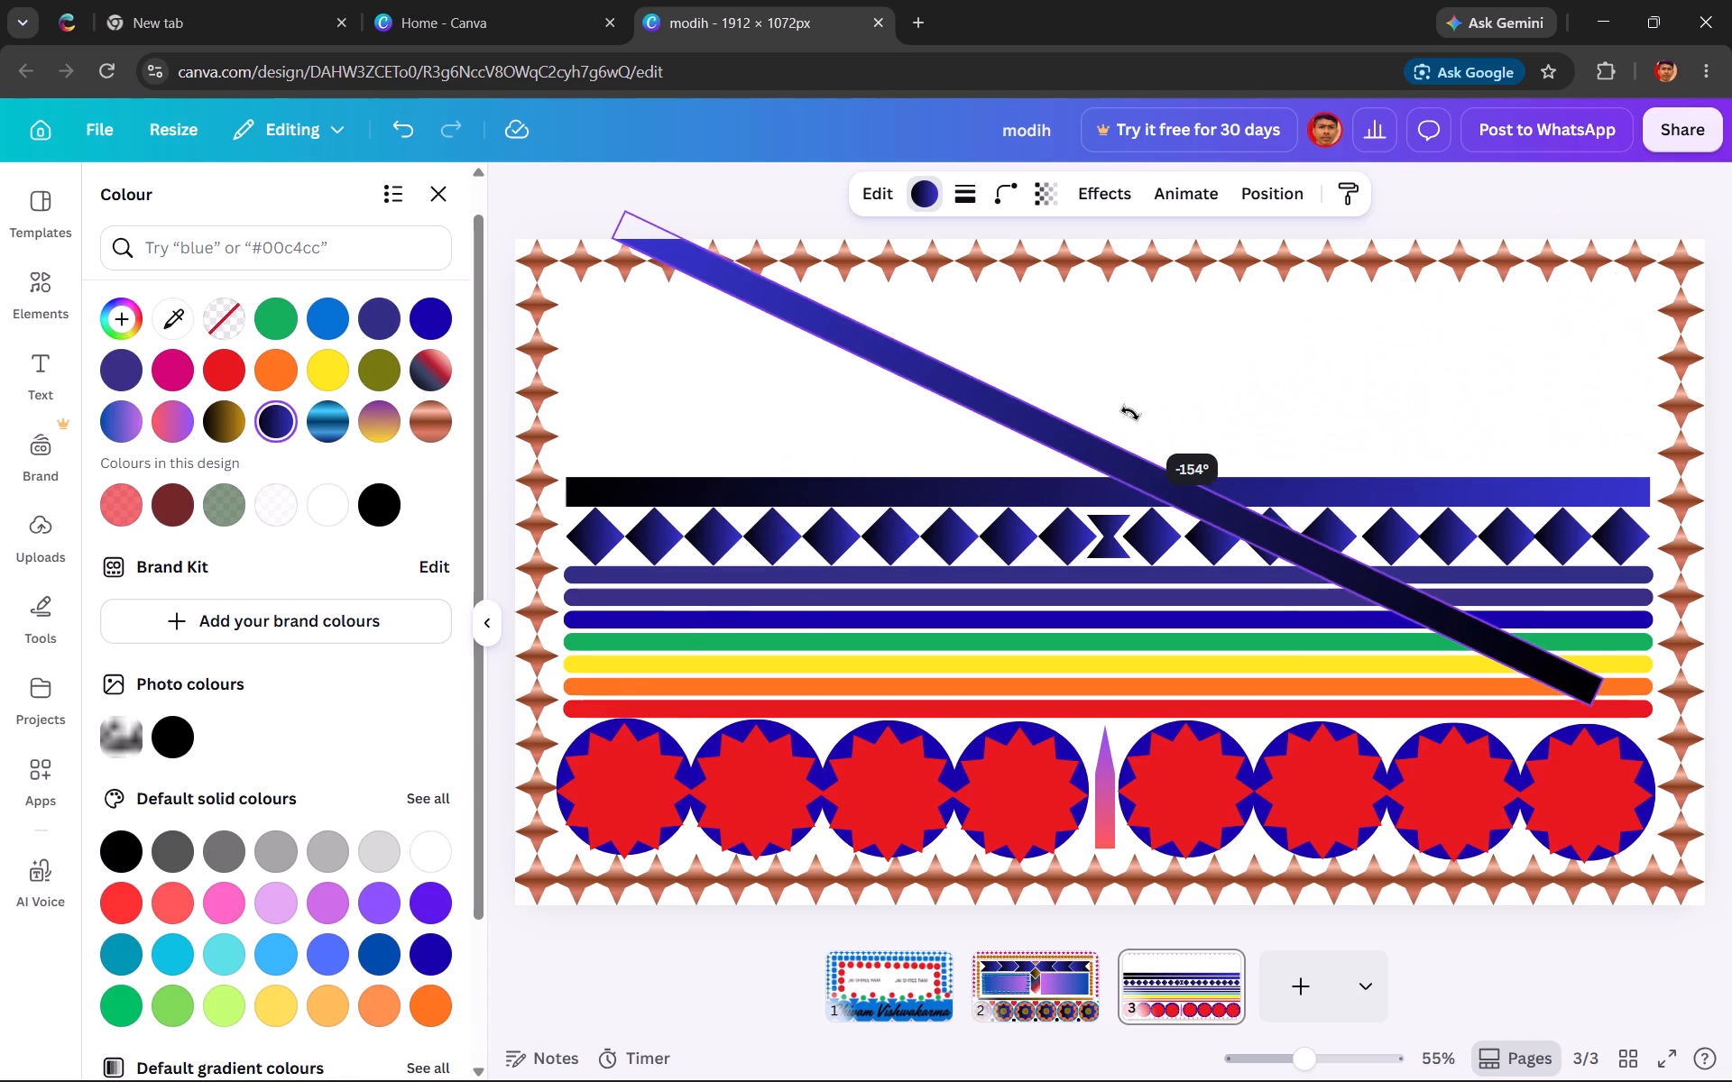
left_click_drag(1130, 413, 1132, 413)
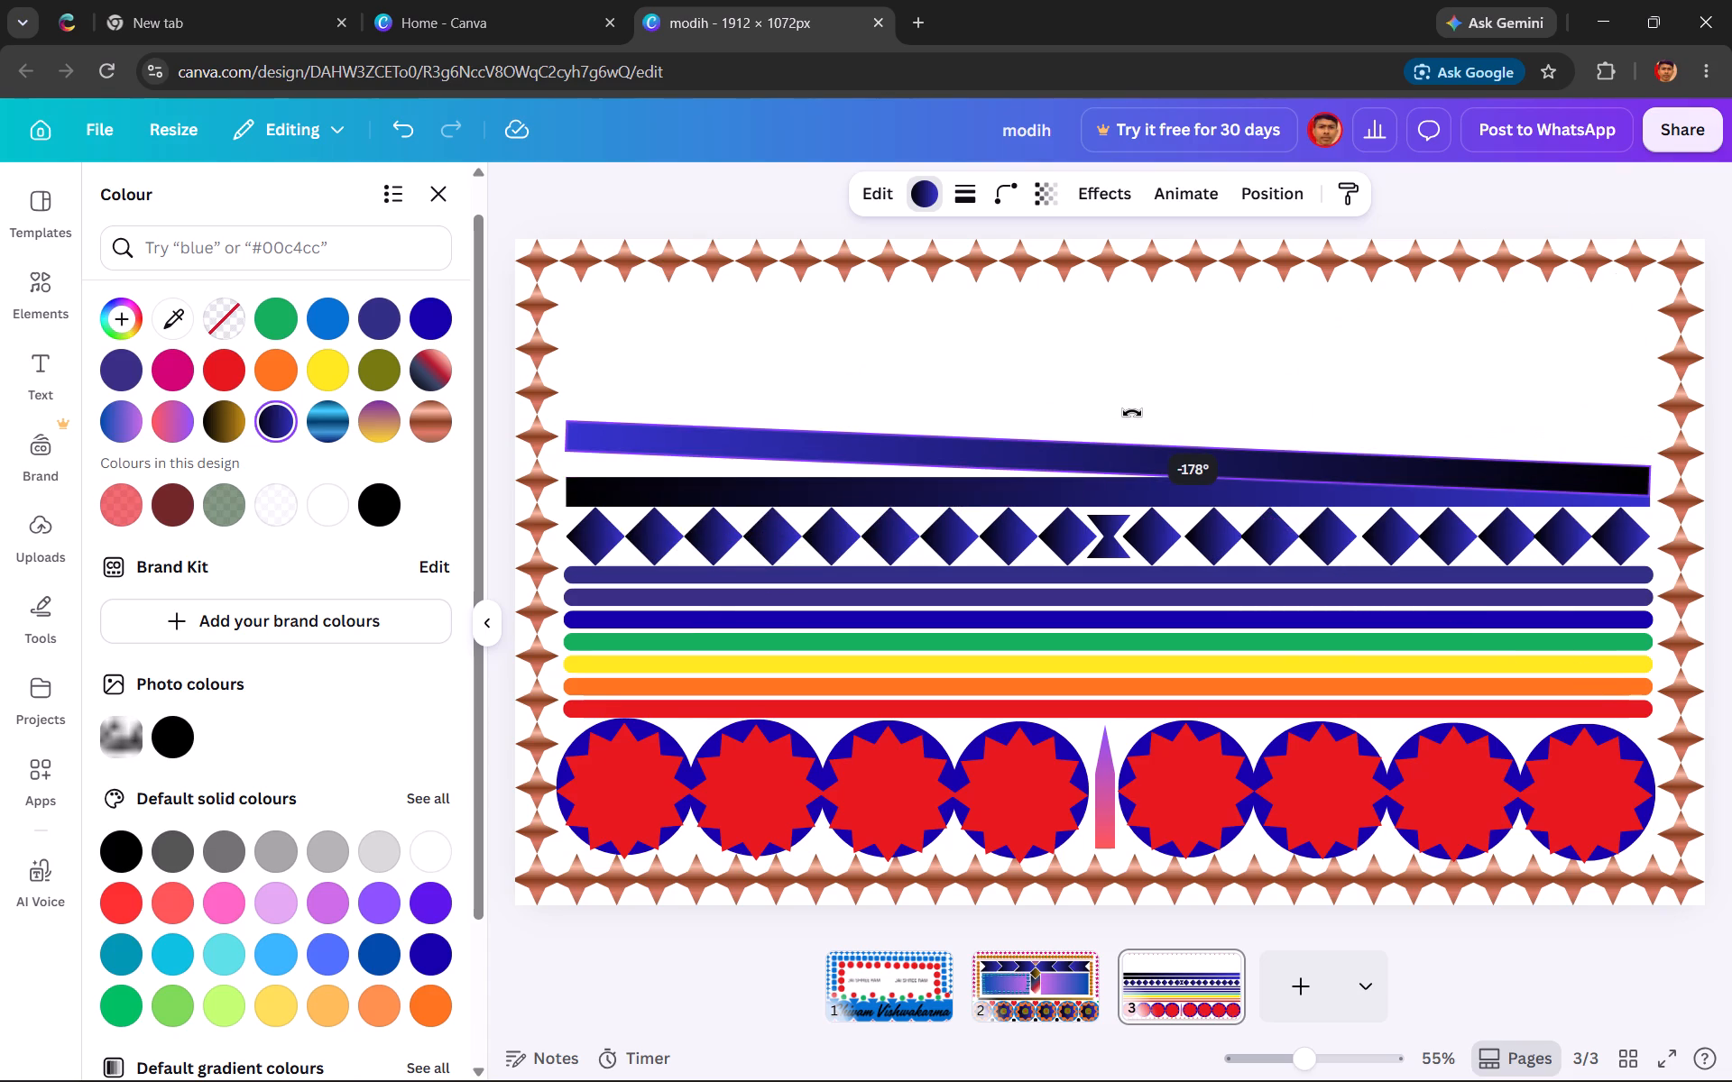
left_click_drag(1132, 413, 1131, 408)
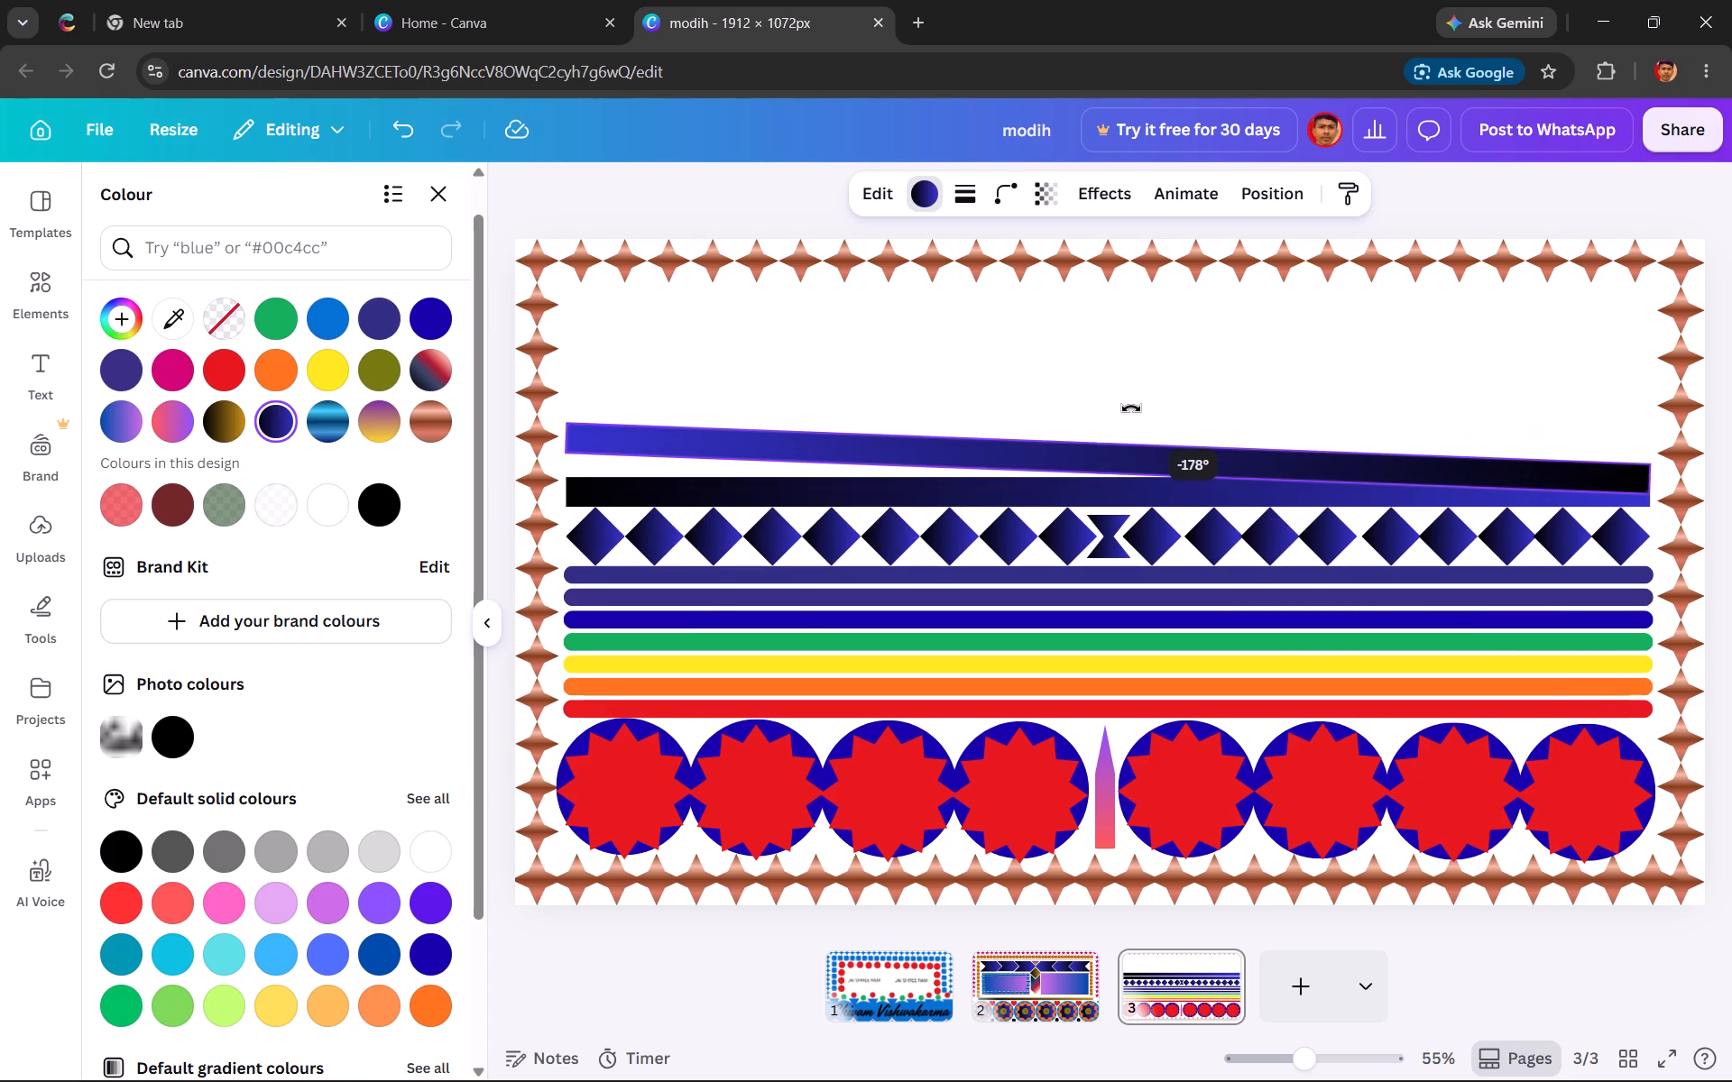
left_click_drag(1131, 408, 1129, 408)
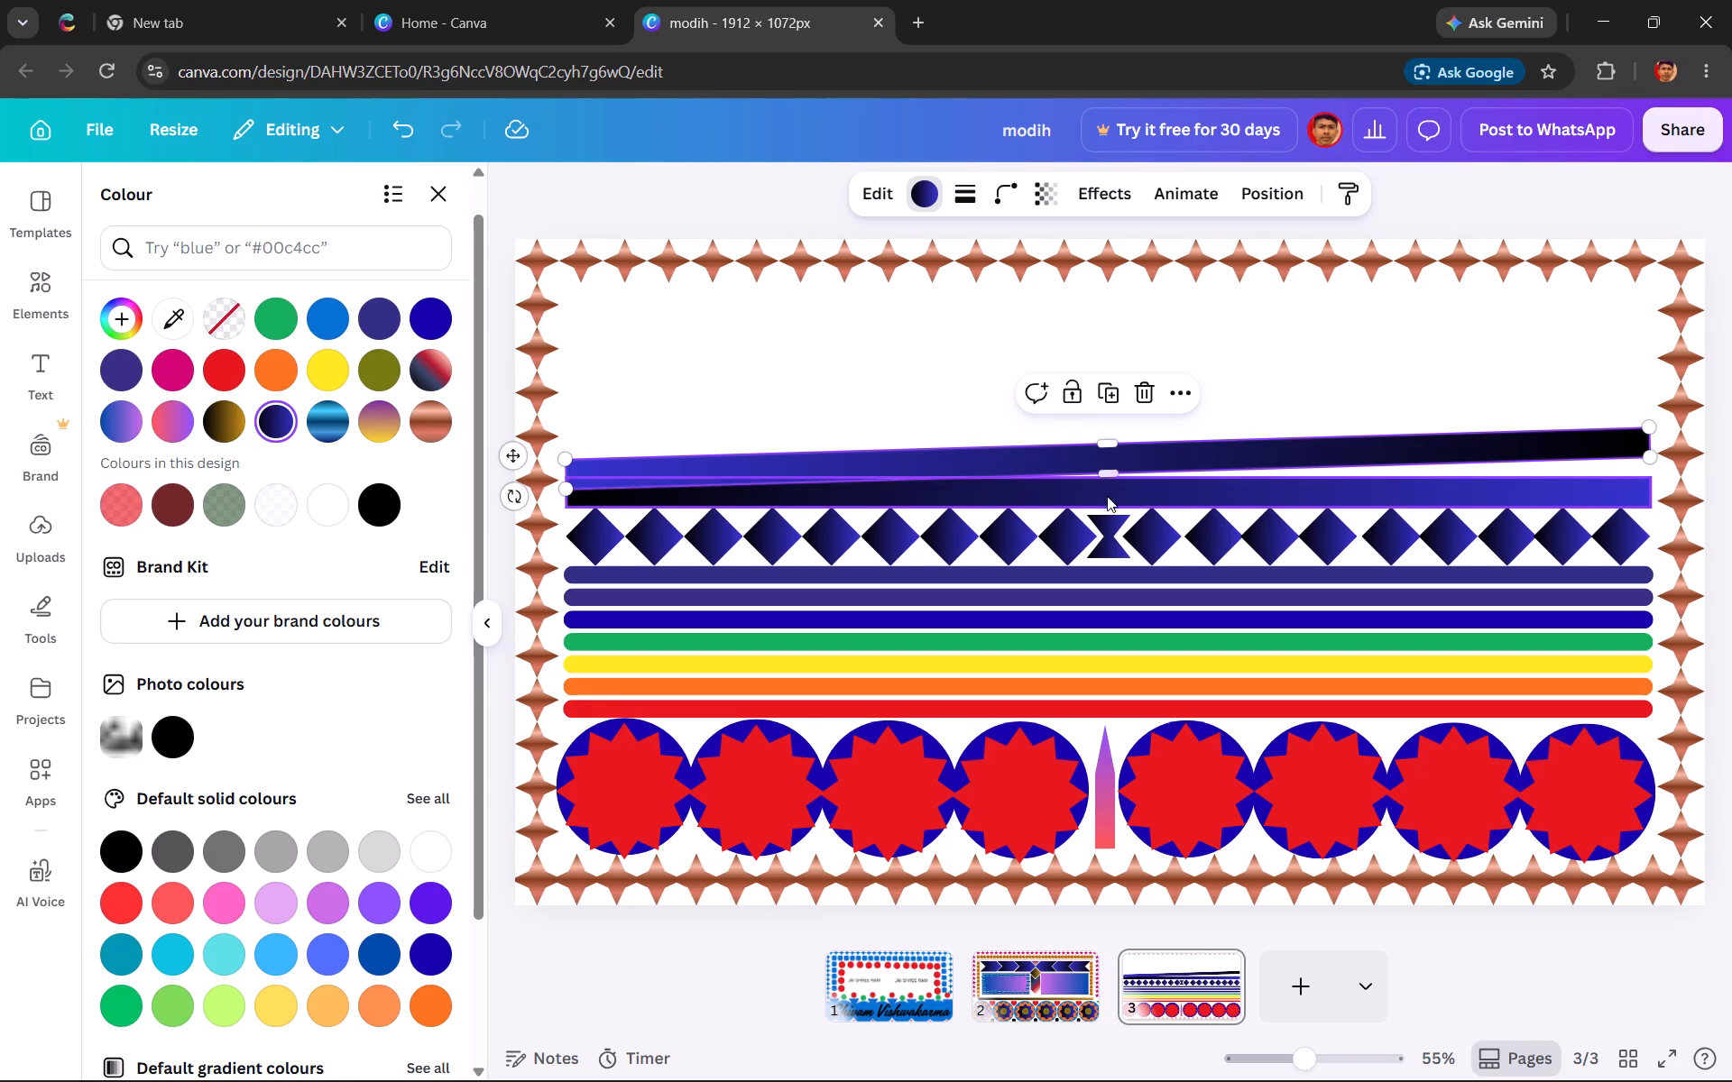
Level the tilted upper gradient bar so it lies parallel to the bar below, with its gradient reversed.
left_click(1156, 454)
left_click(1153, 460)
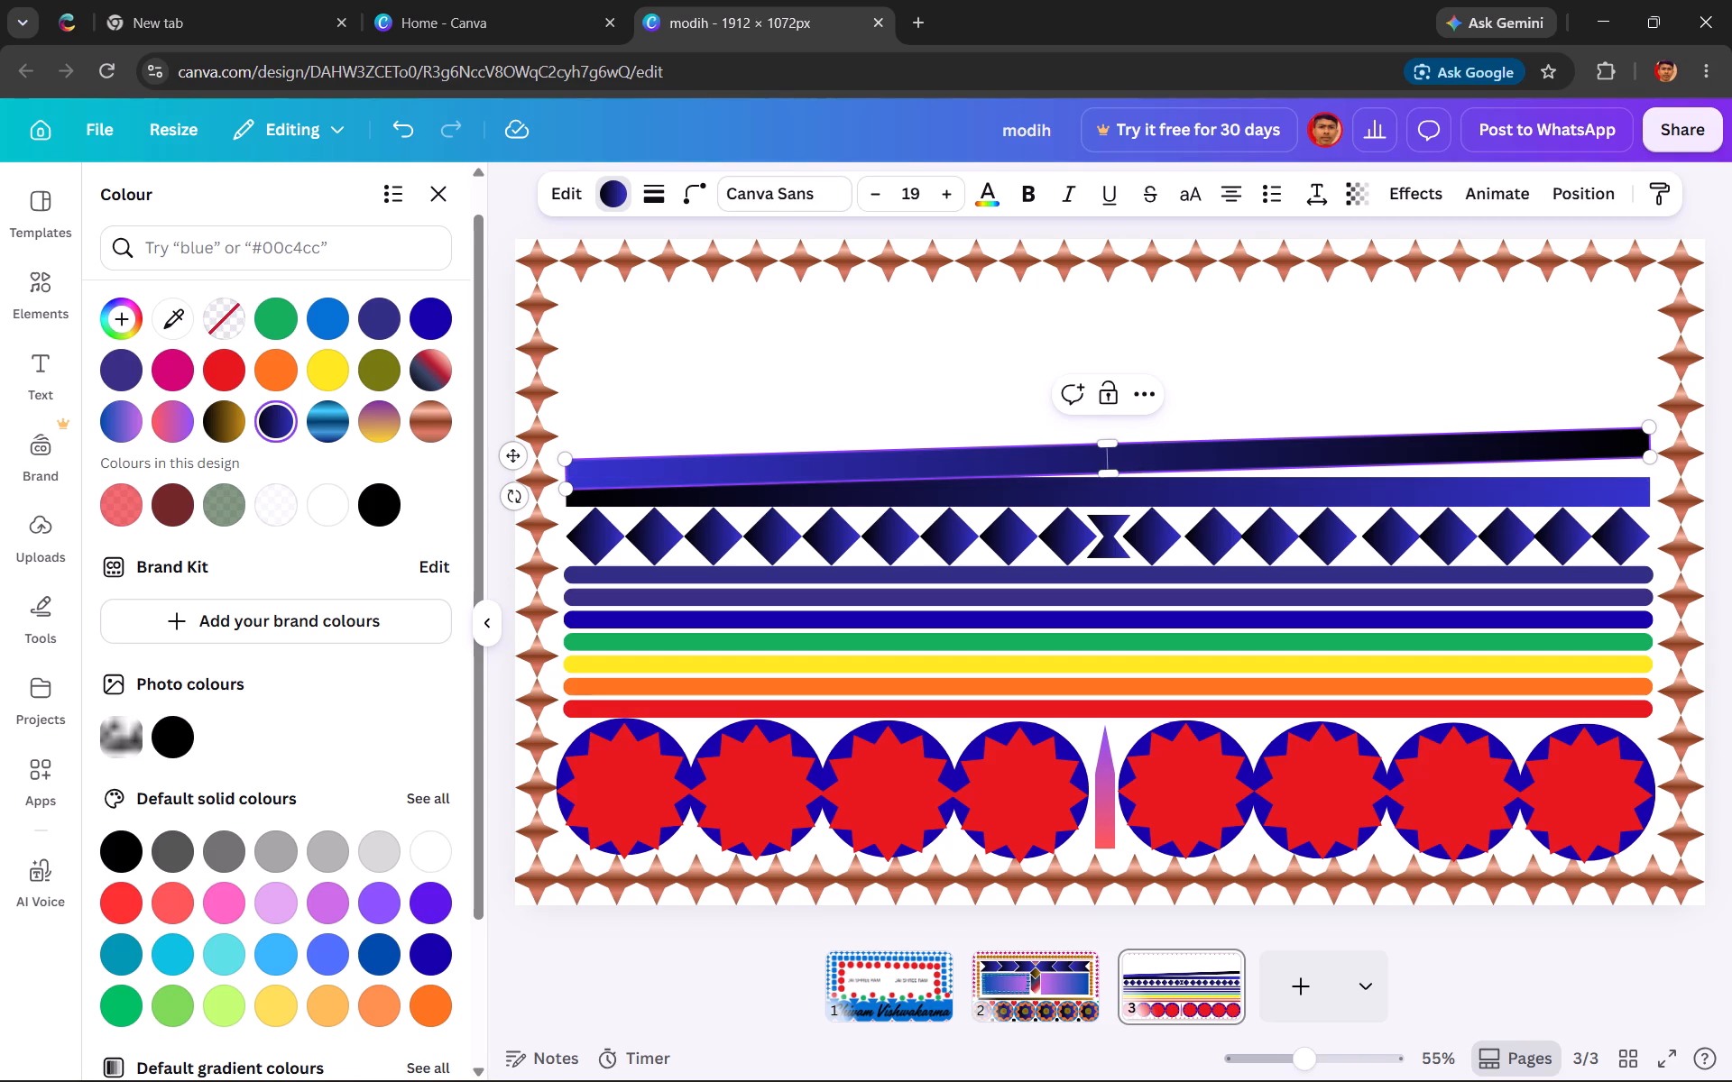
left_click(1157, 448)
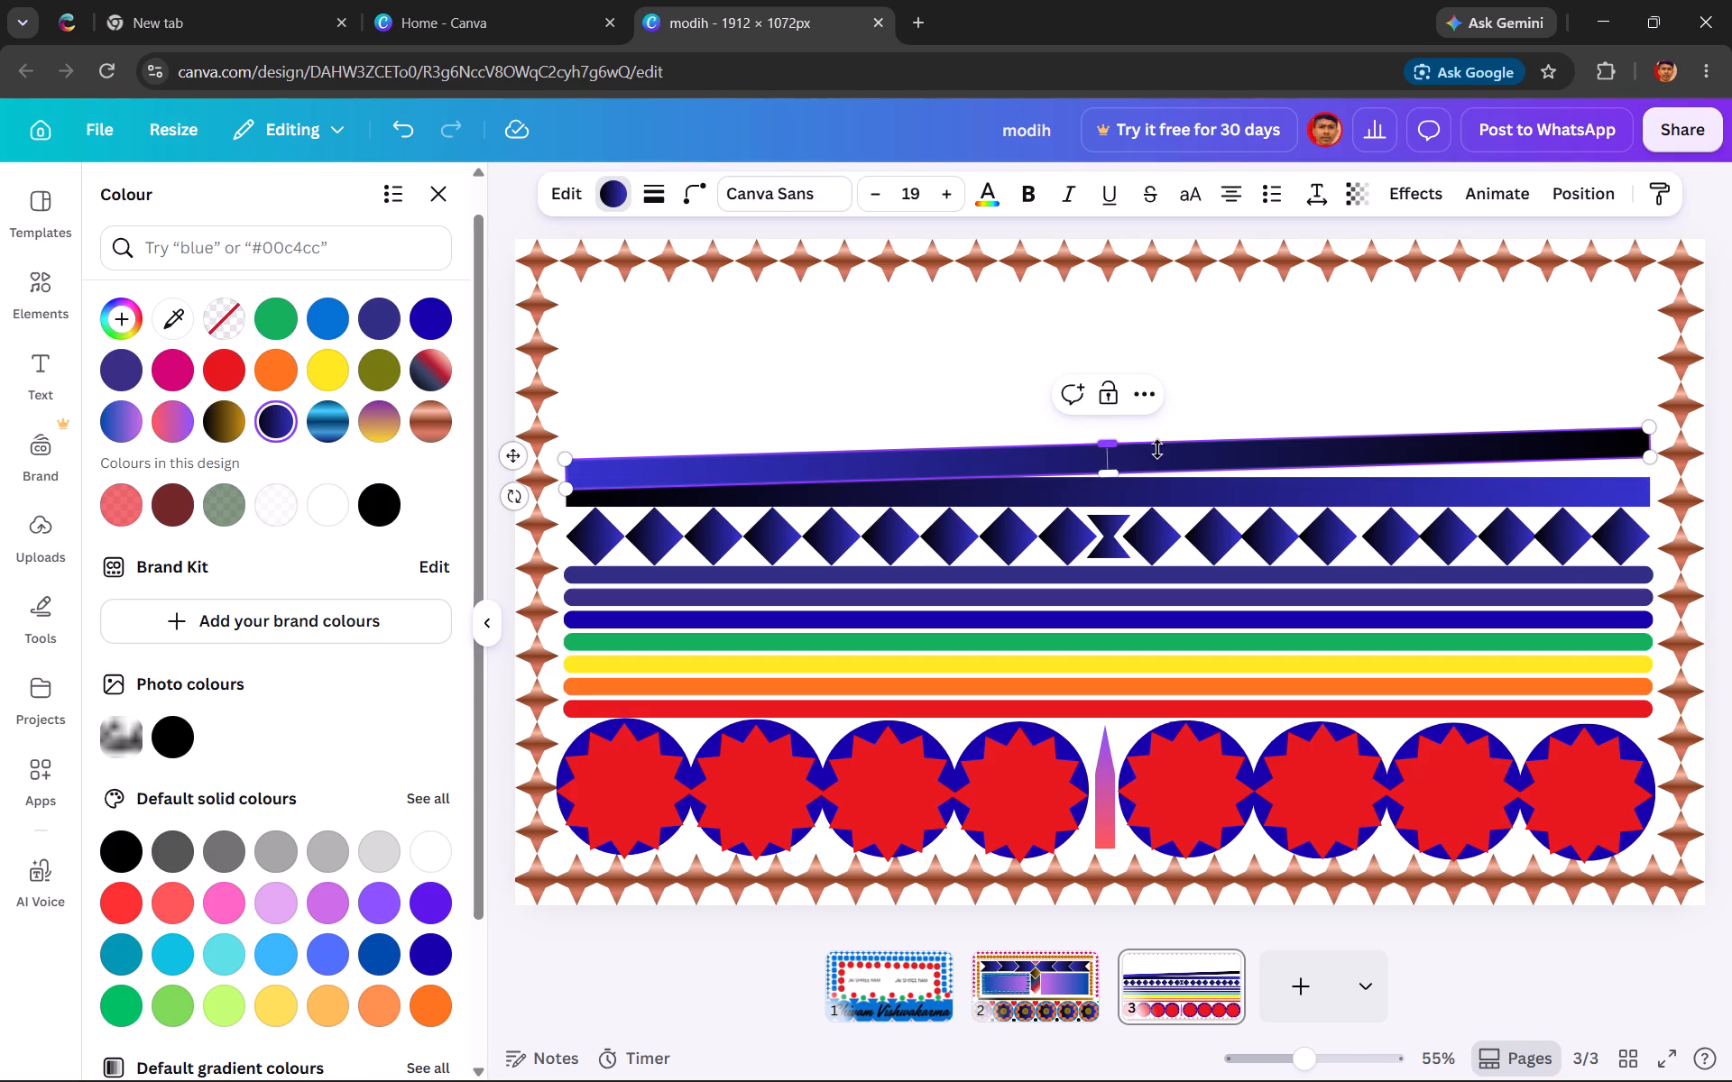
left_click(1160, 456)
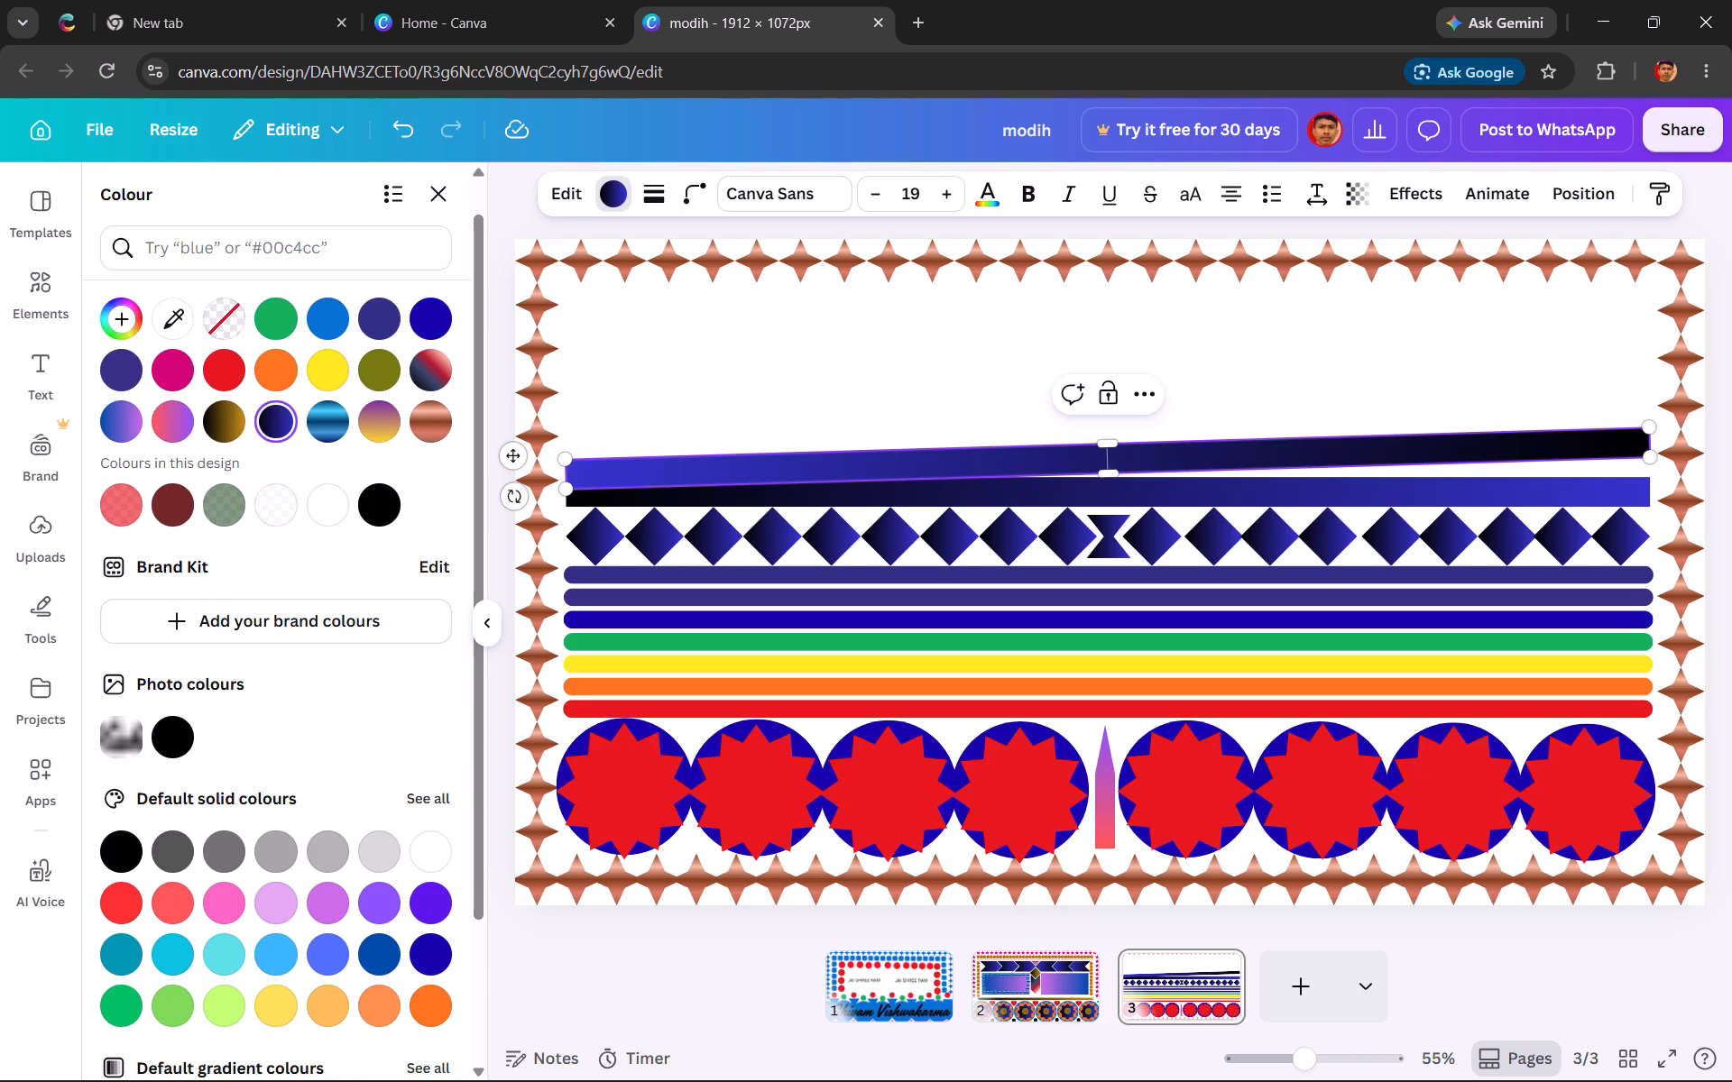
left_click(1047, 458)
left_click(1246, 401)
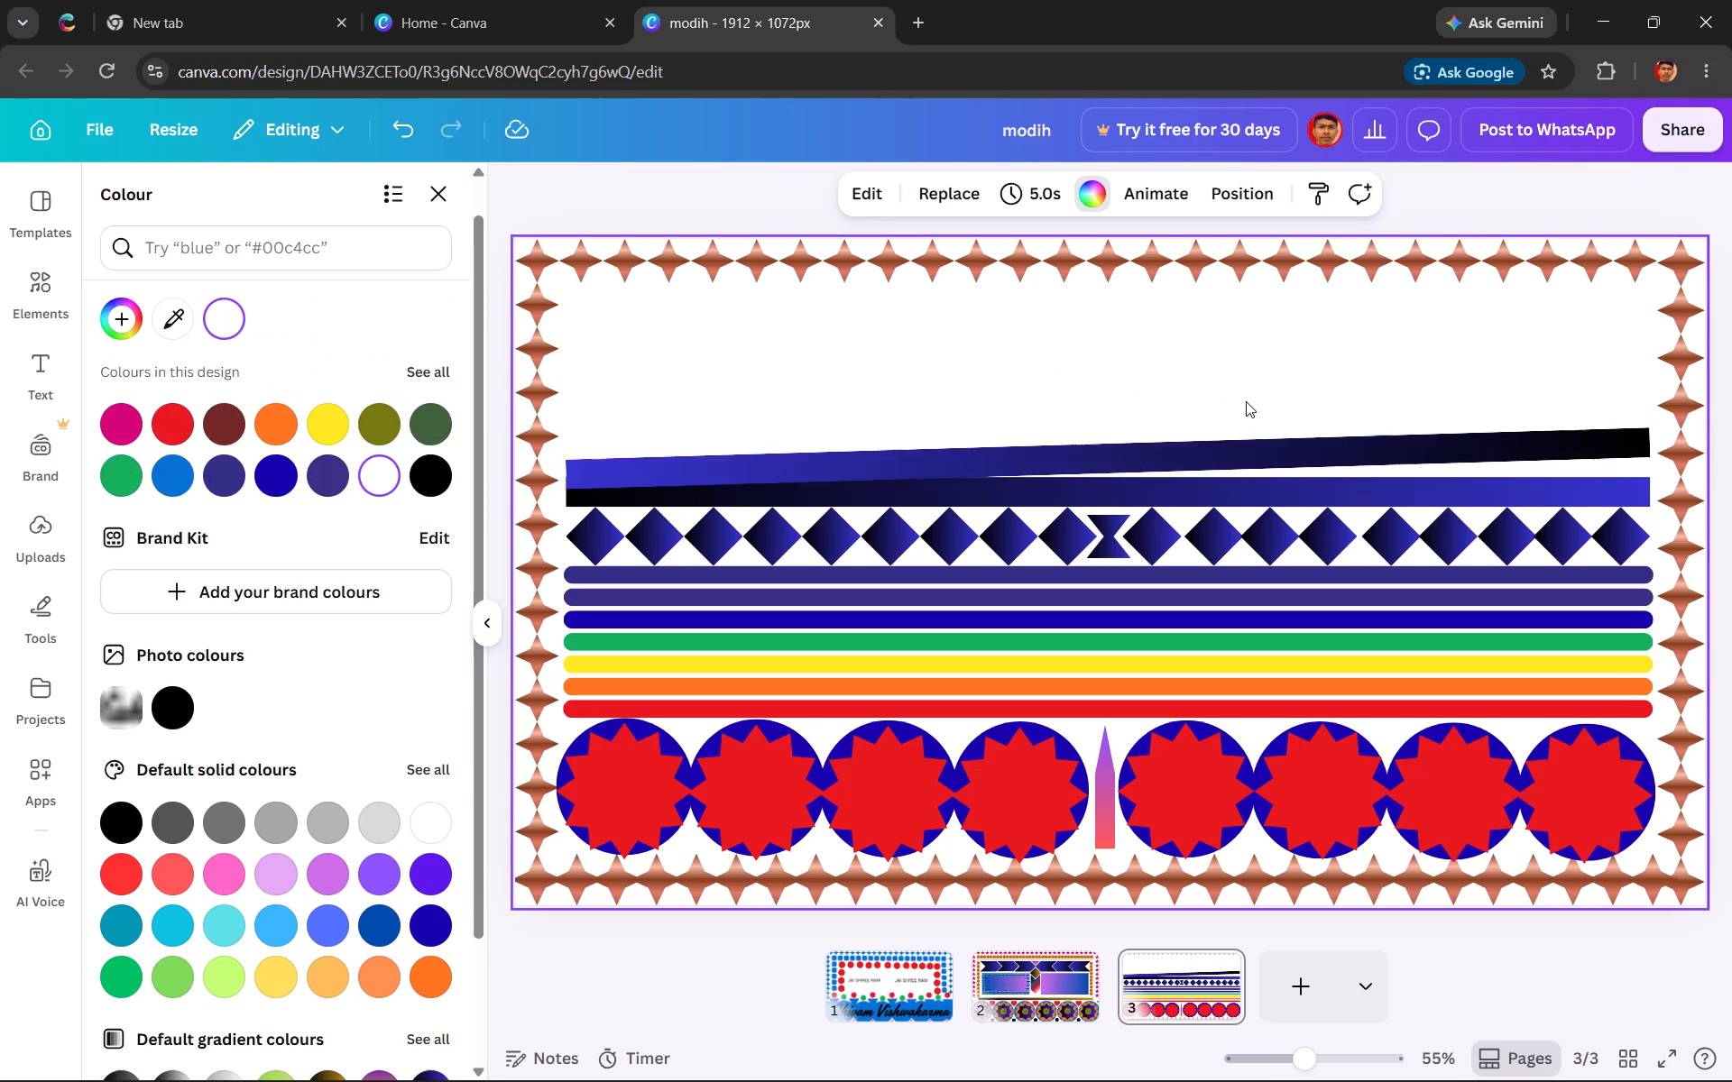
left_click(1256, 445)
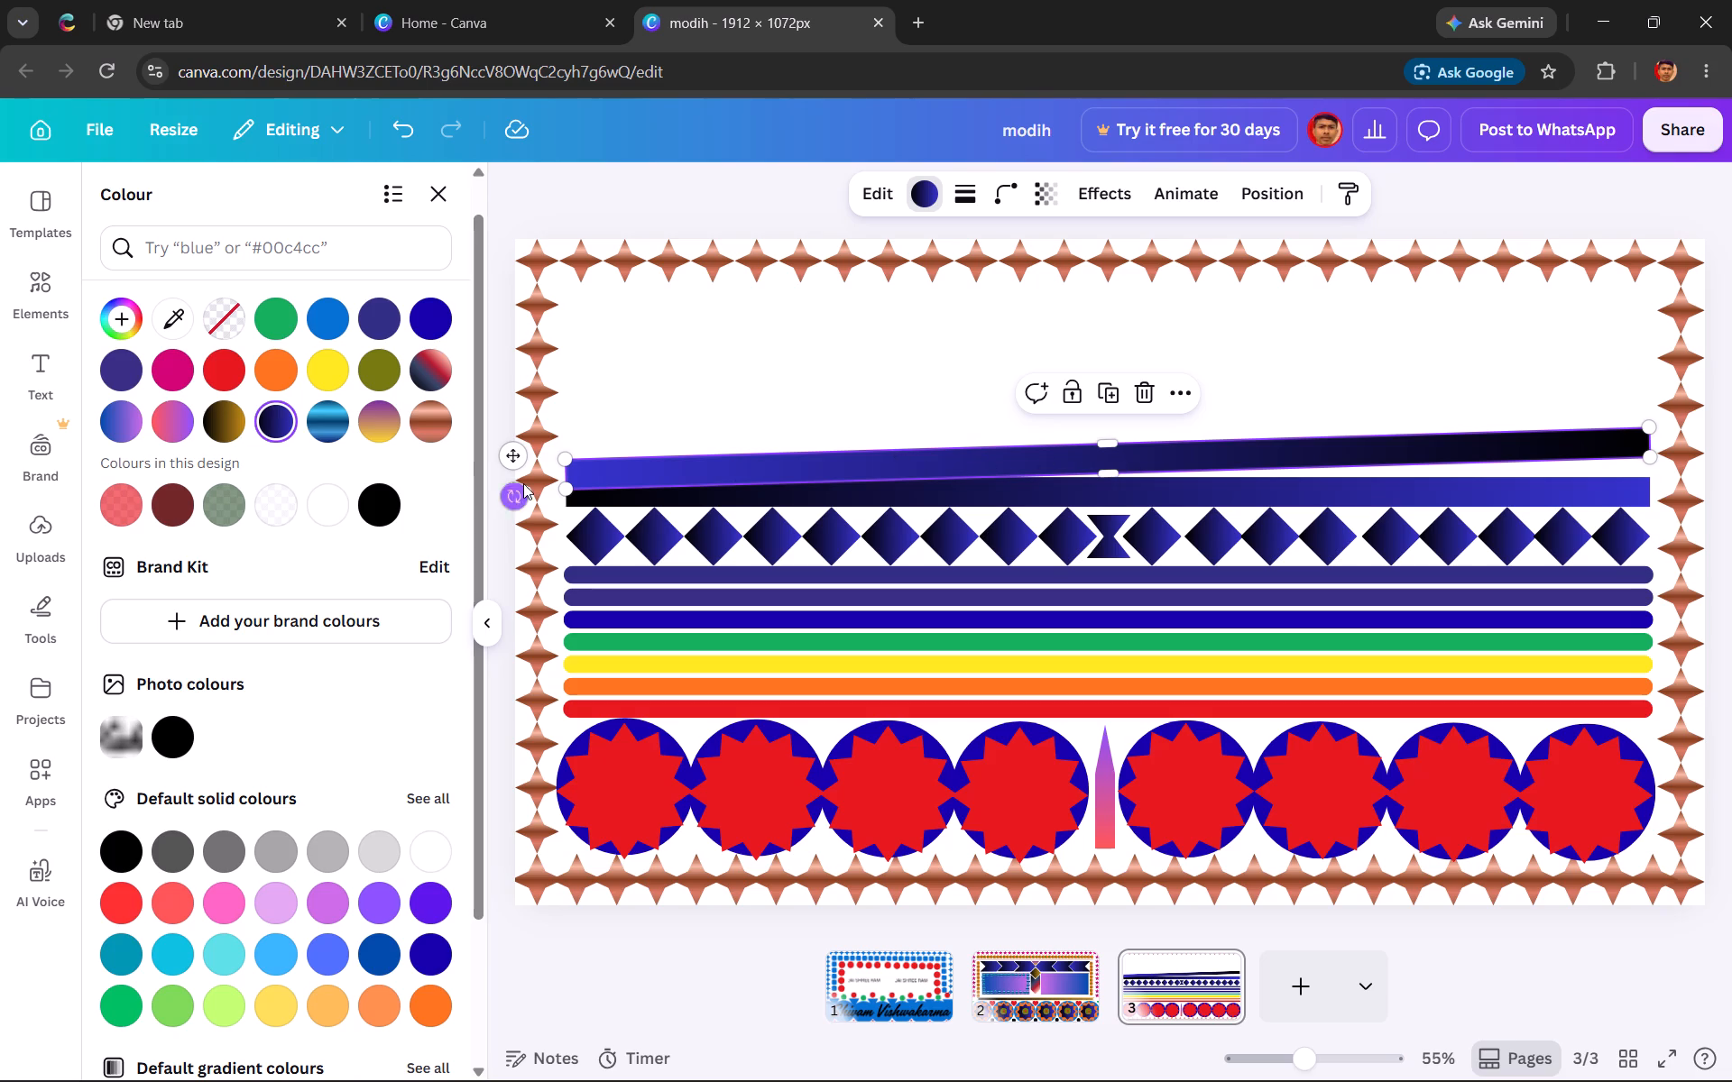
left_click_drag(513, 495, 493, 481)
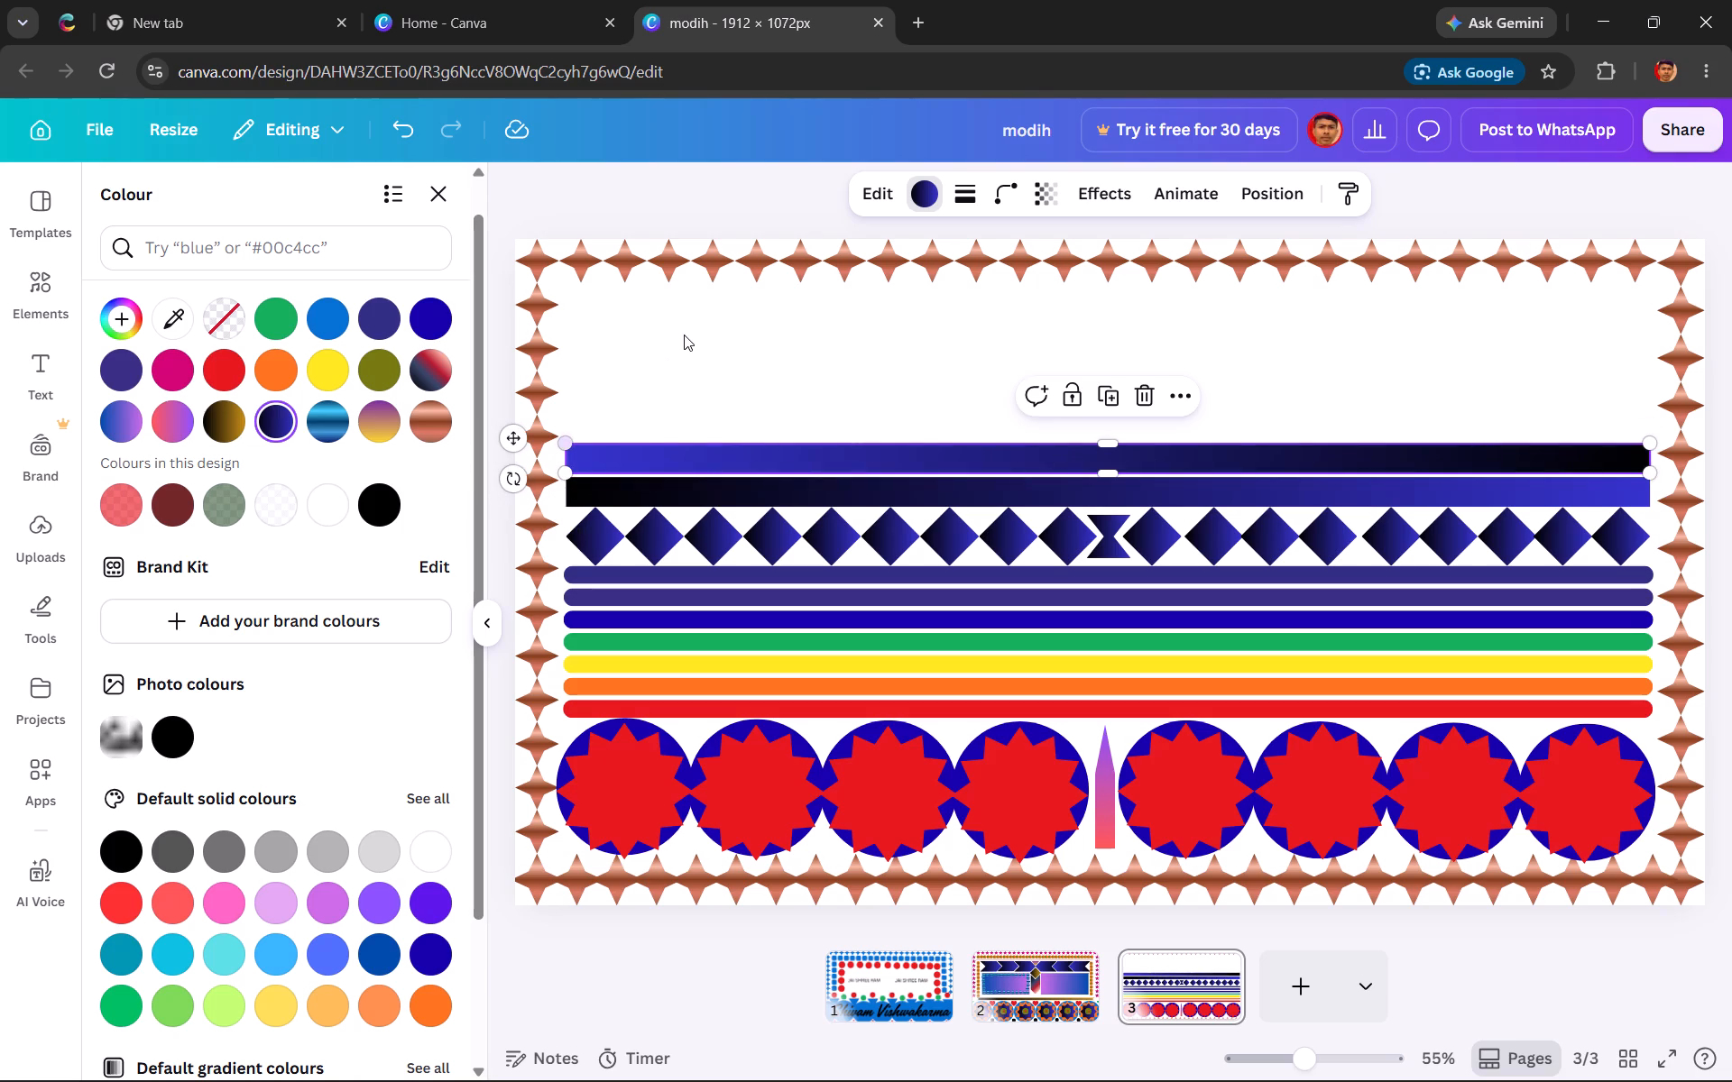
left_click(684, 335)
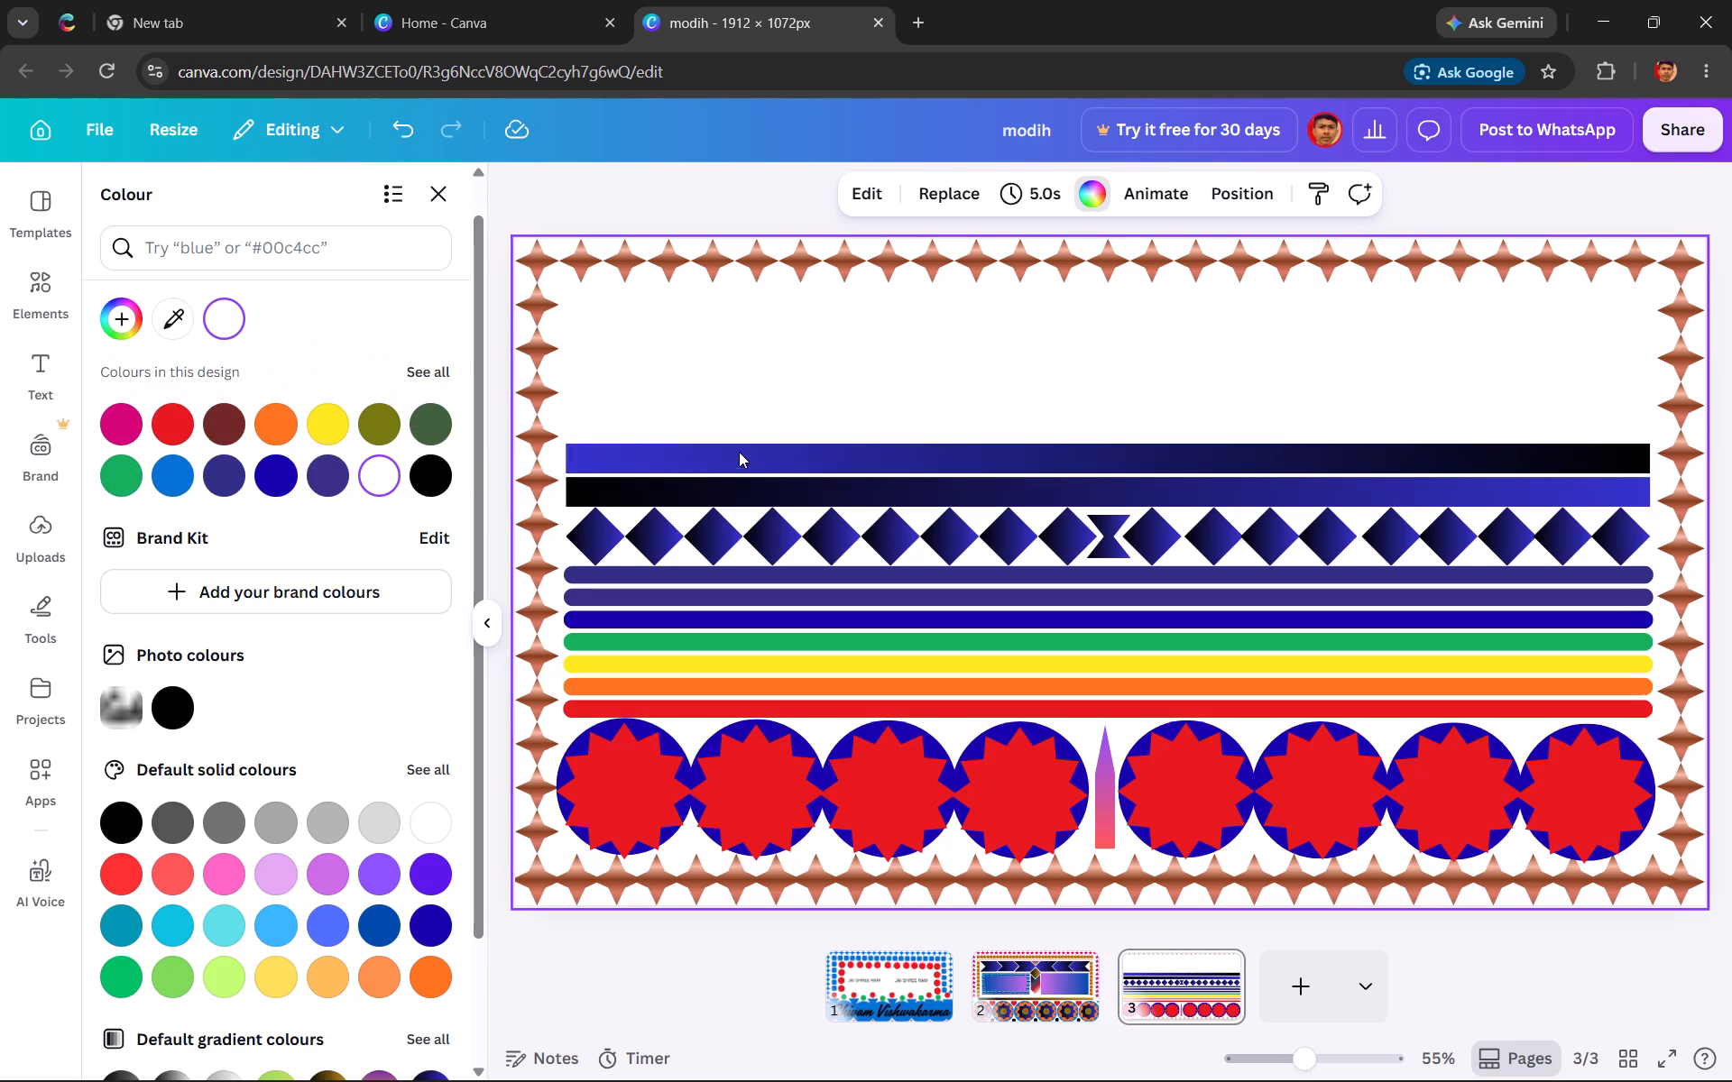
Duplicate the lower gradient bar and place the copy just above the reversed bar, aligned with its ends and separated by a thin gap.
left_click(754, 485)
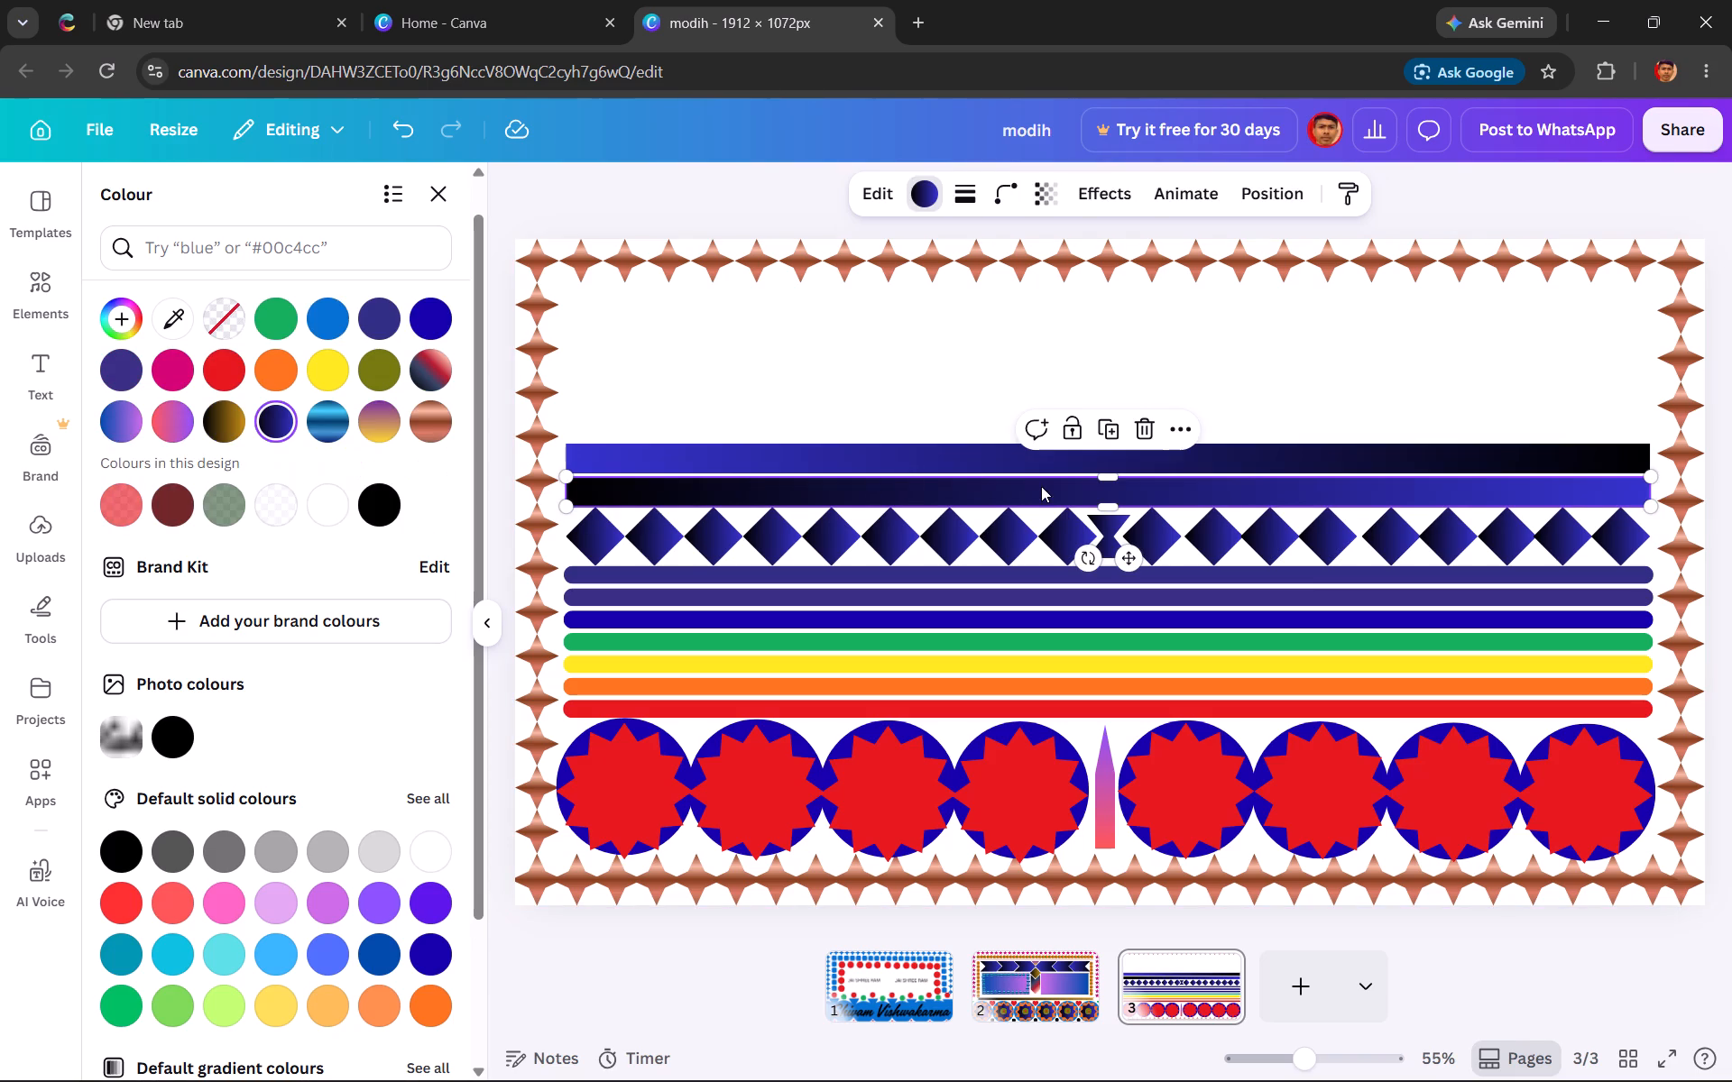
left_click(1110, 428)
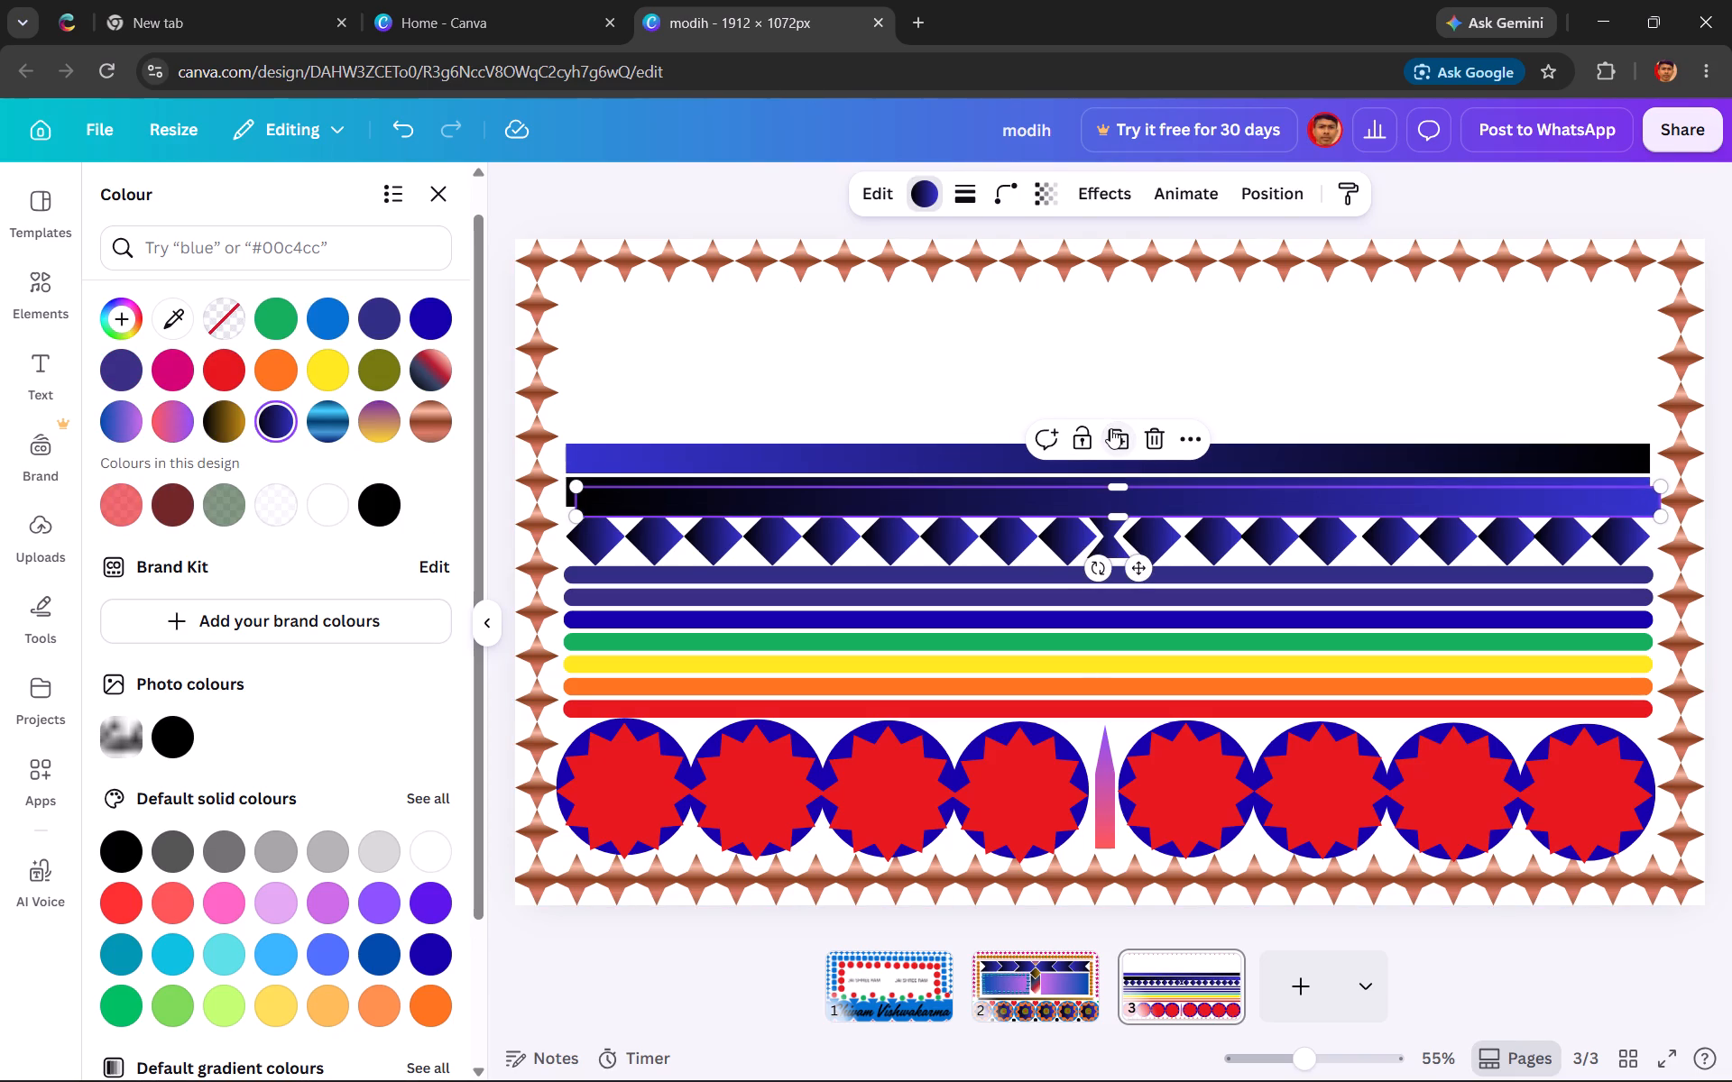
left_click_drag(1057, 497, 1048, 472)
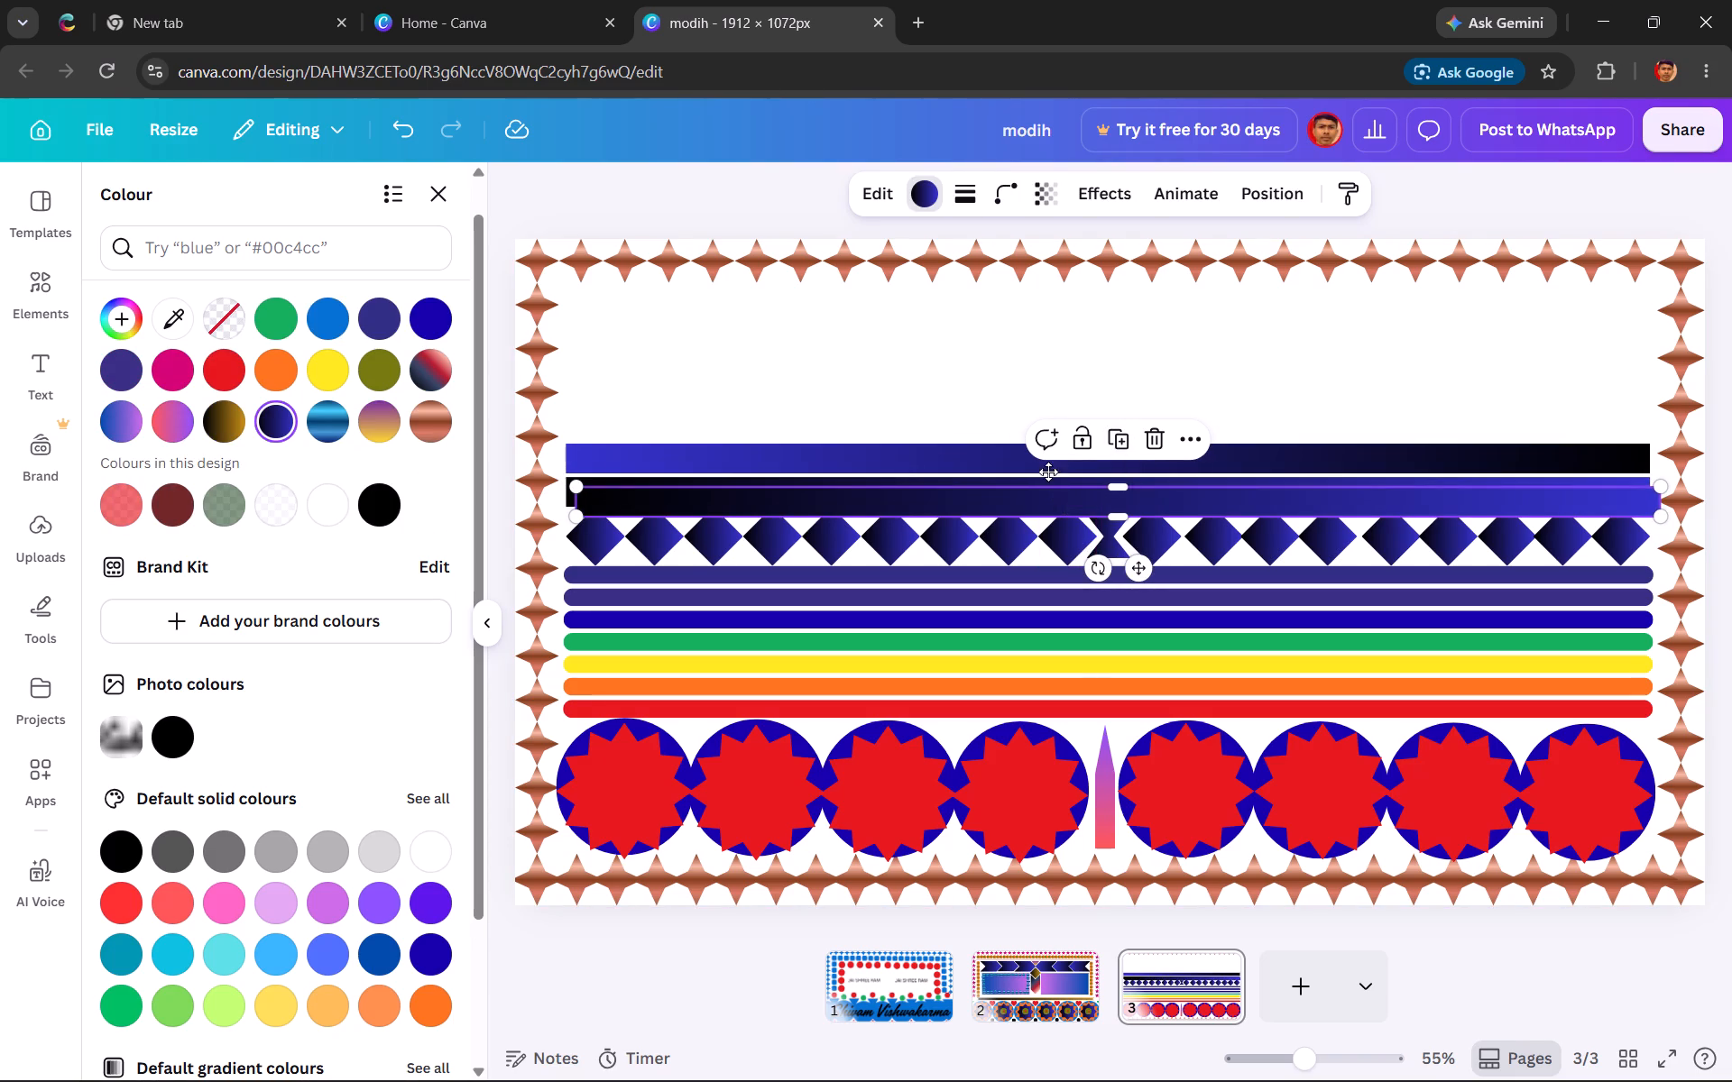
left_click_drag(1048, 472, 1043, 370)
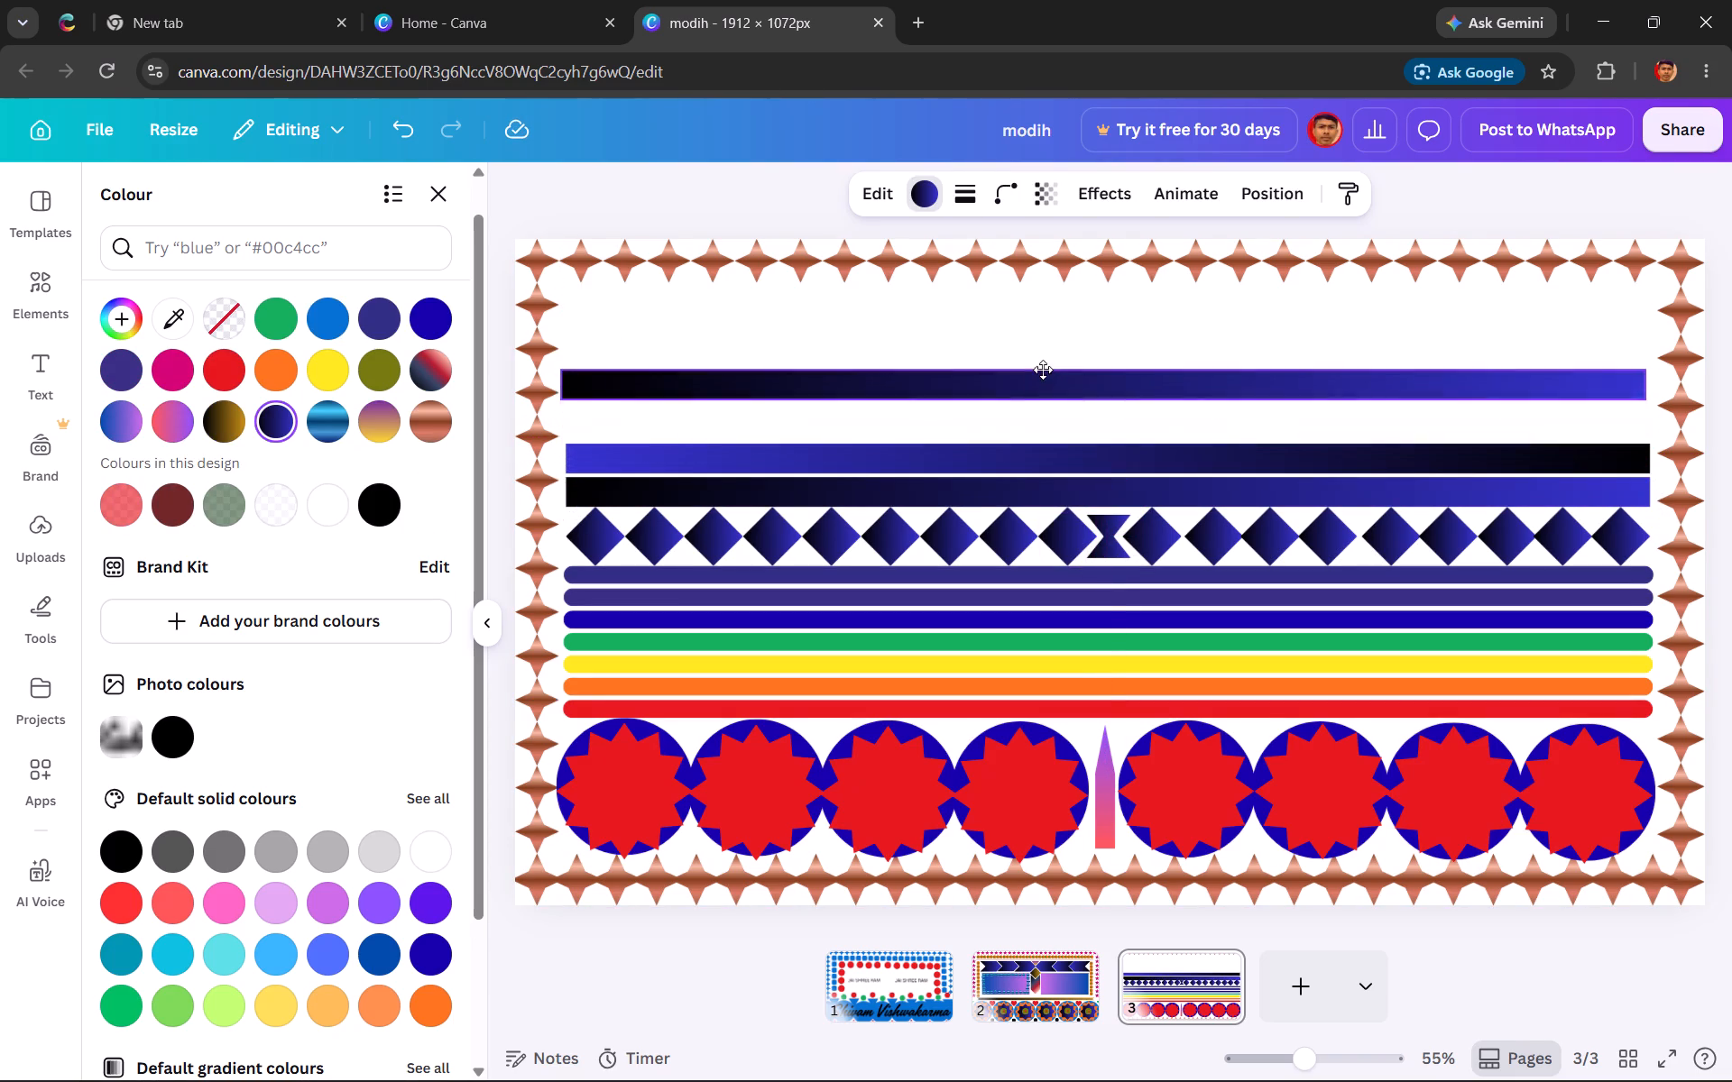
left_click_drag(1043, 370, 1046, 403)
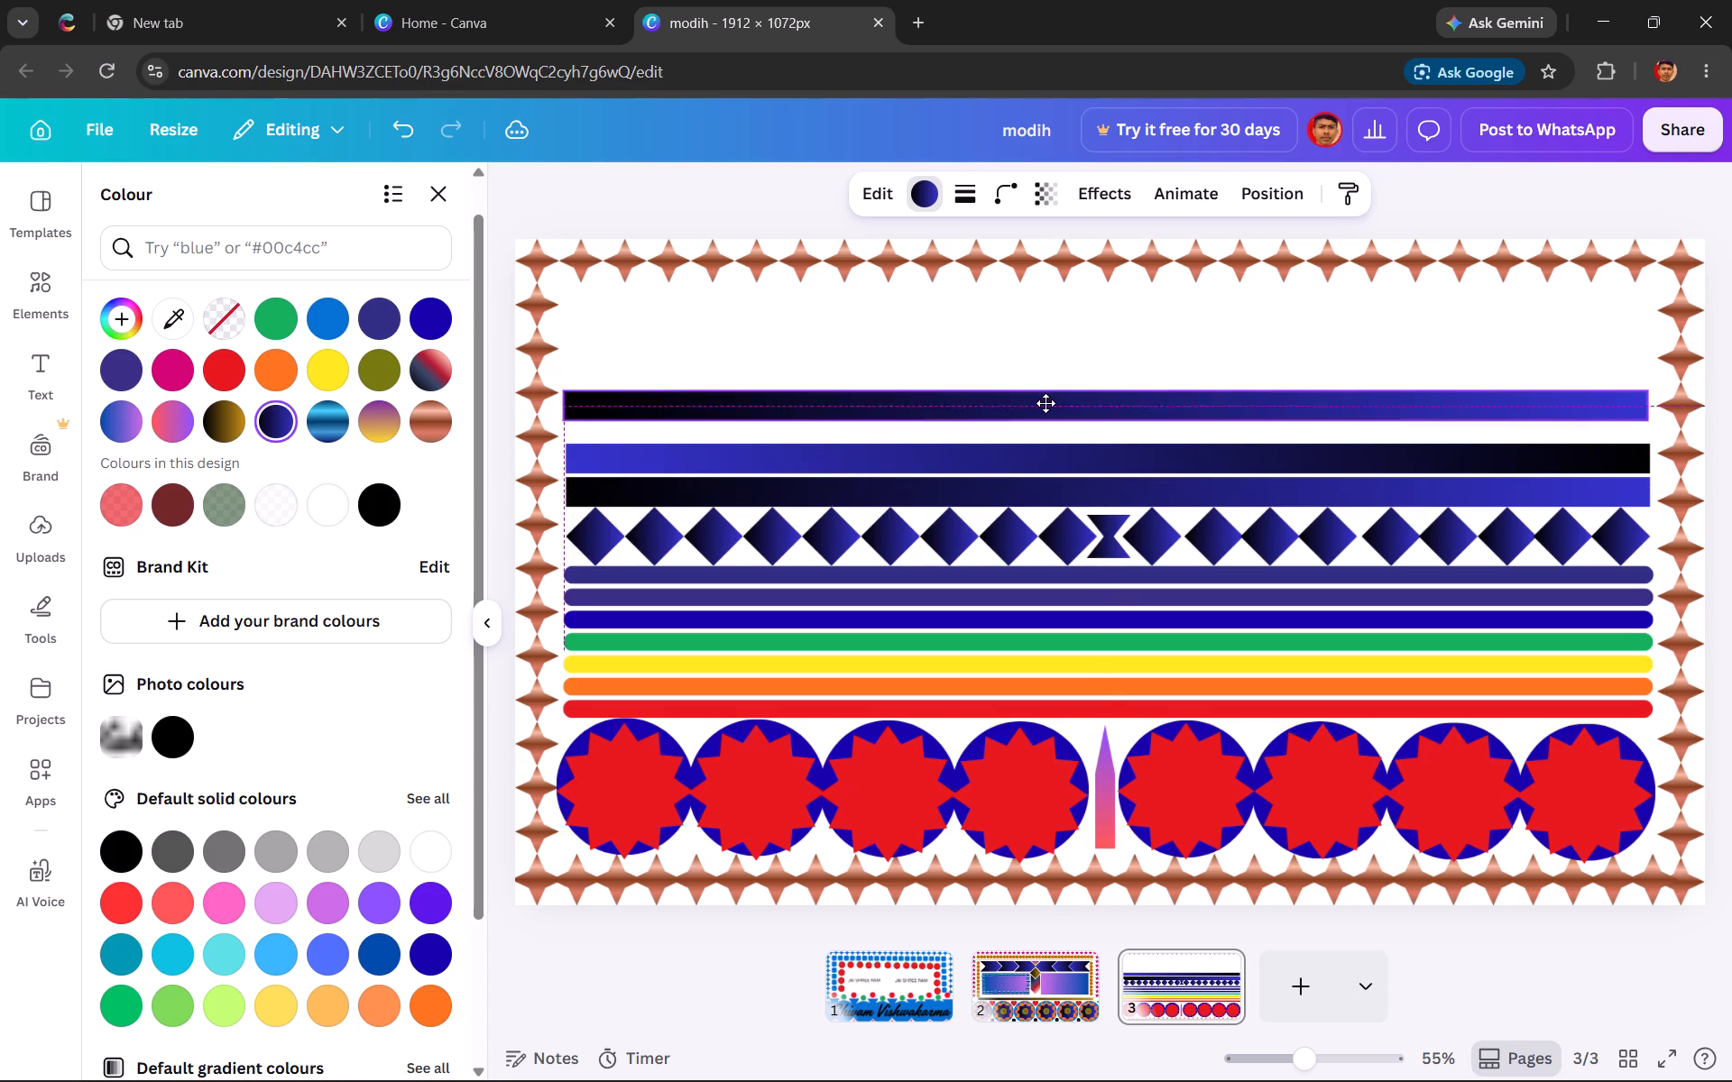
left_click_drag(1046, 403, 1049, 415)
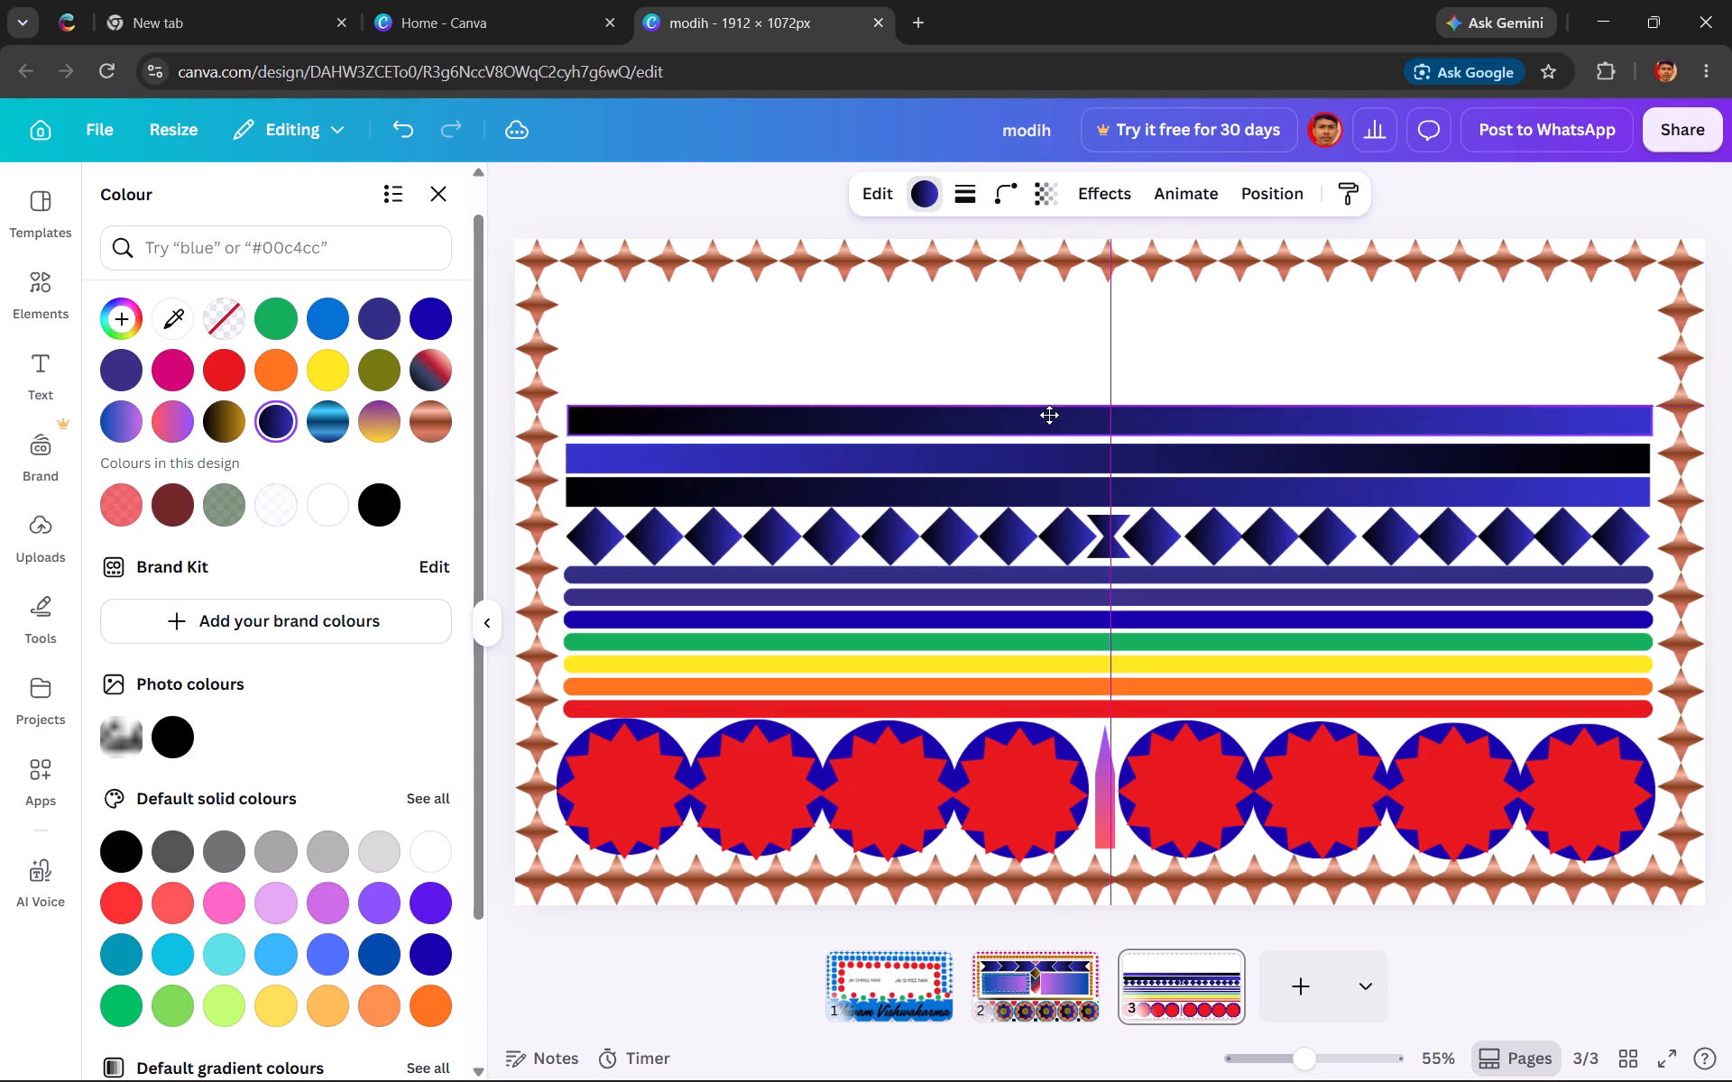
left_click_drag(1049, 415, 1050, 418)
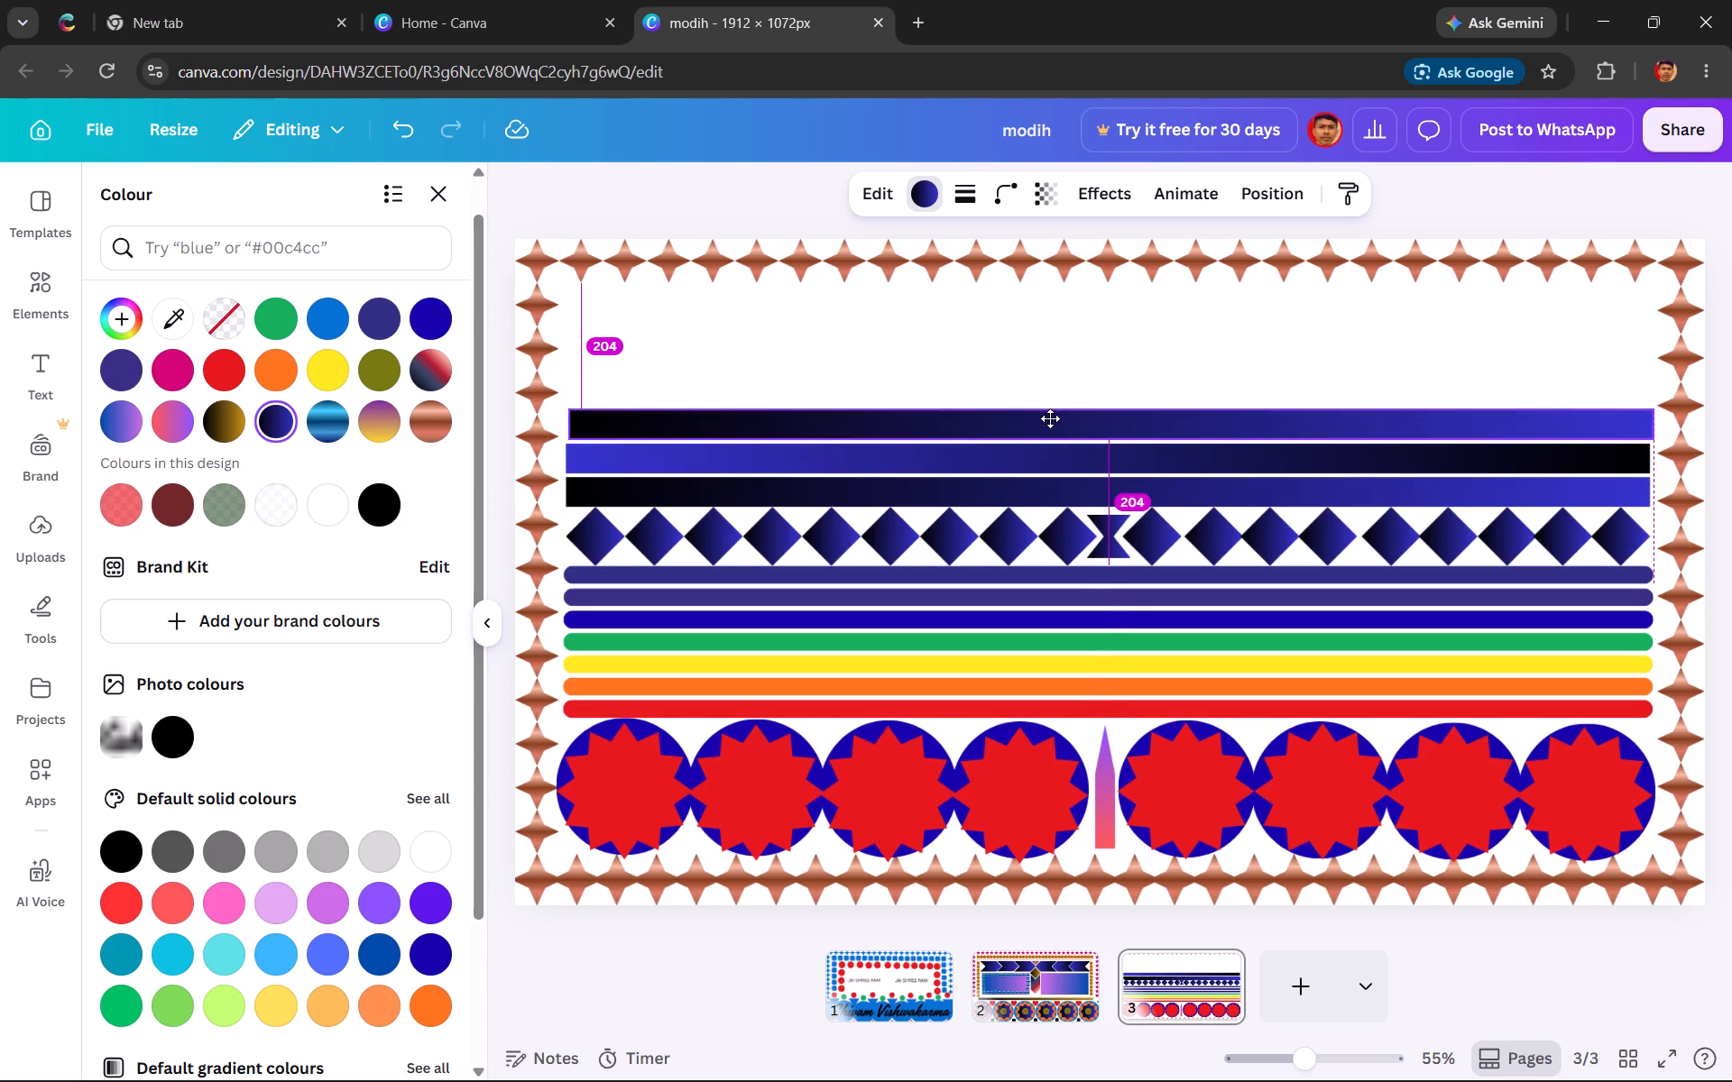
left_click_drag(1050, 418, 1047, 418)
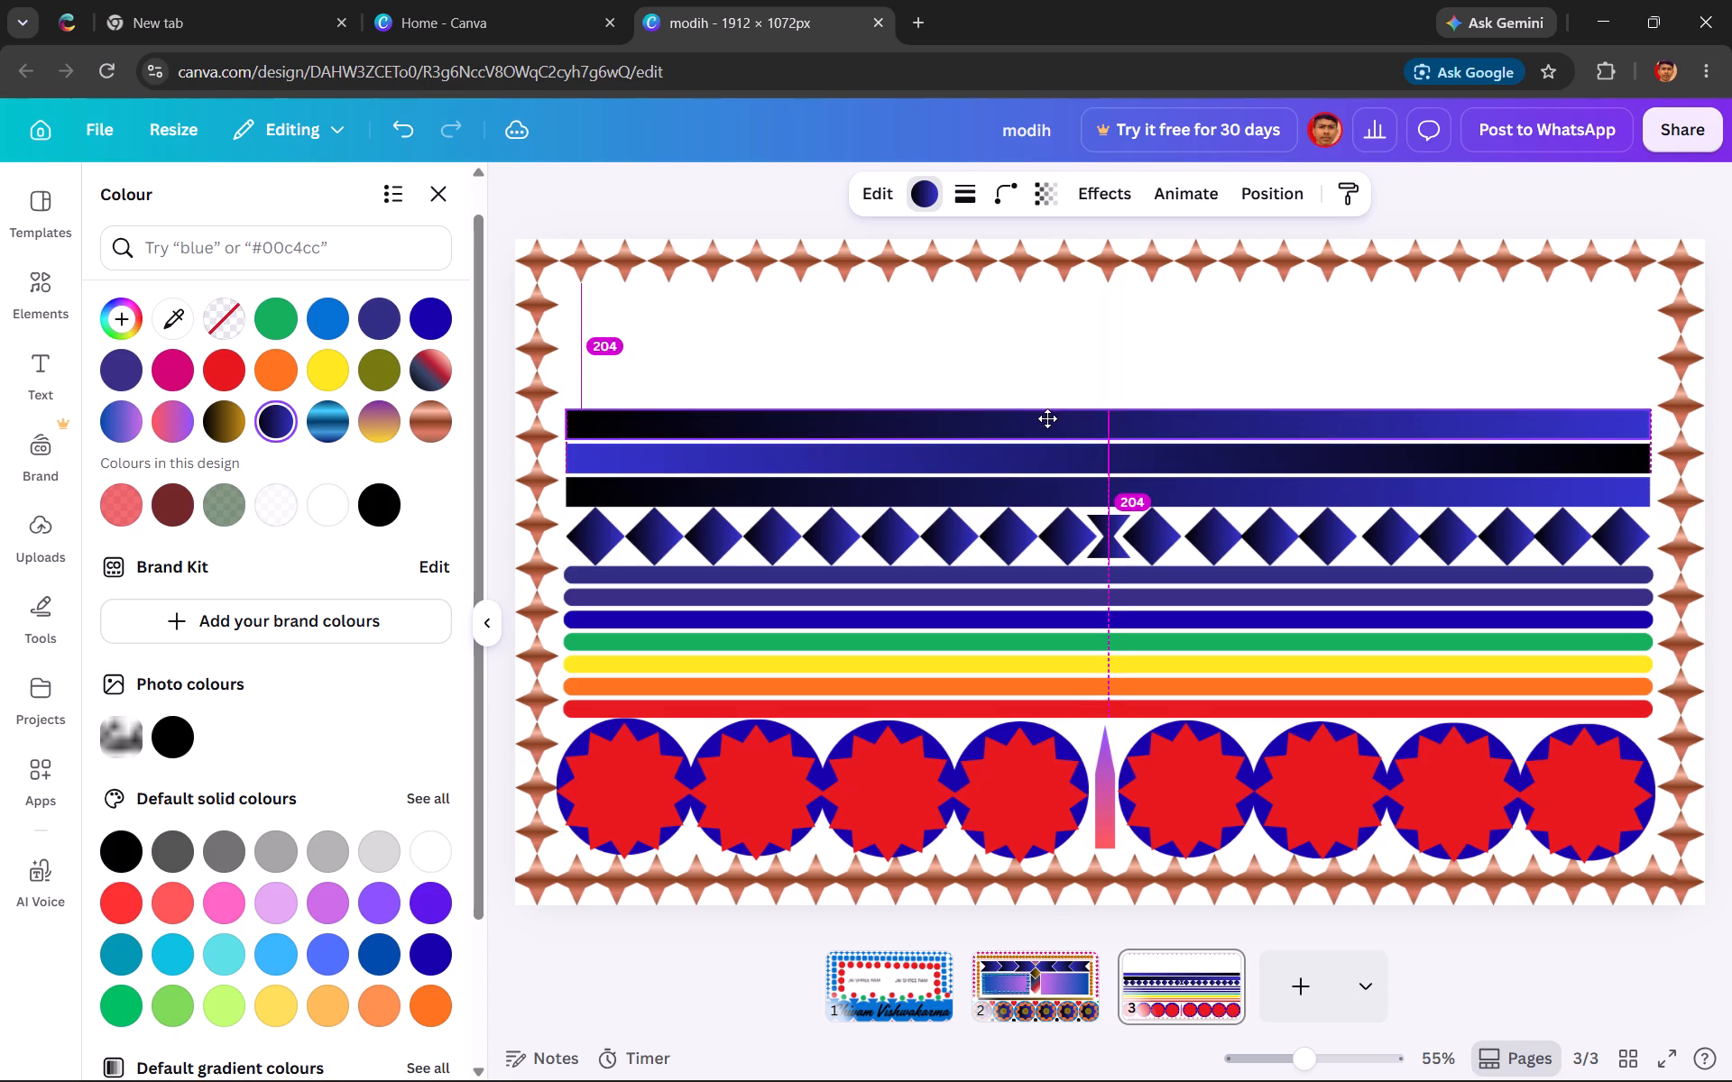
left_click_drag(1047, 418, 1046, 418)
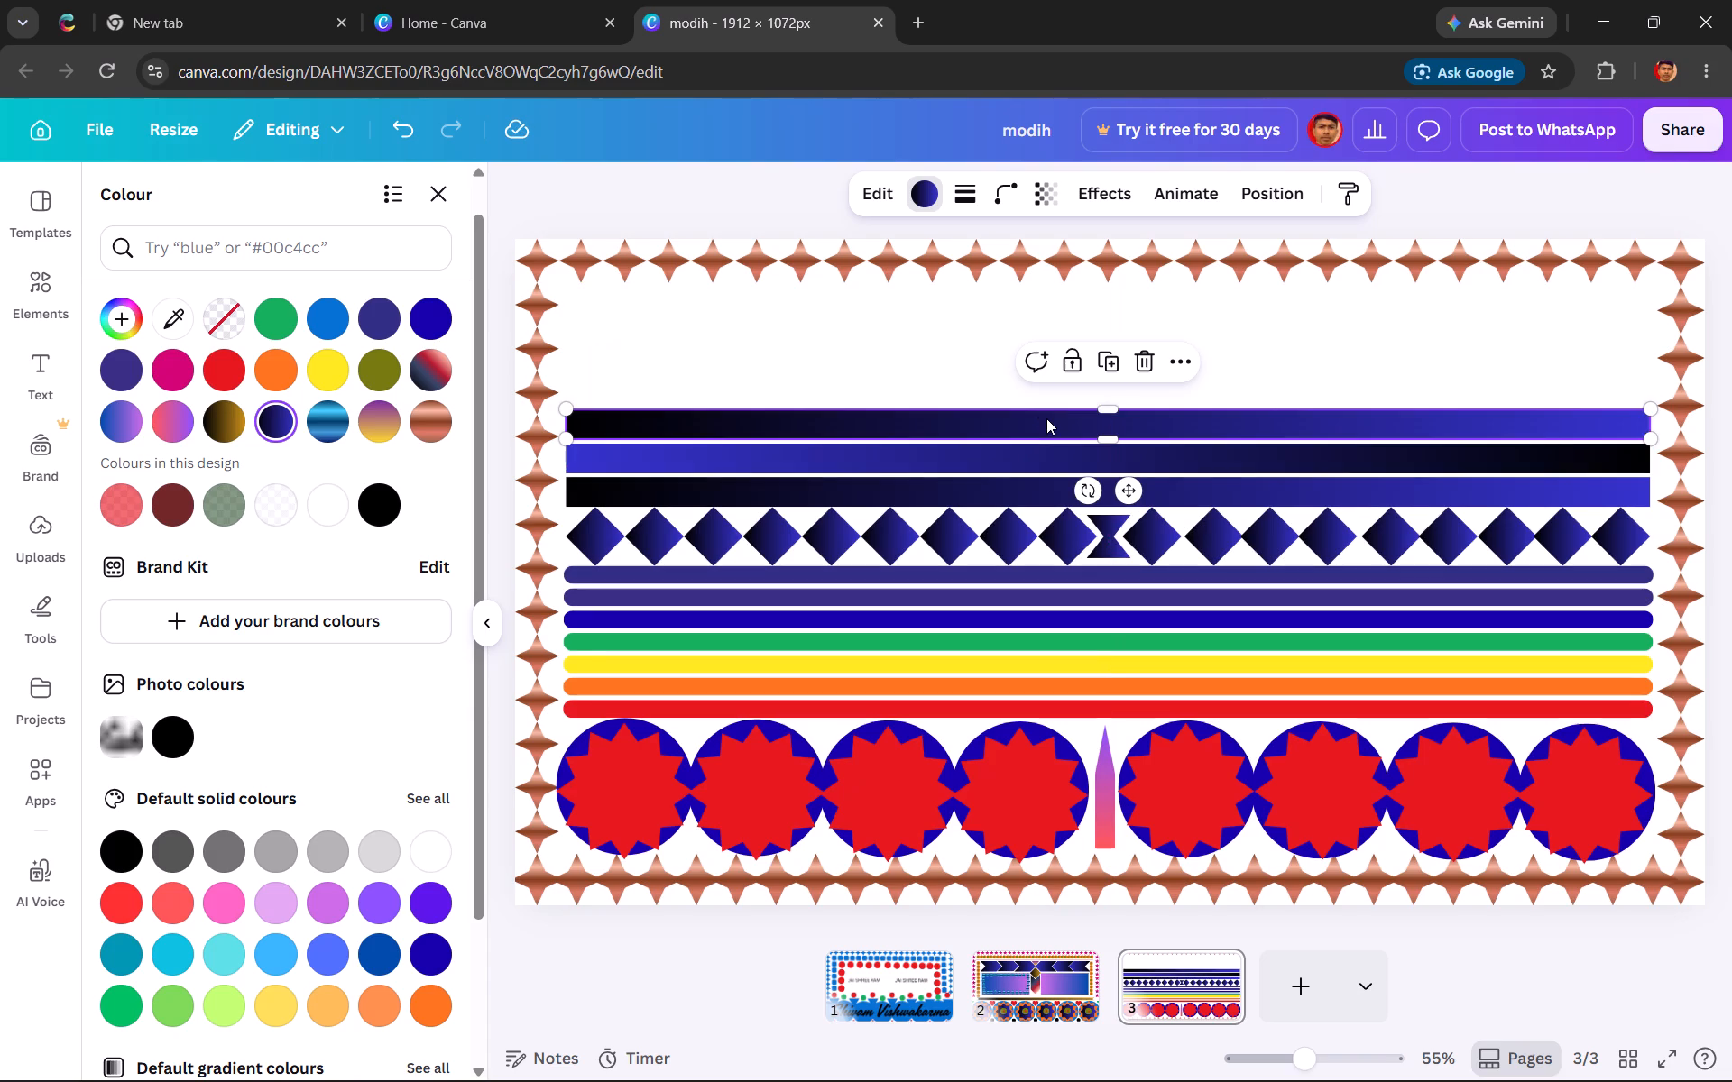
left_click(988, 368)
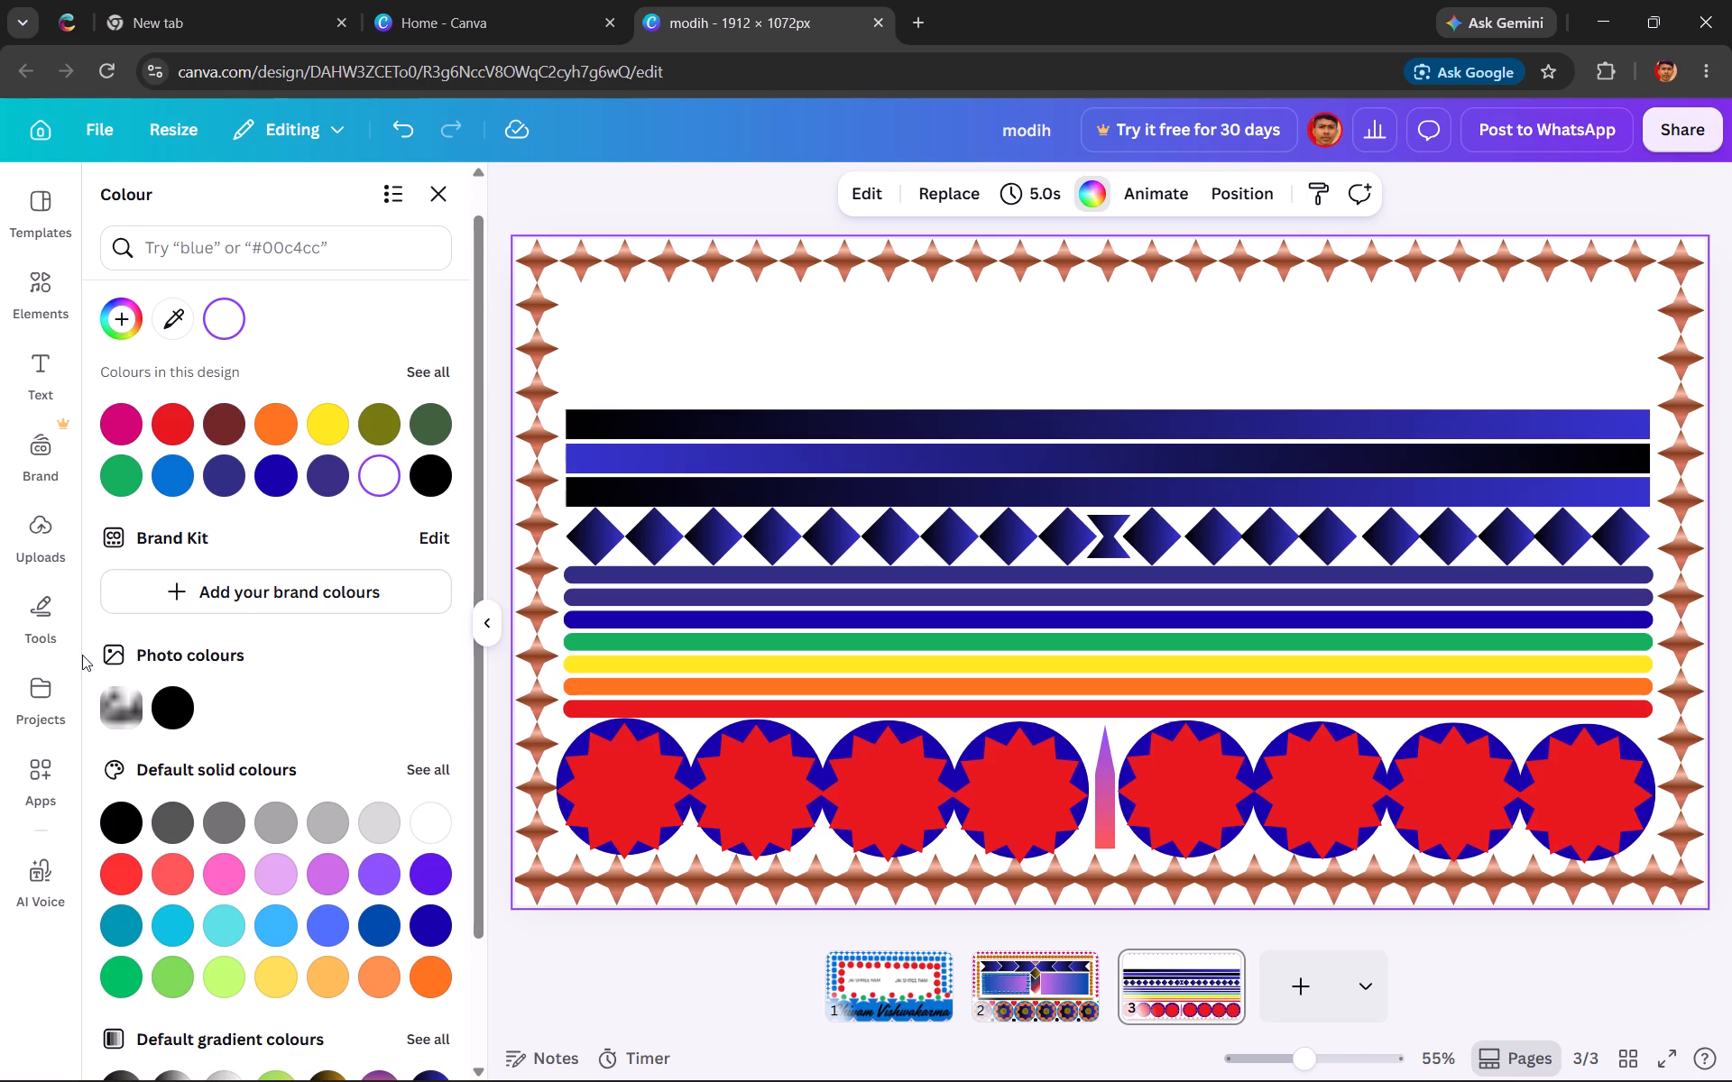
Add a heading text box to the page using the default heading style.
scroll(148, 856, "down", 1)
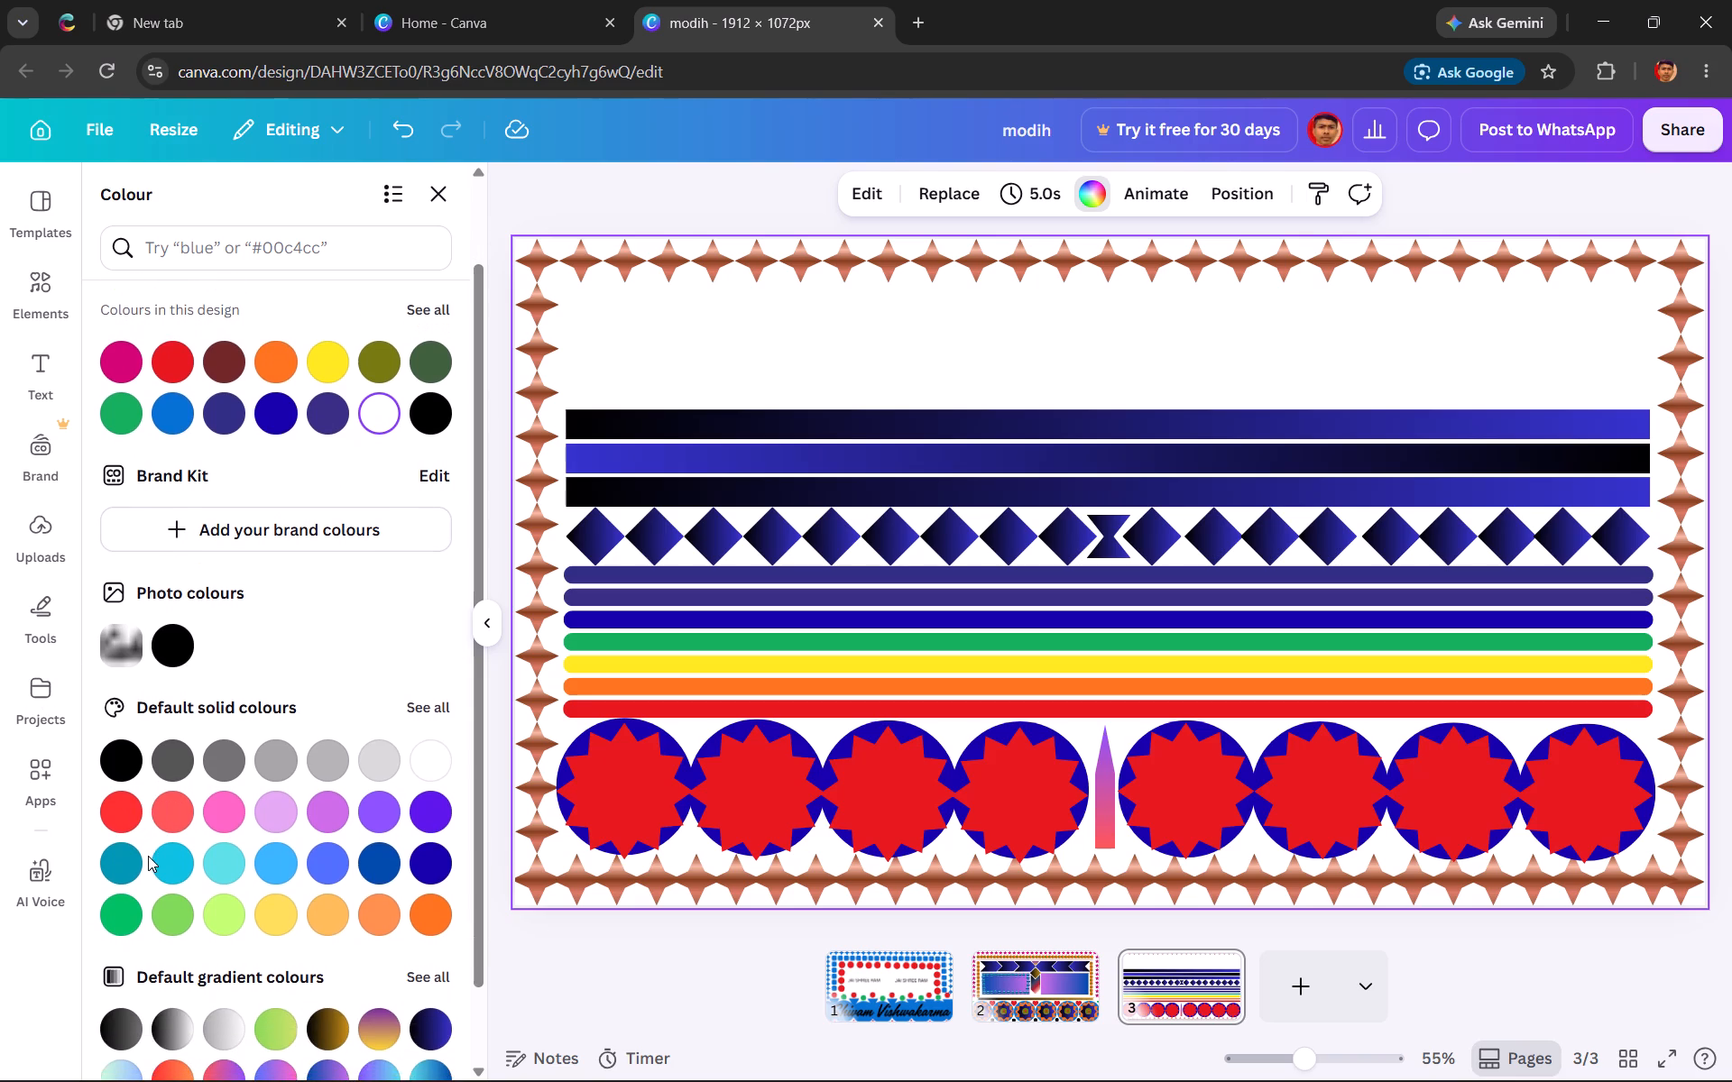
scroll(148, 856, "down", 1)
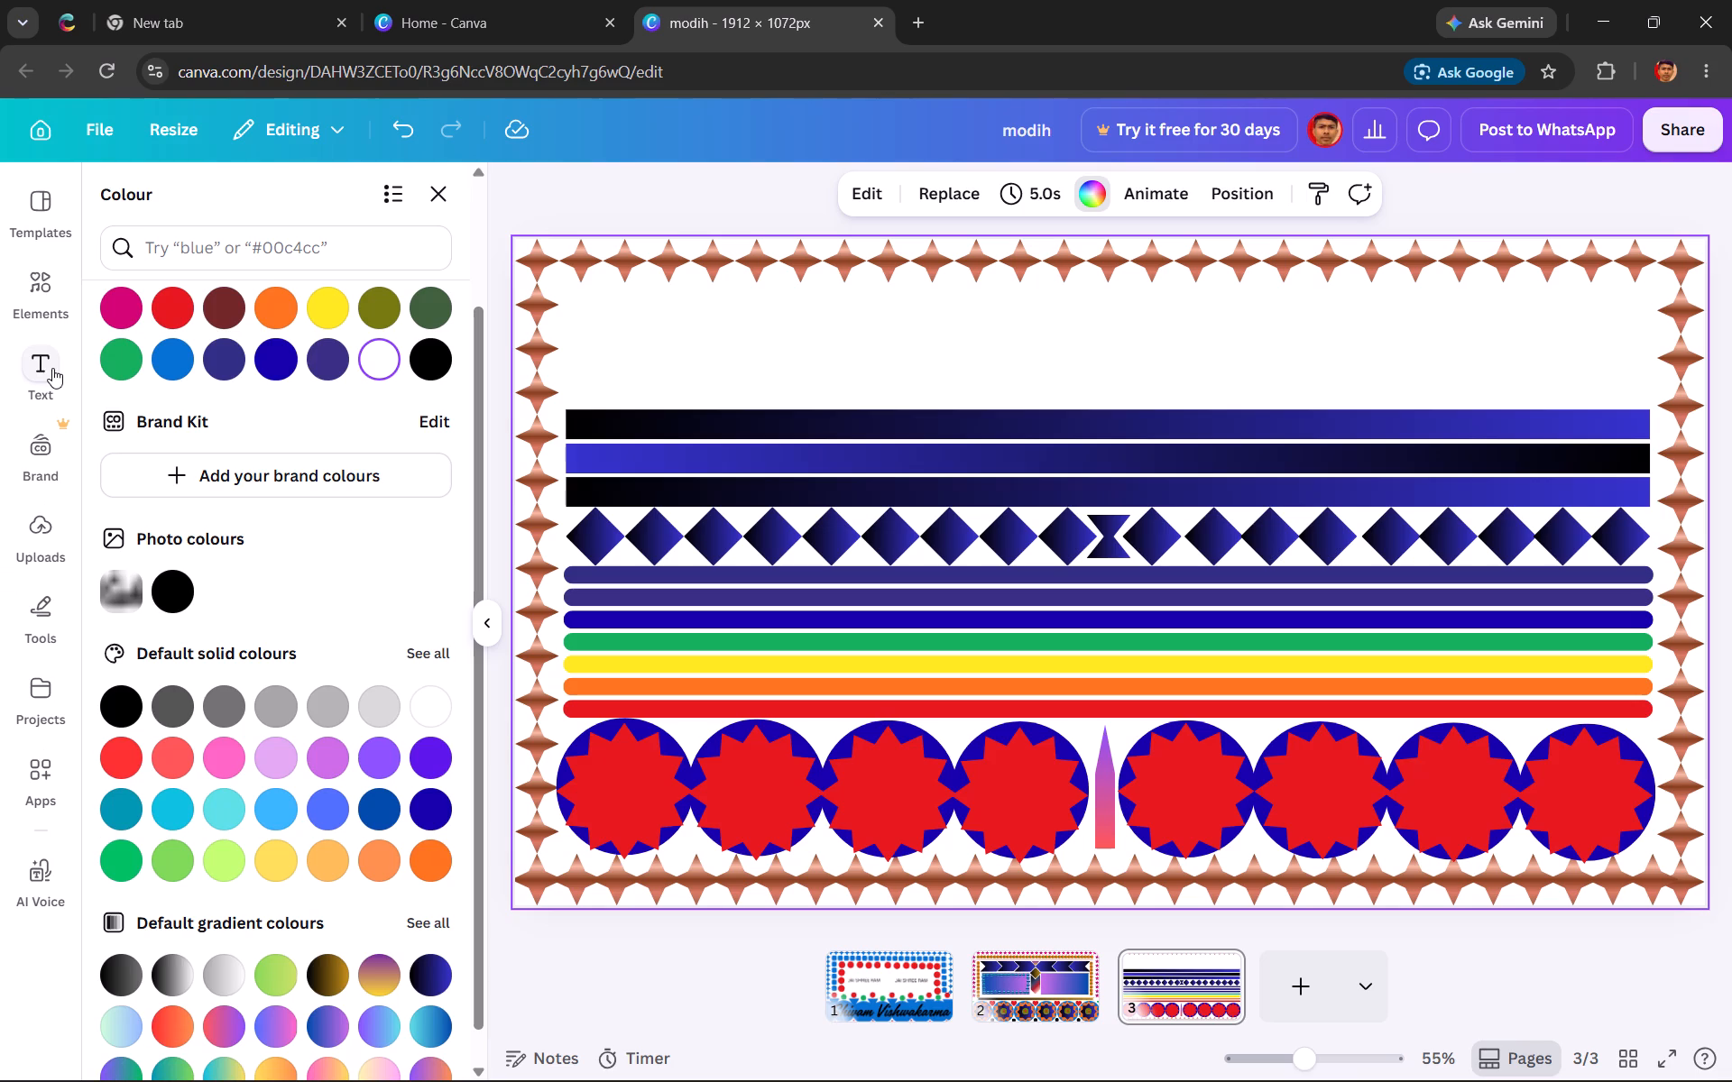
left_click(51, 368)
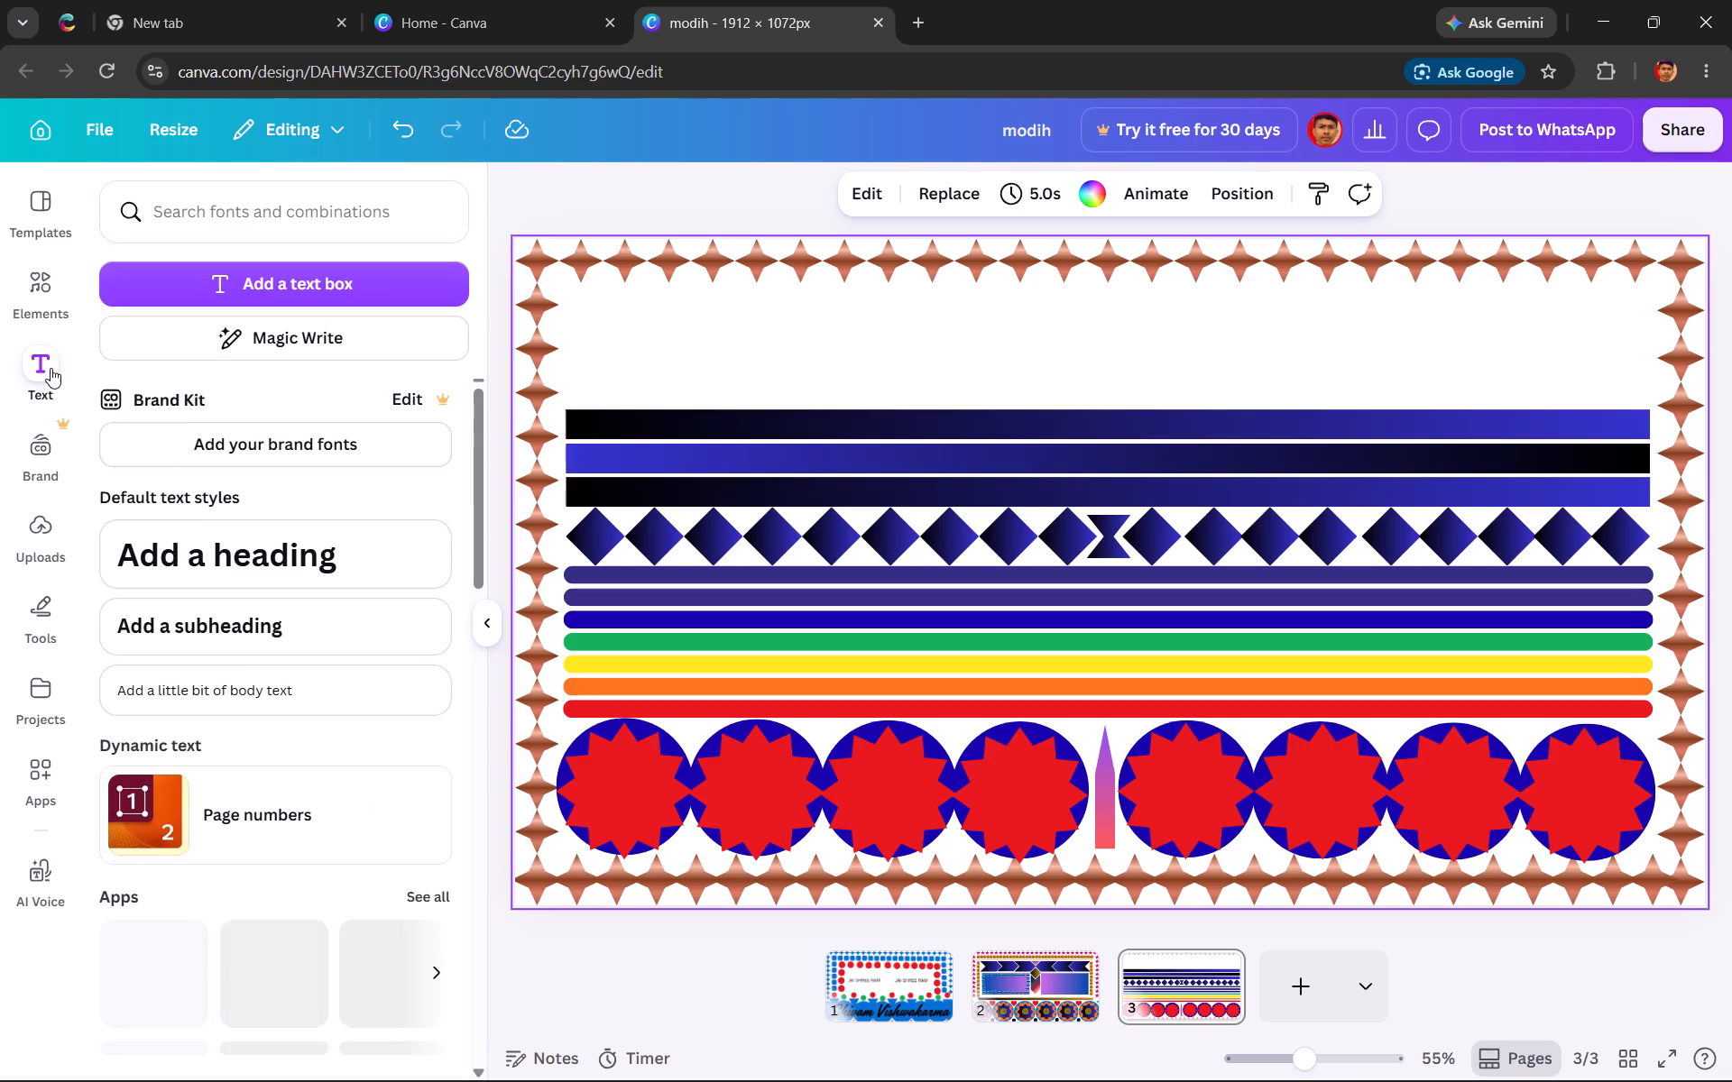
scroll(259, 385, "down", 1)
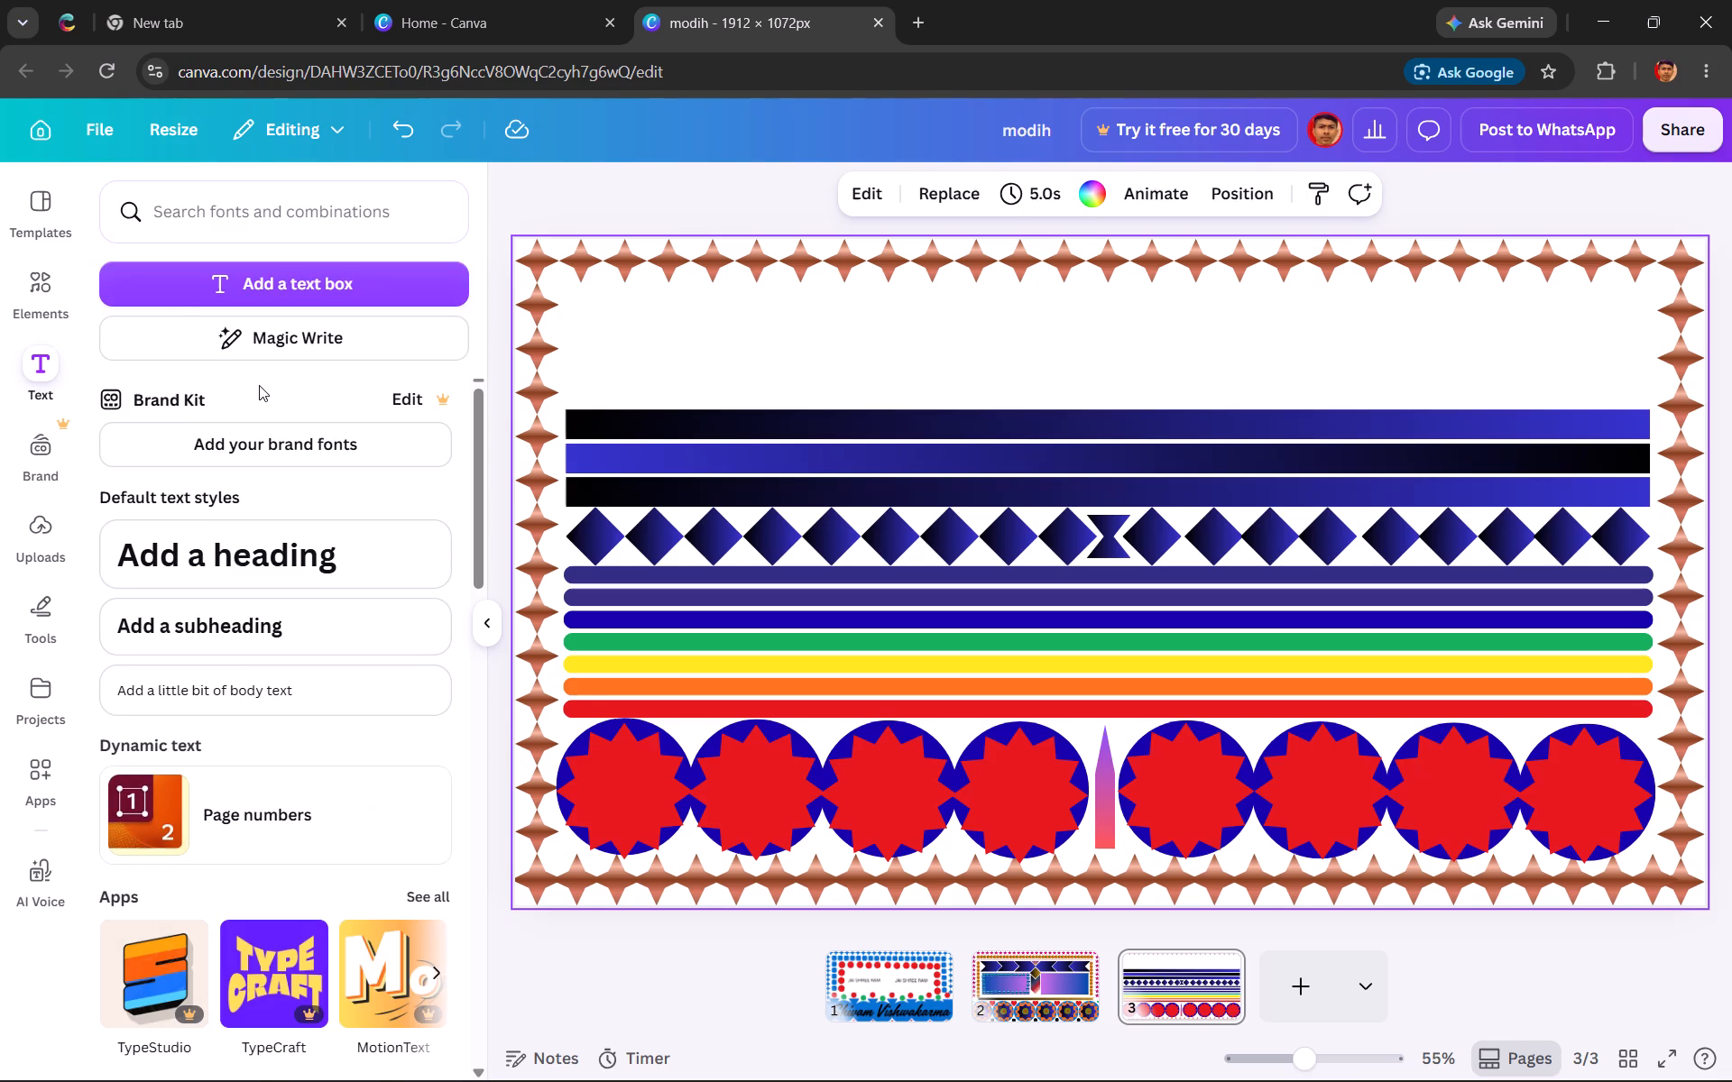
left_click(289, 519)
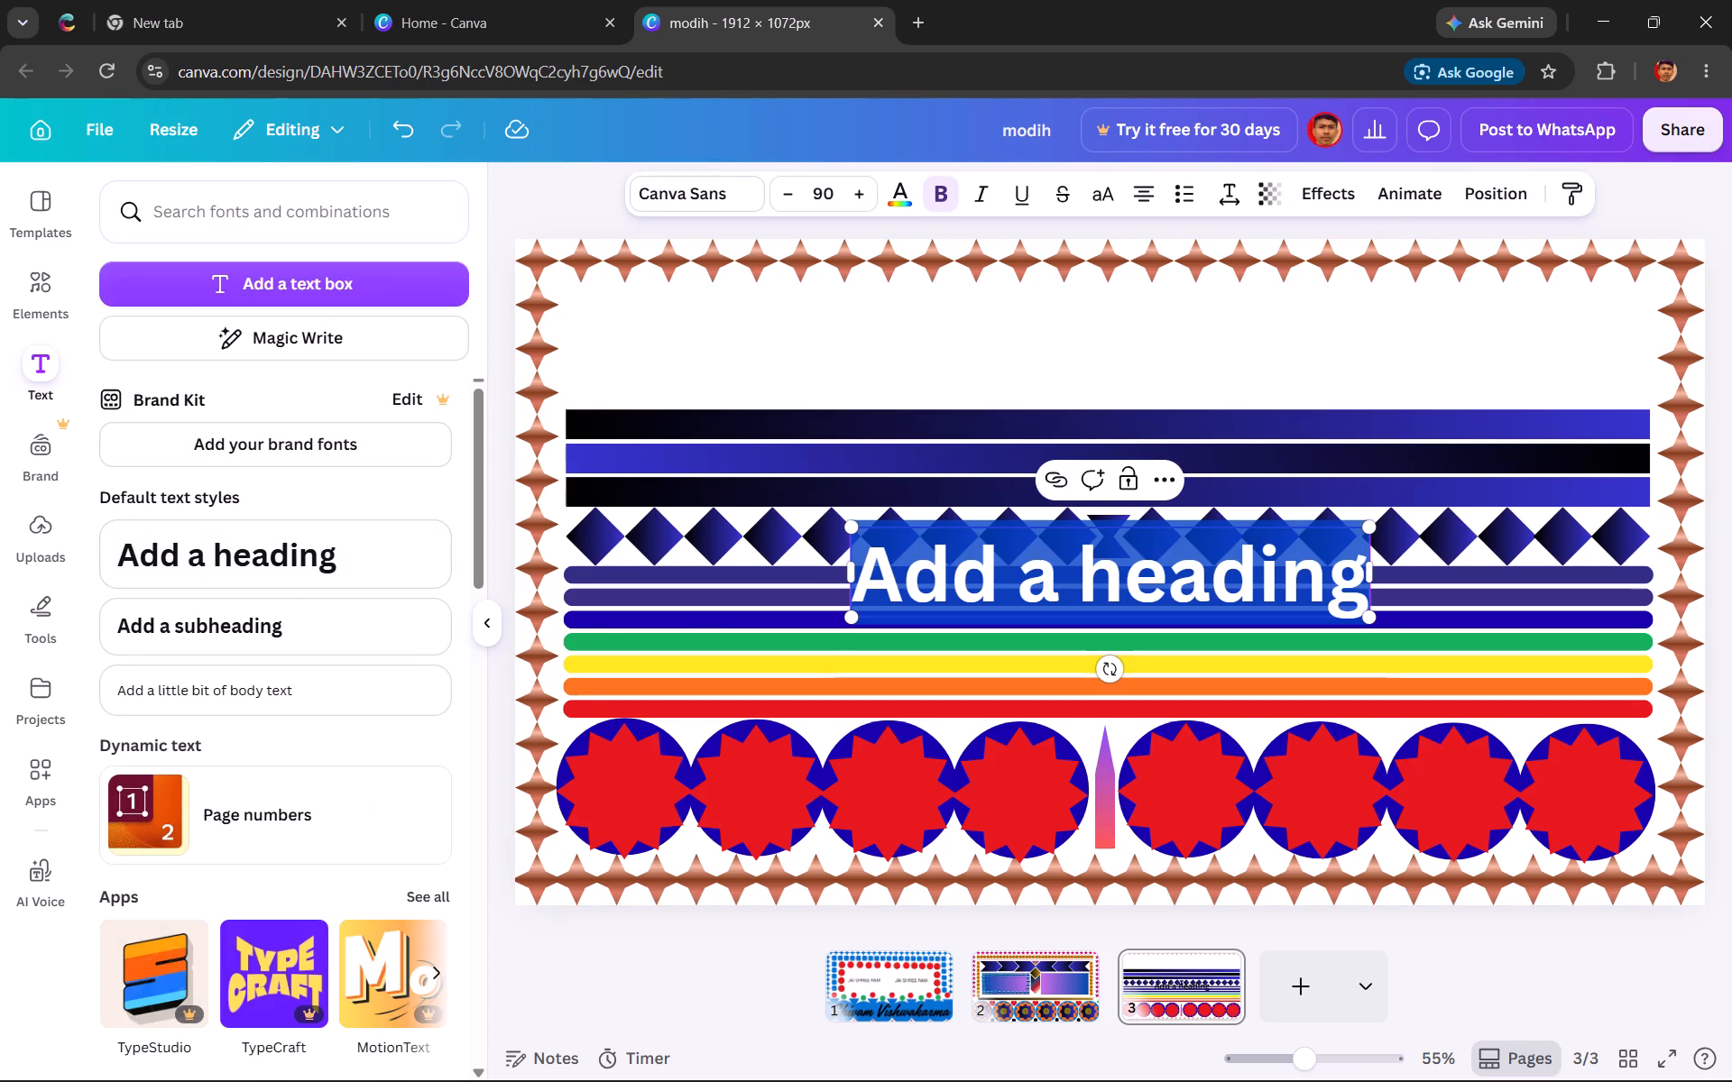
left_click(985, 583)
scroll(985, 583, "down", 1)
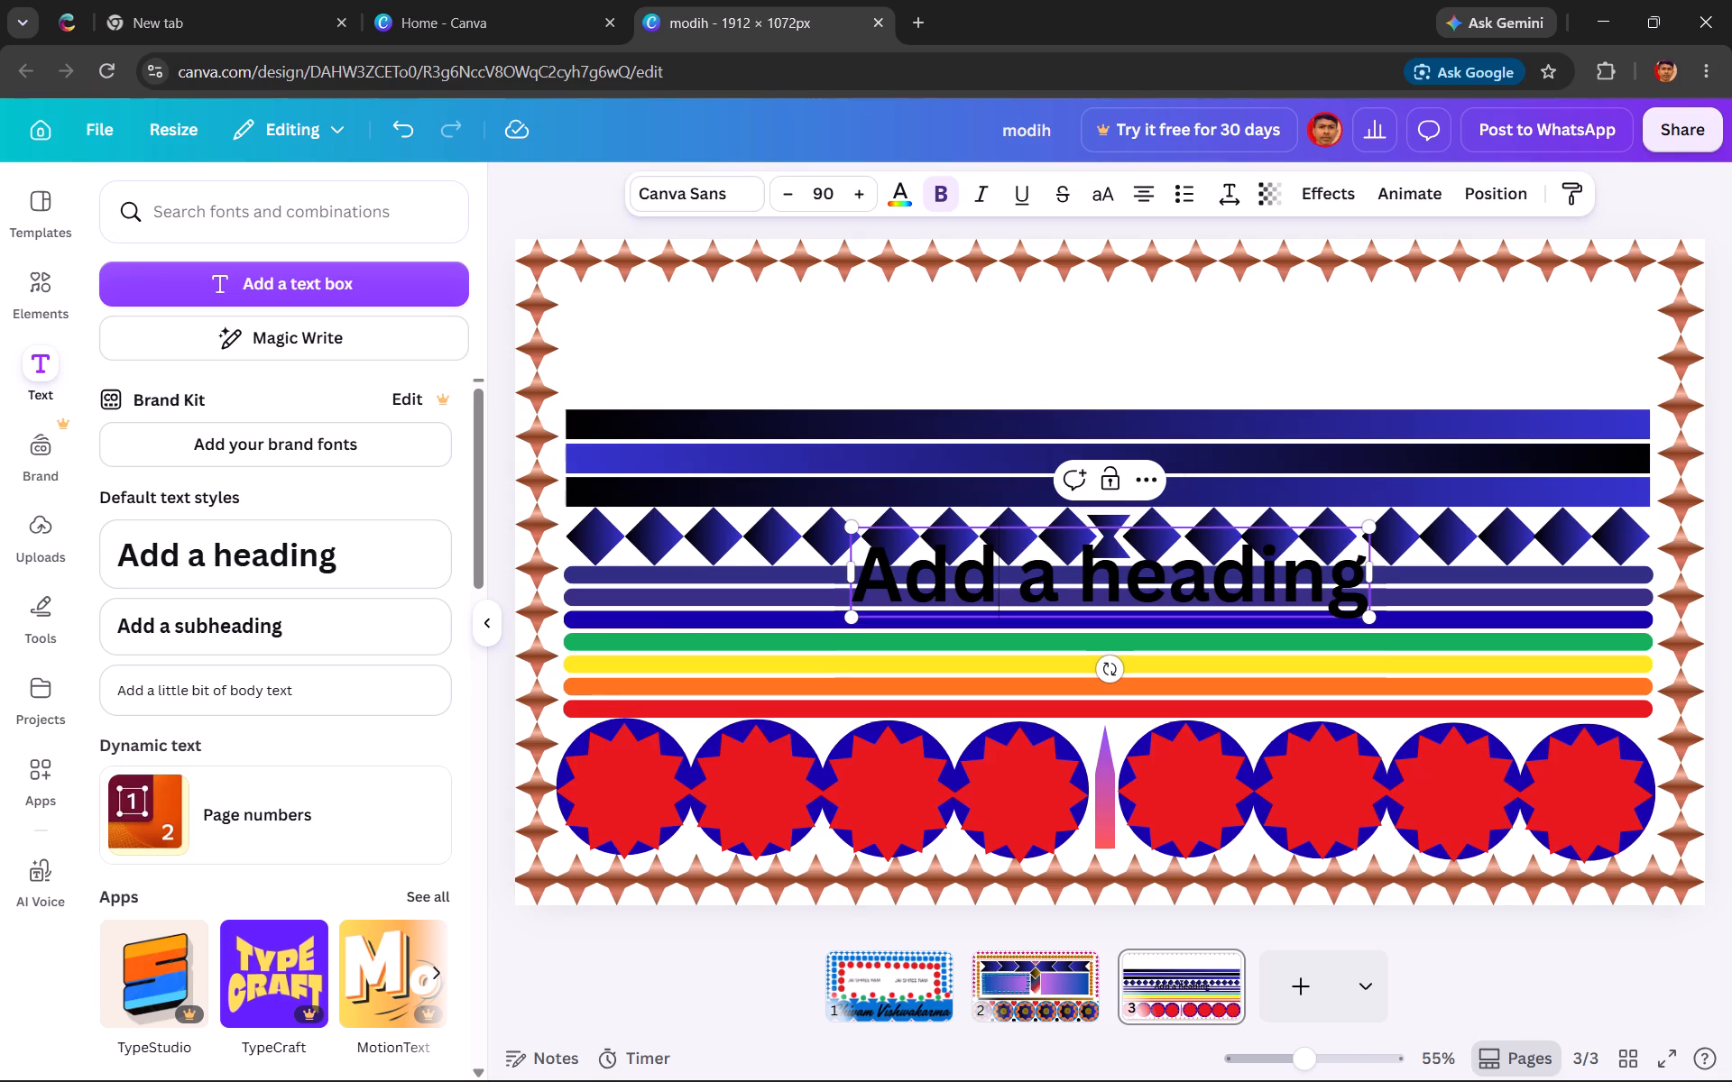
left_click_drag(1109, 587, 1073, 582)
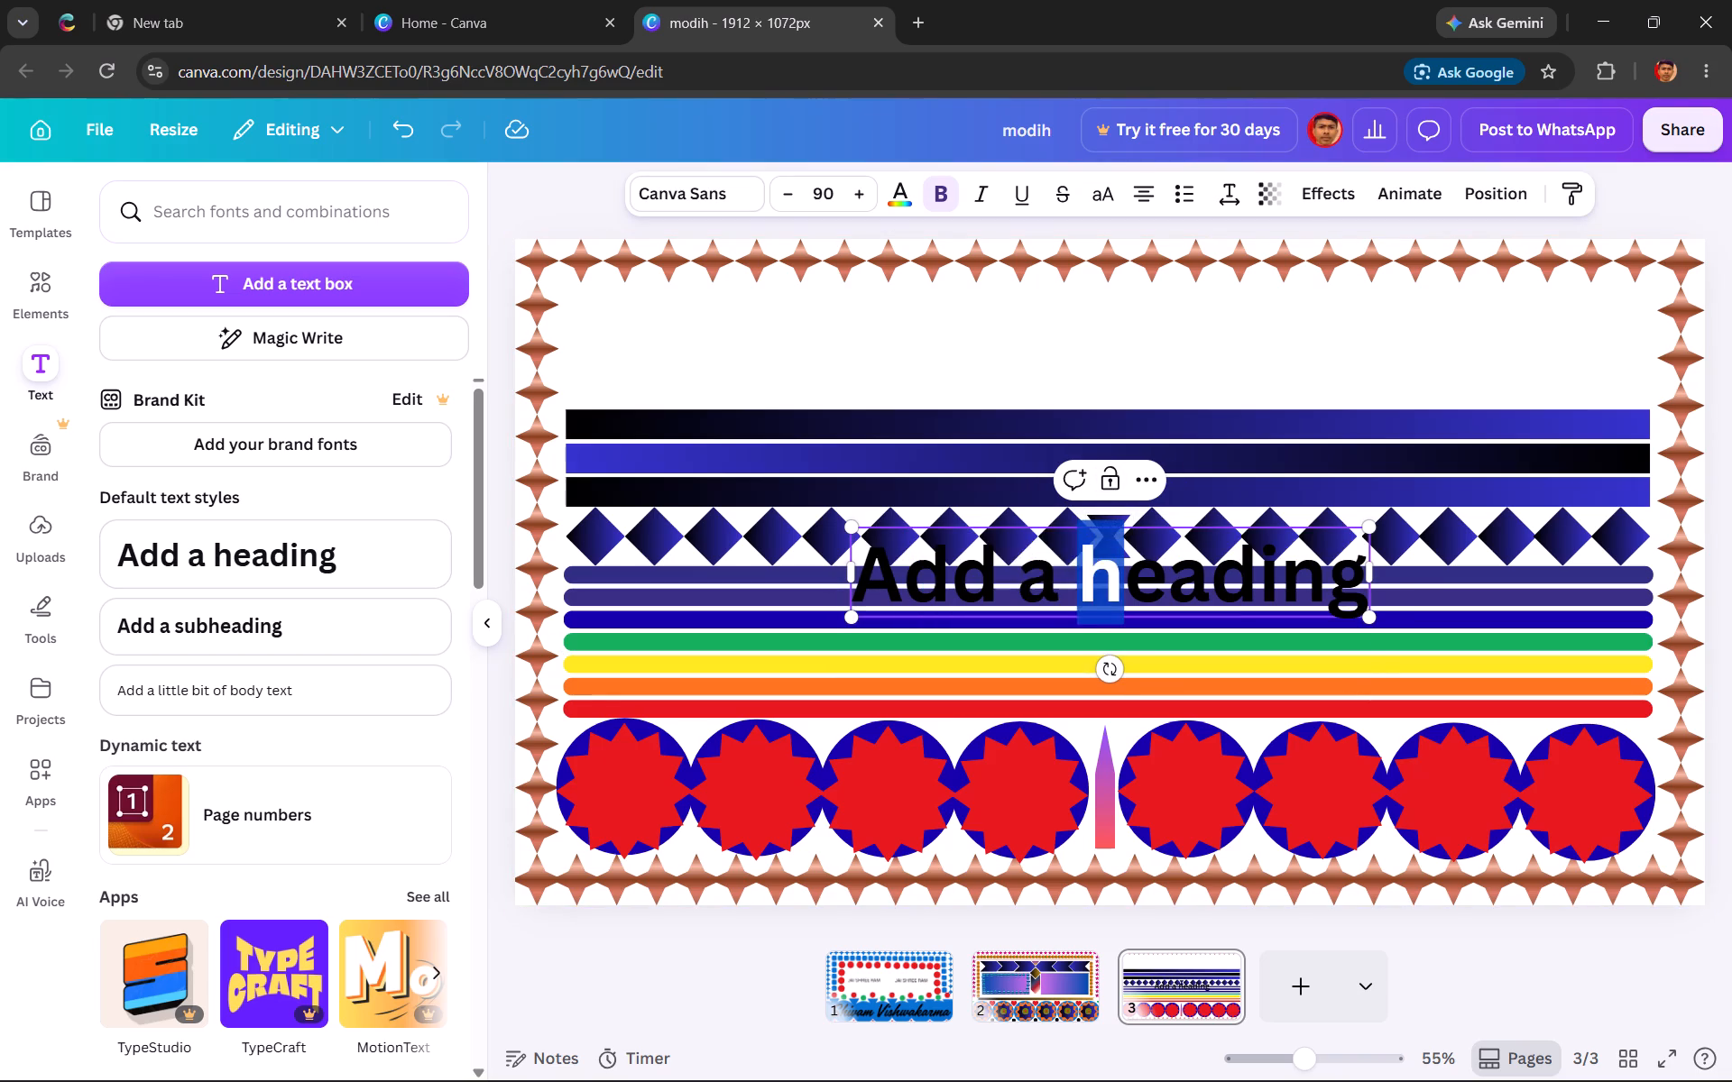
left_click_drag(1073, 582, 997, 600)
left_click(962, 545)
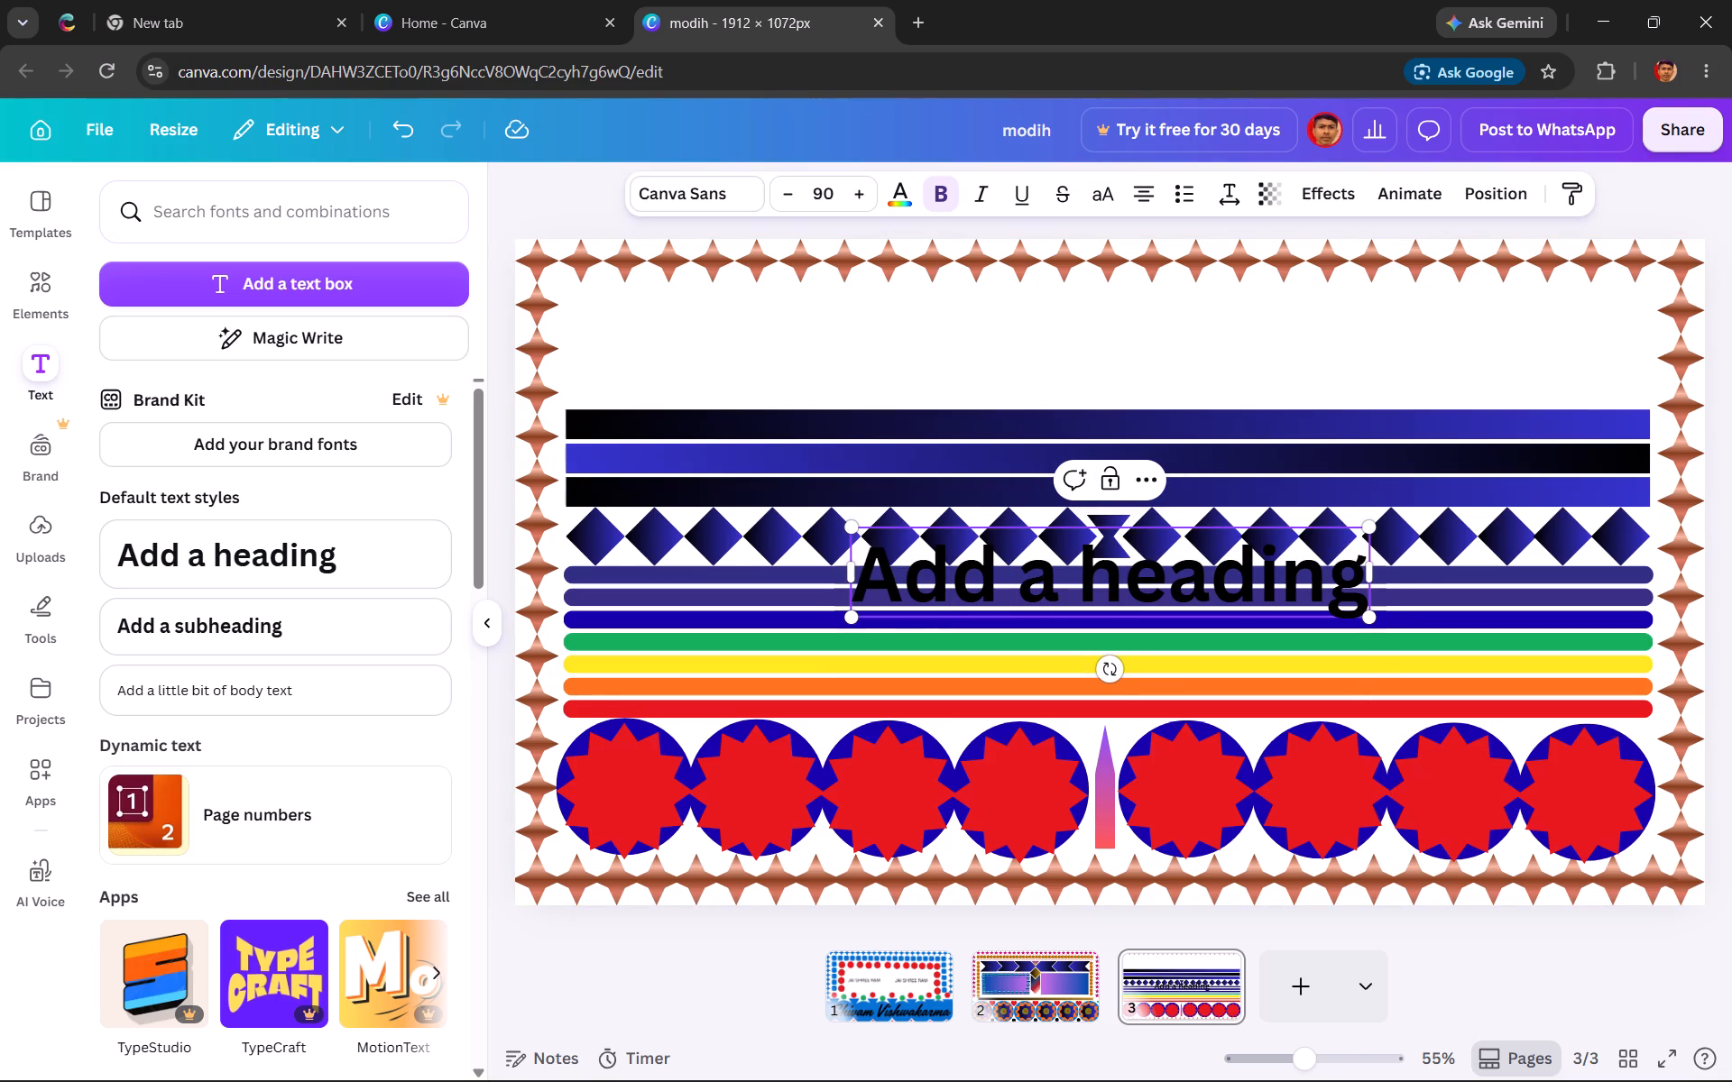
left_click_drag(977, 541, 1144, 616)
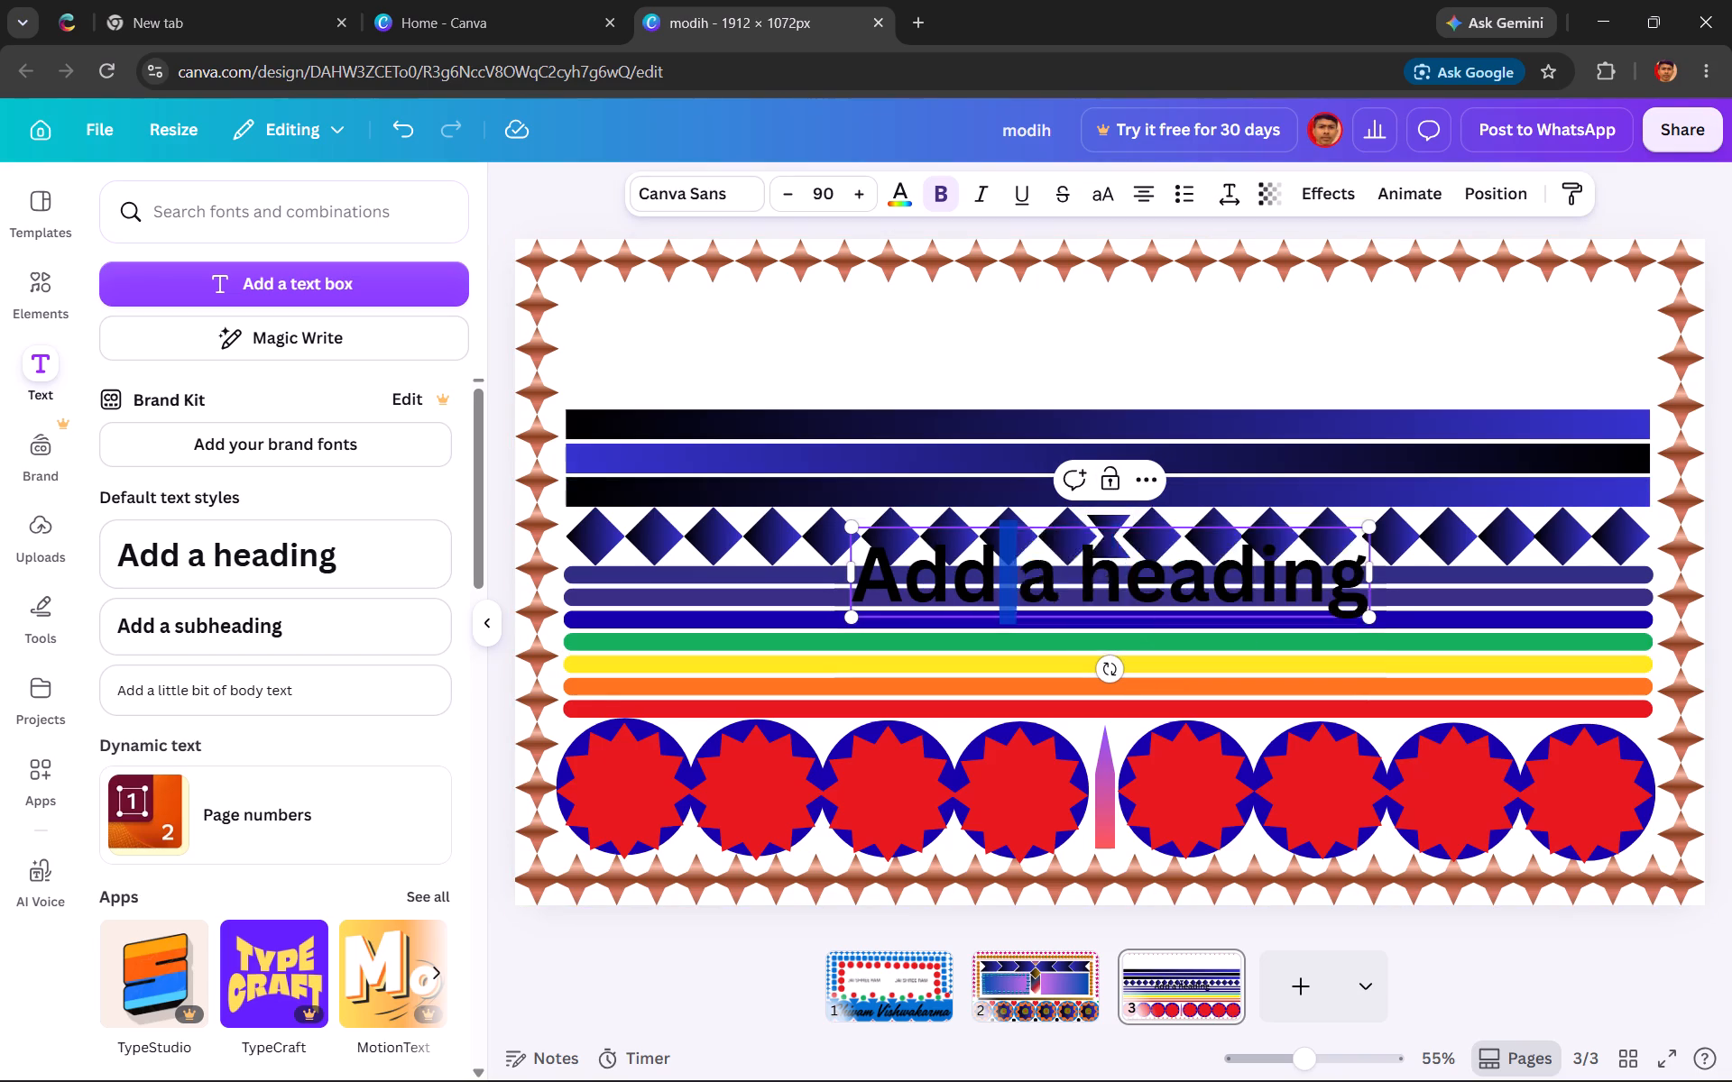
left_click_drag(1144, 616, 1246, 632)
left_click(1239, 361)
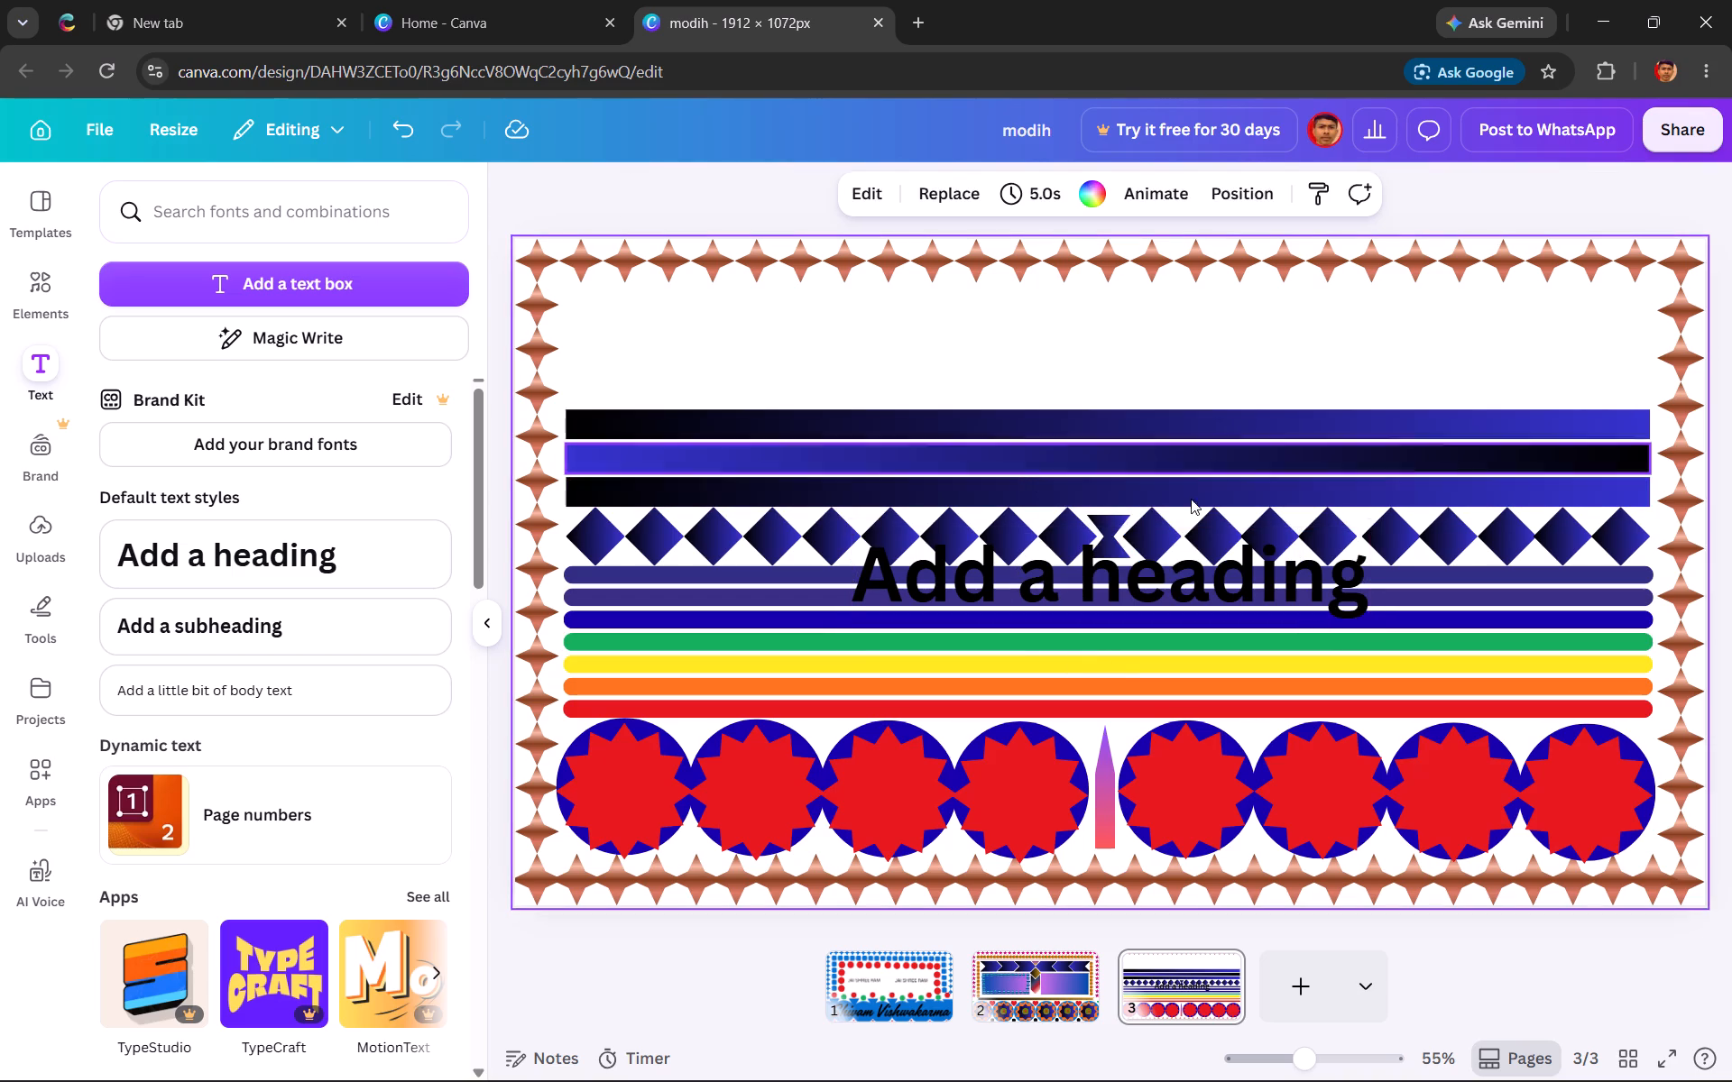
Move the heading text box into the blank area between the top border and the gradient bars, roughly centred.
left_click(1176, 563)
left_click_drag(1176, 563, 1160, 455)
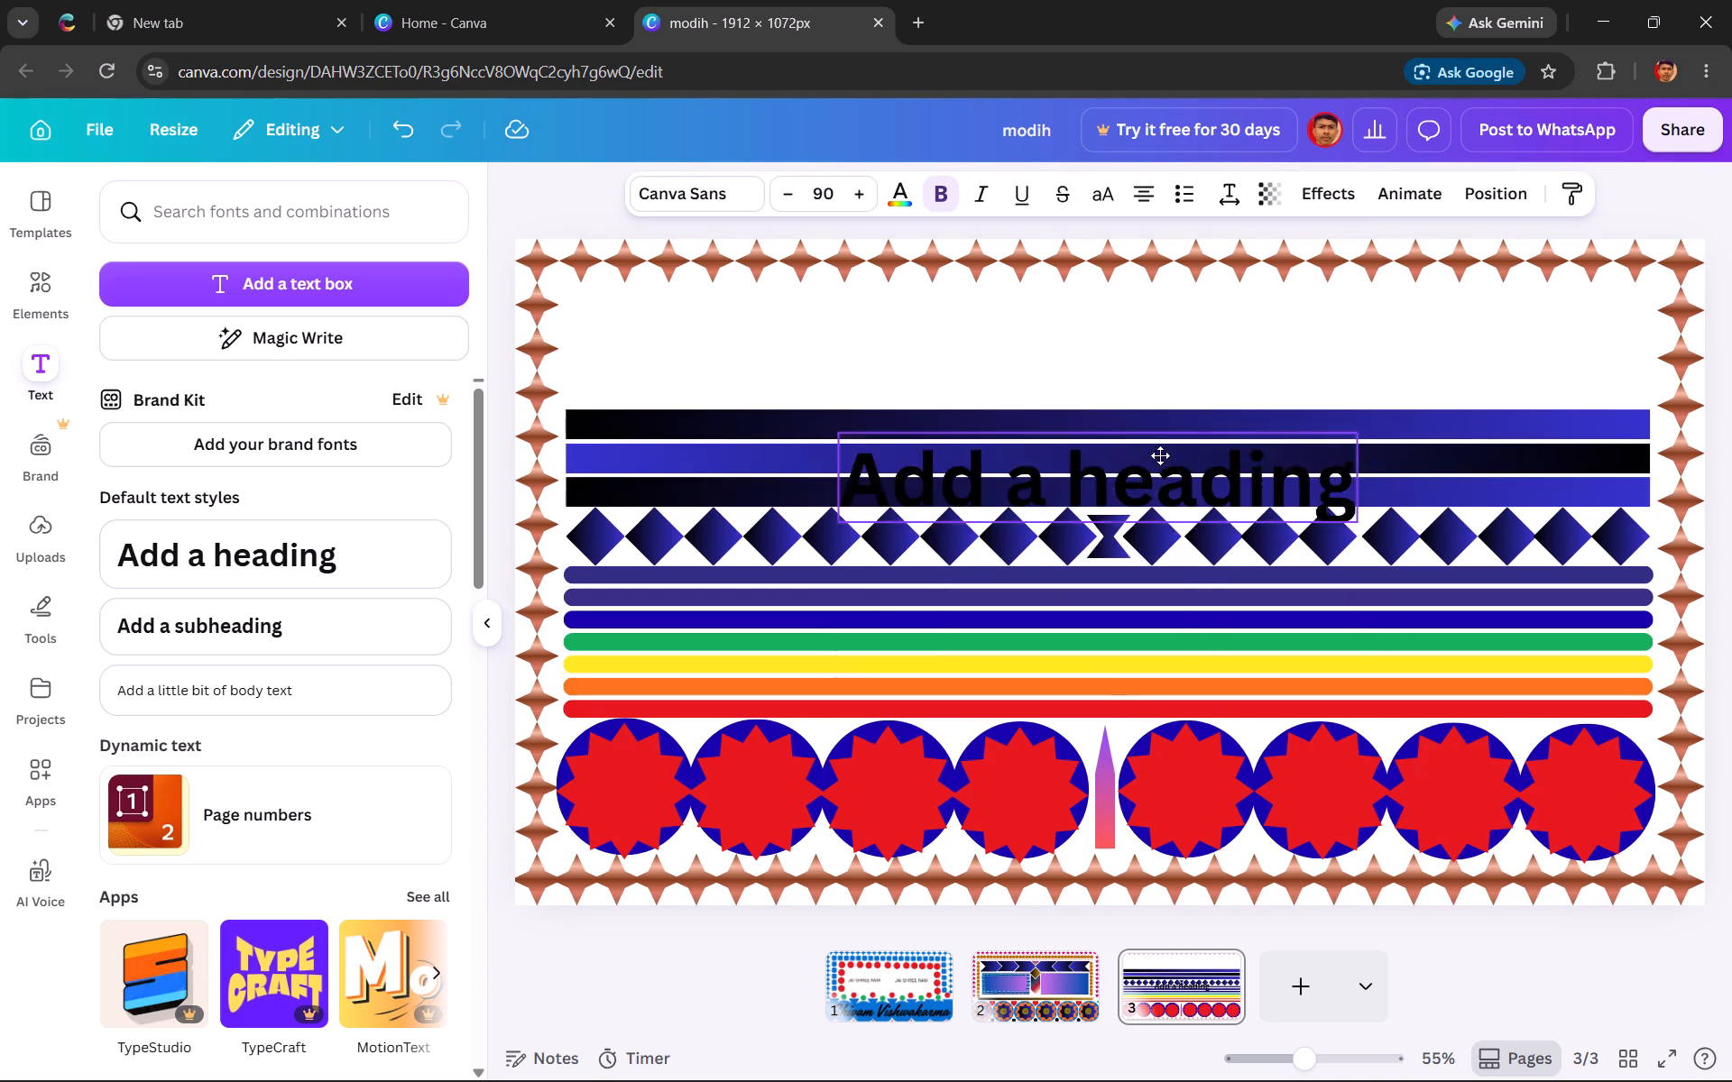
left_click_drag(1160, 455, 962, 327)
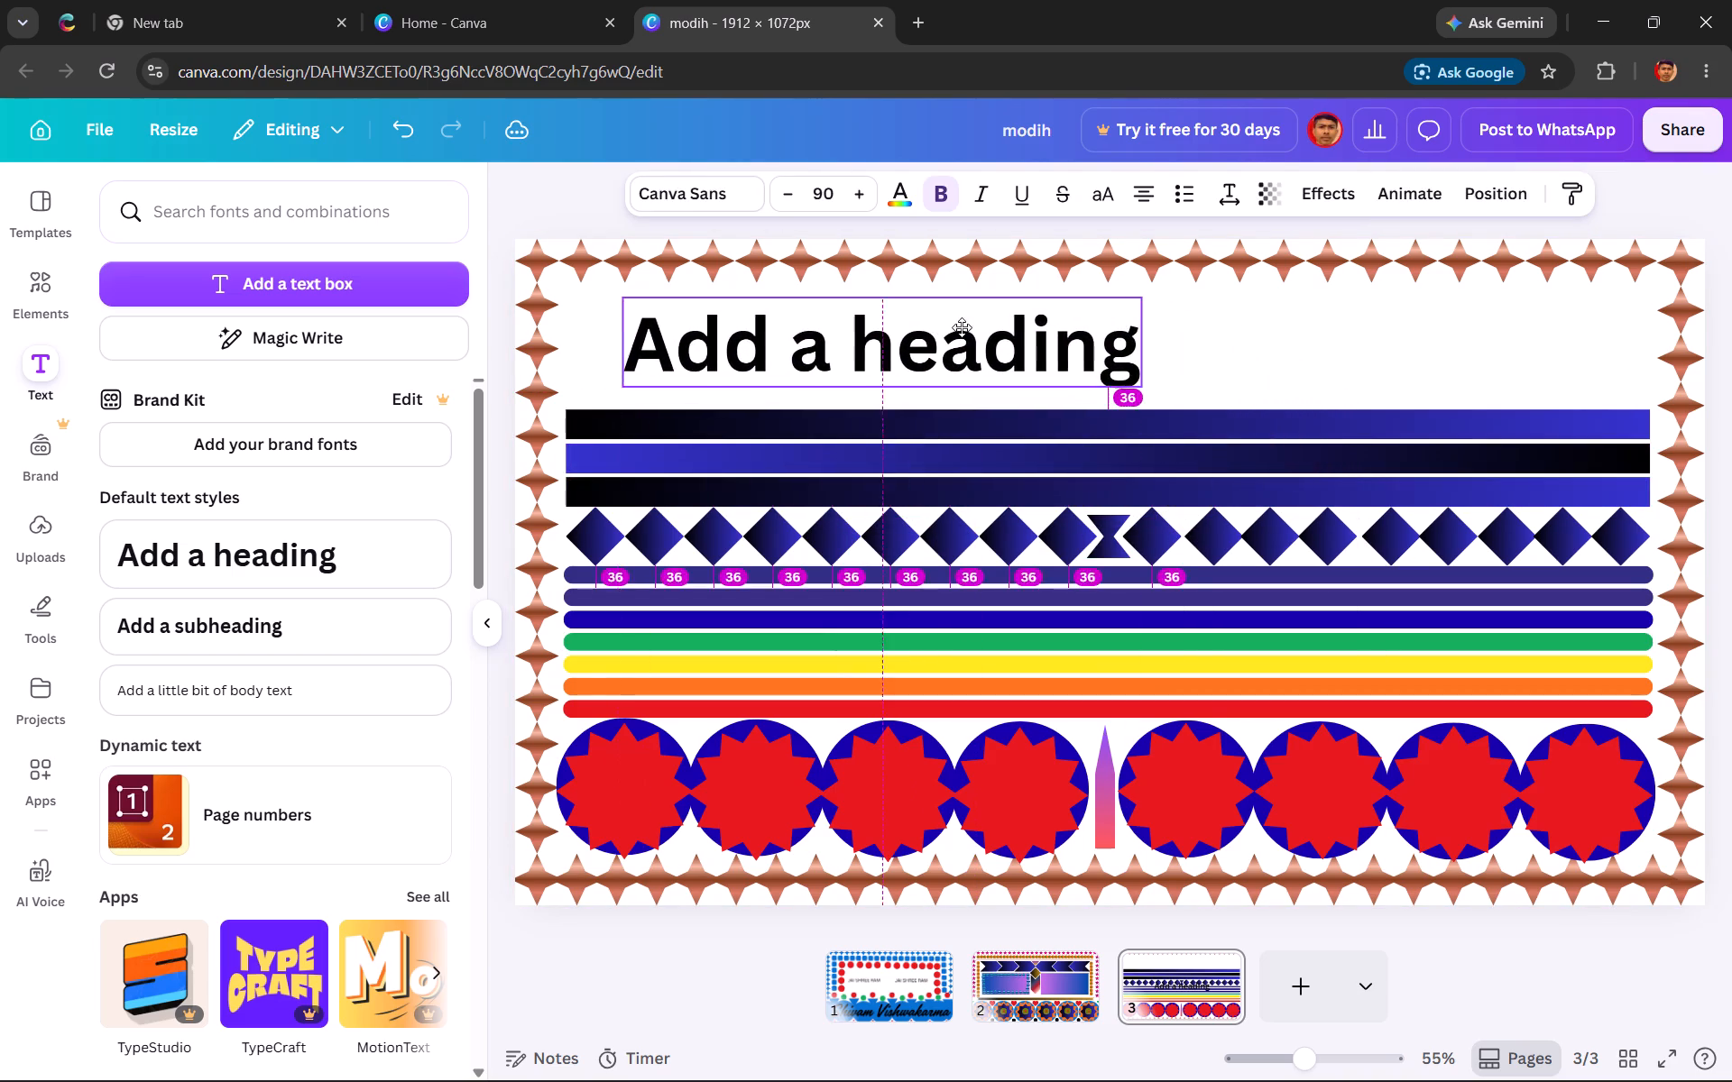
left_click_drag(962, 327, 1117, 327)
Replace the heading's placeholder text with JAY SHREE RAM in capitals.
left_click(1294, 335)
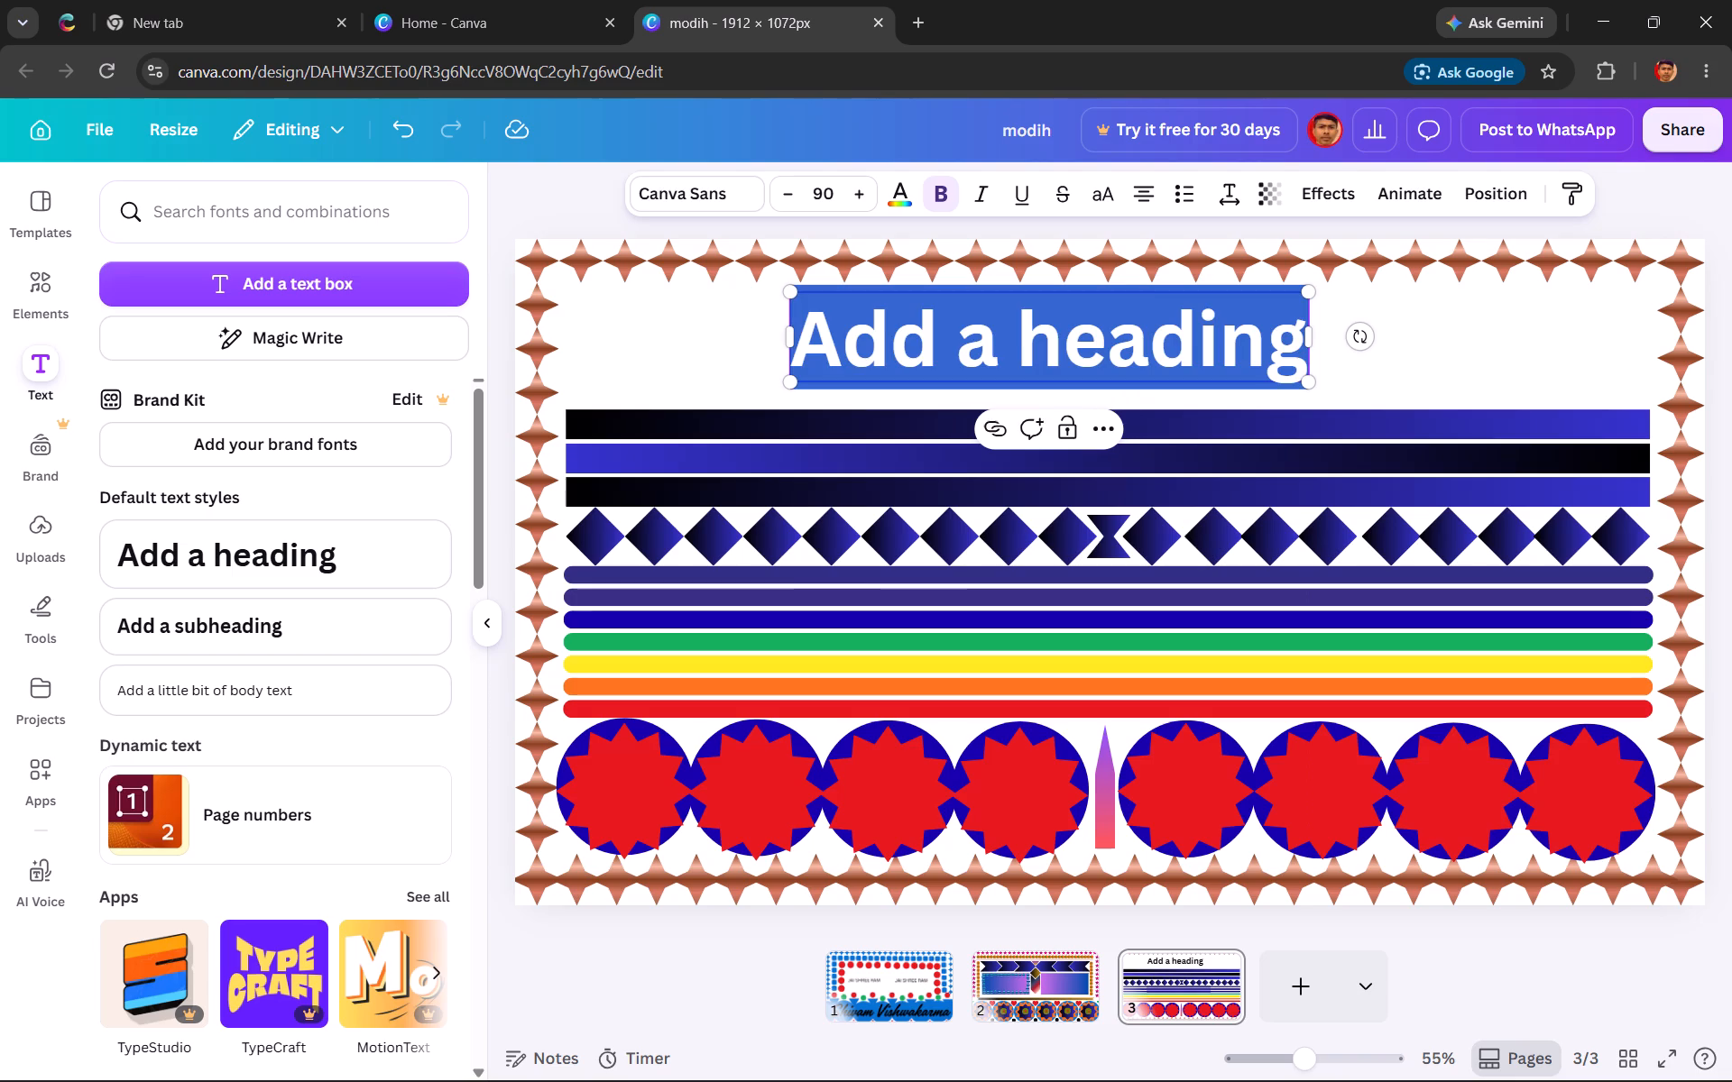
key("BackSpace")
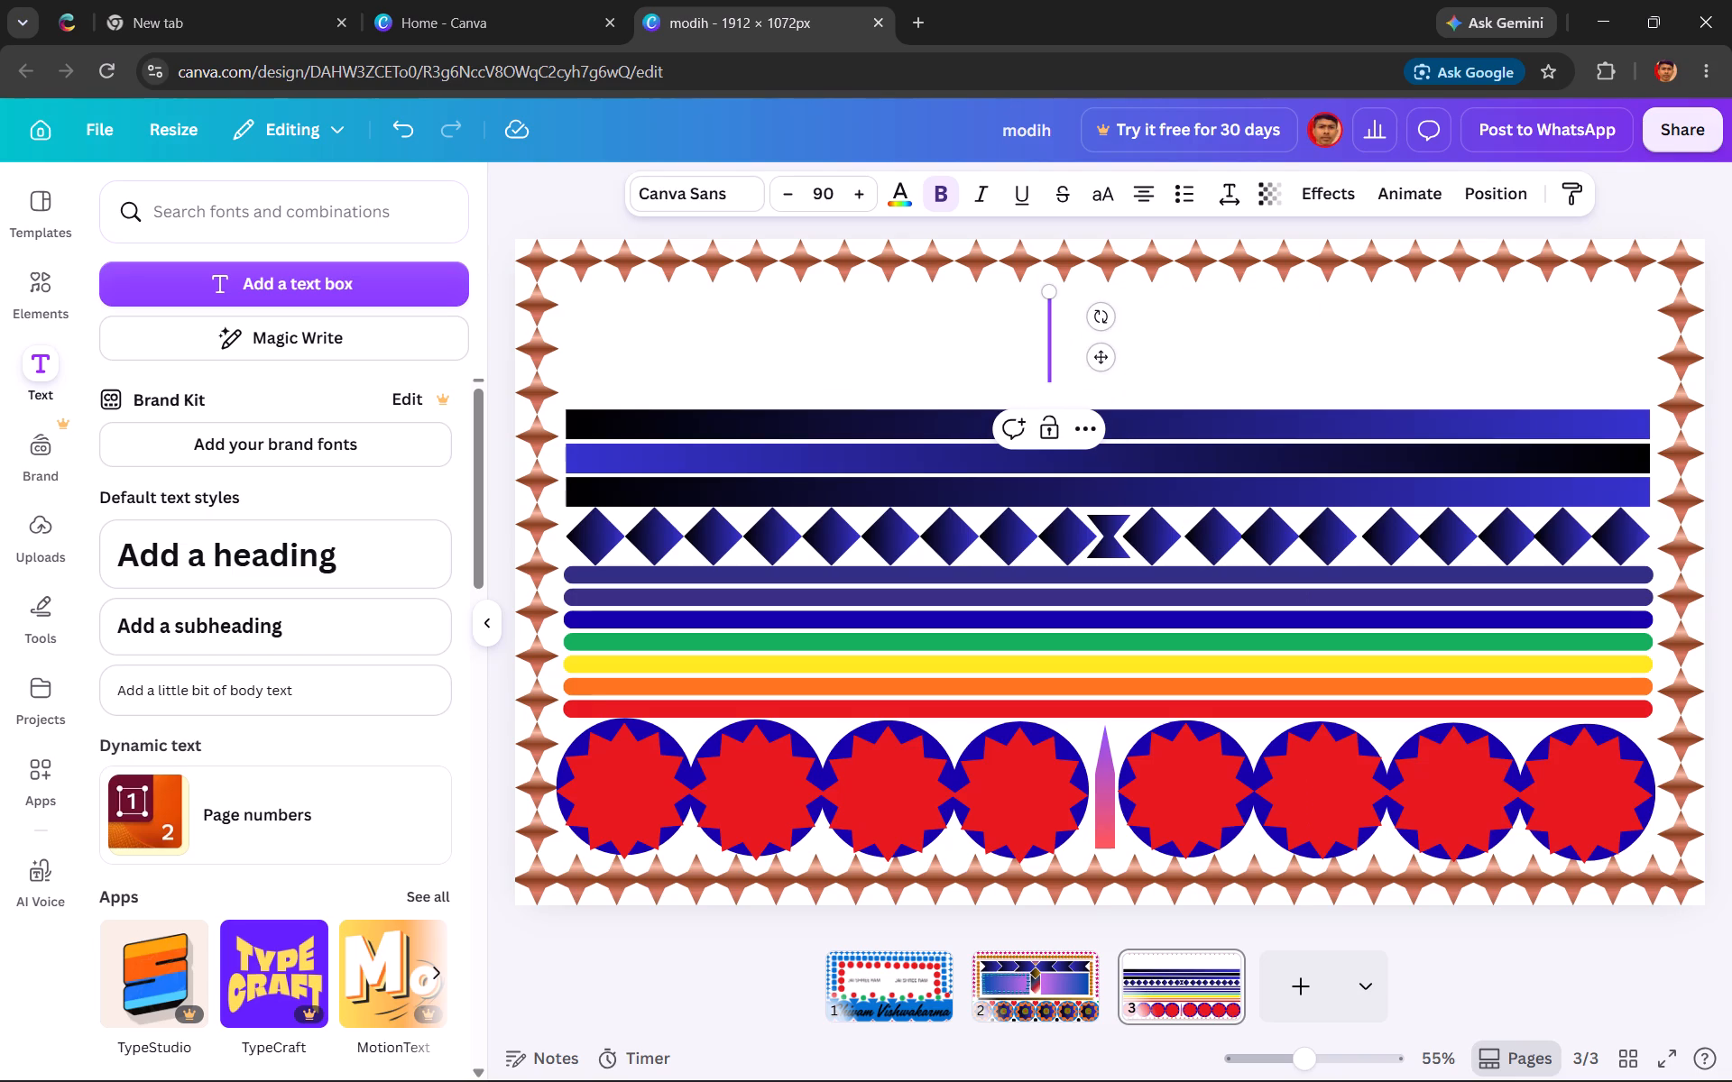
key("shift+j")
key("BackSpace")
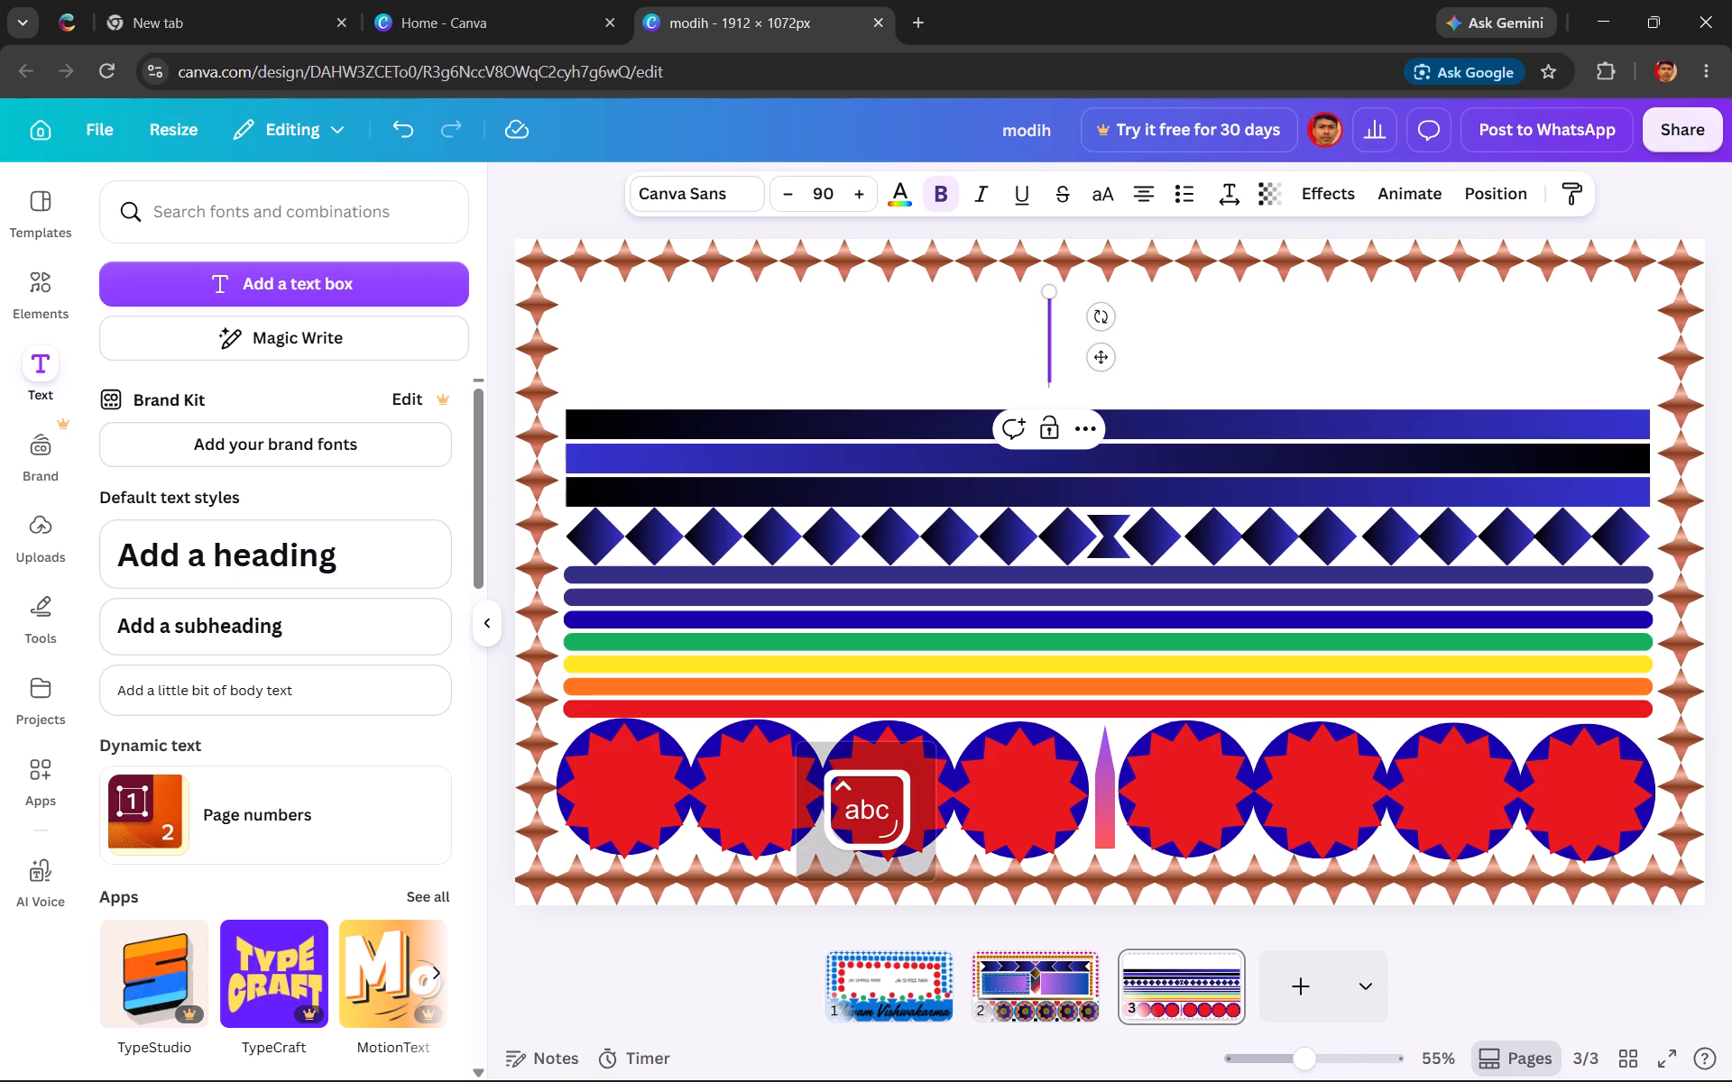
type("Jay")
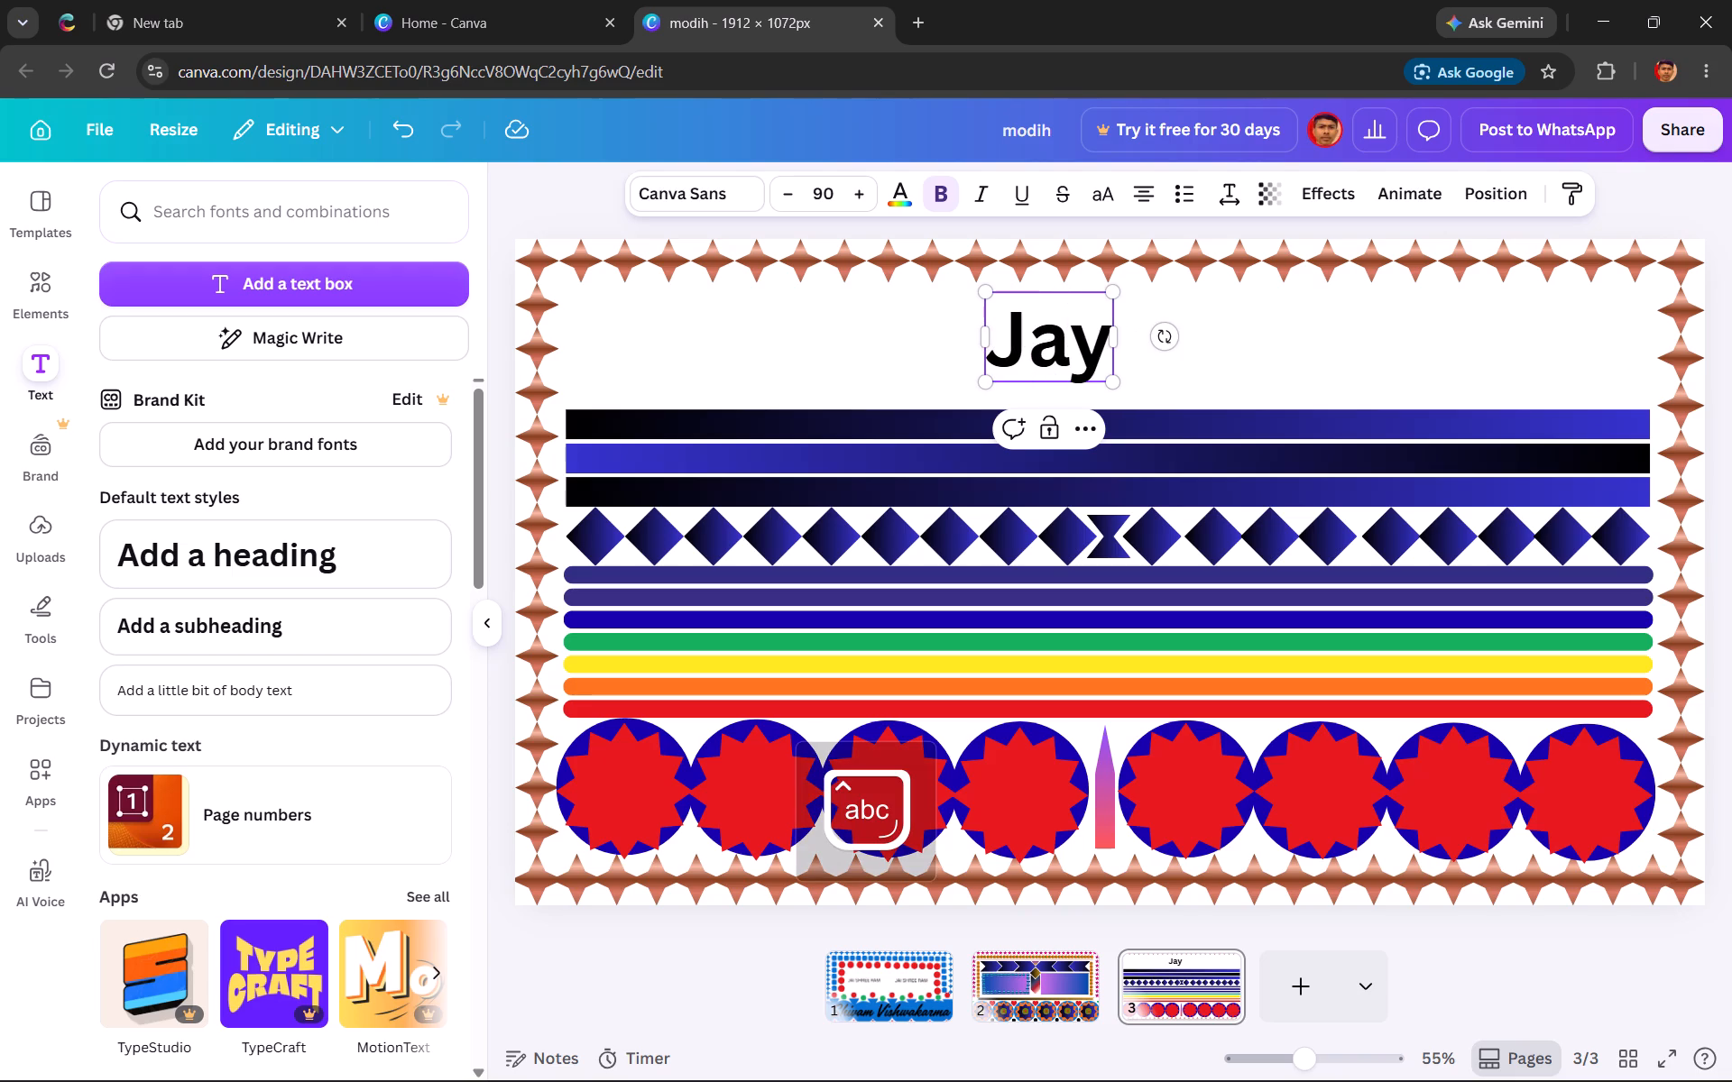
key("BackSpace")
key("BackSpace")
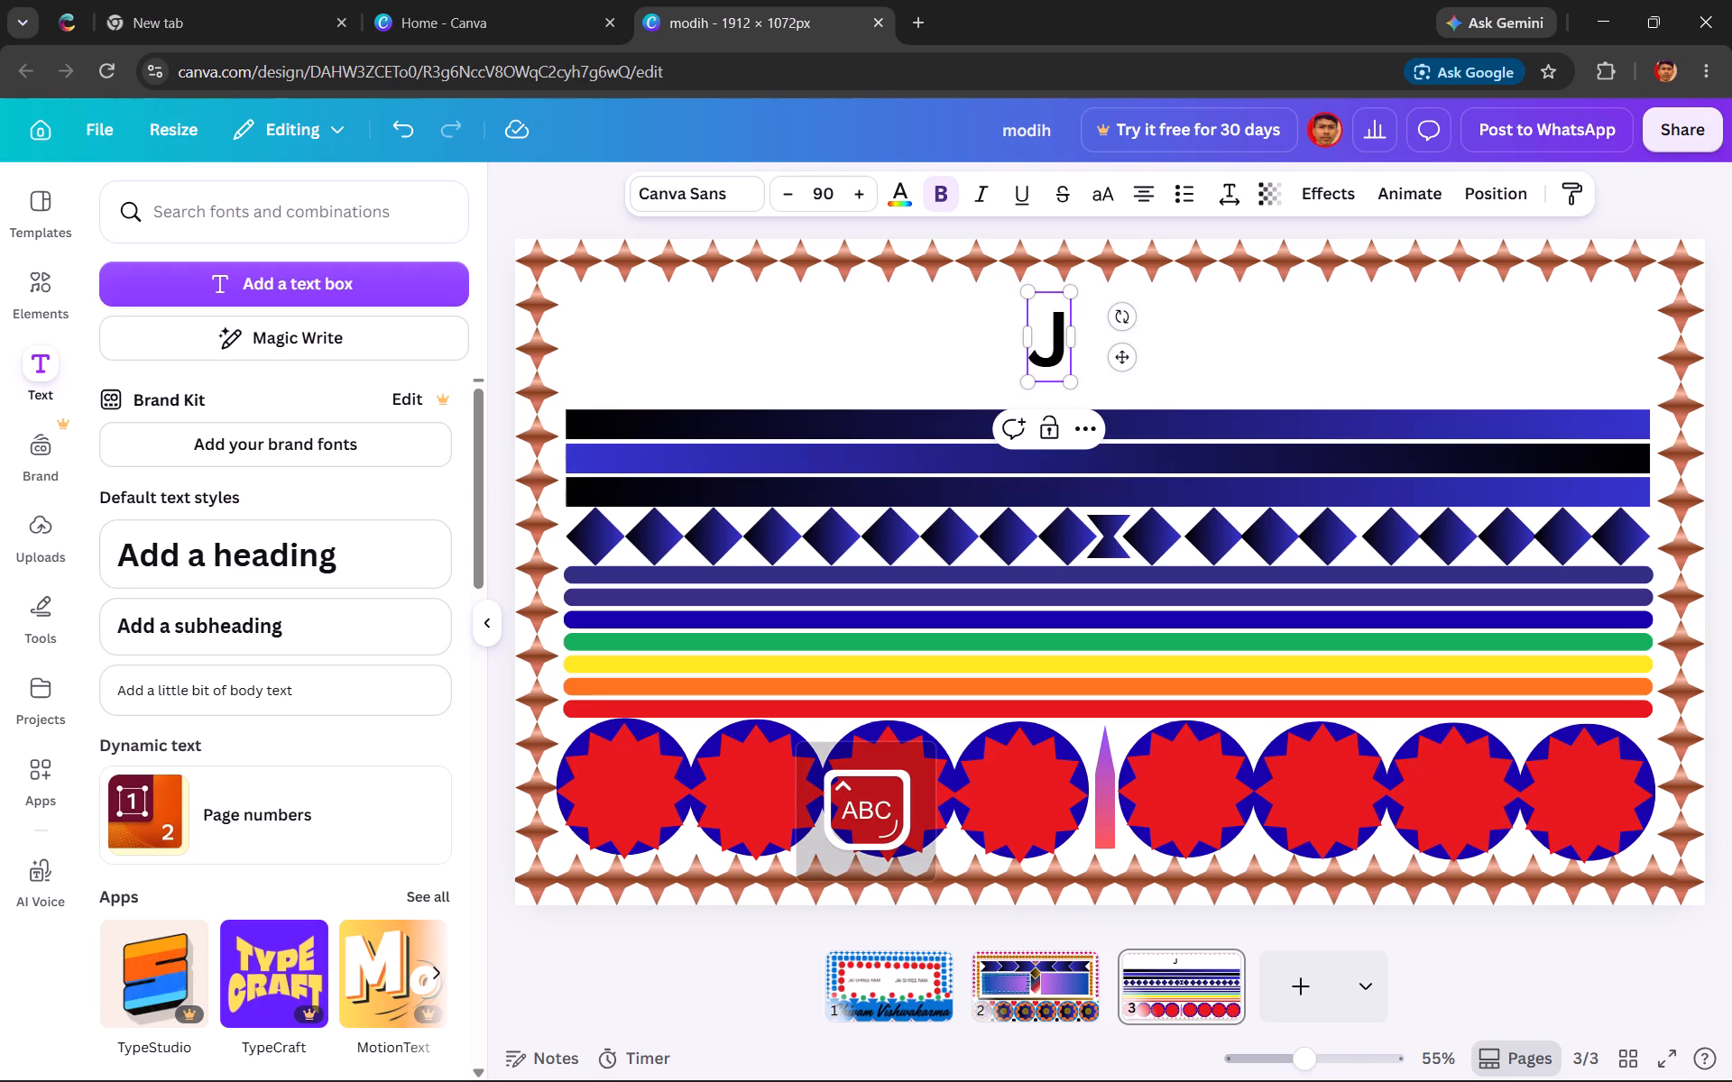
type("AY")
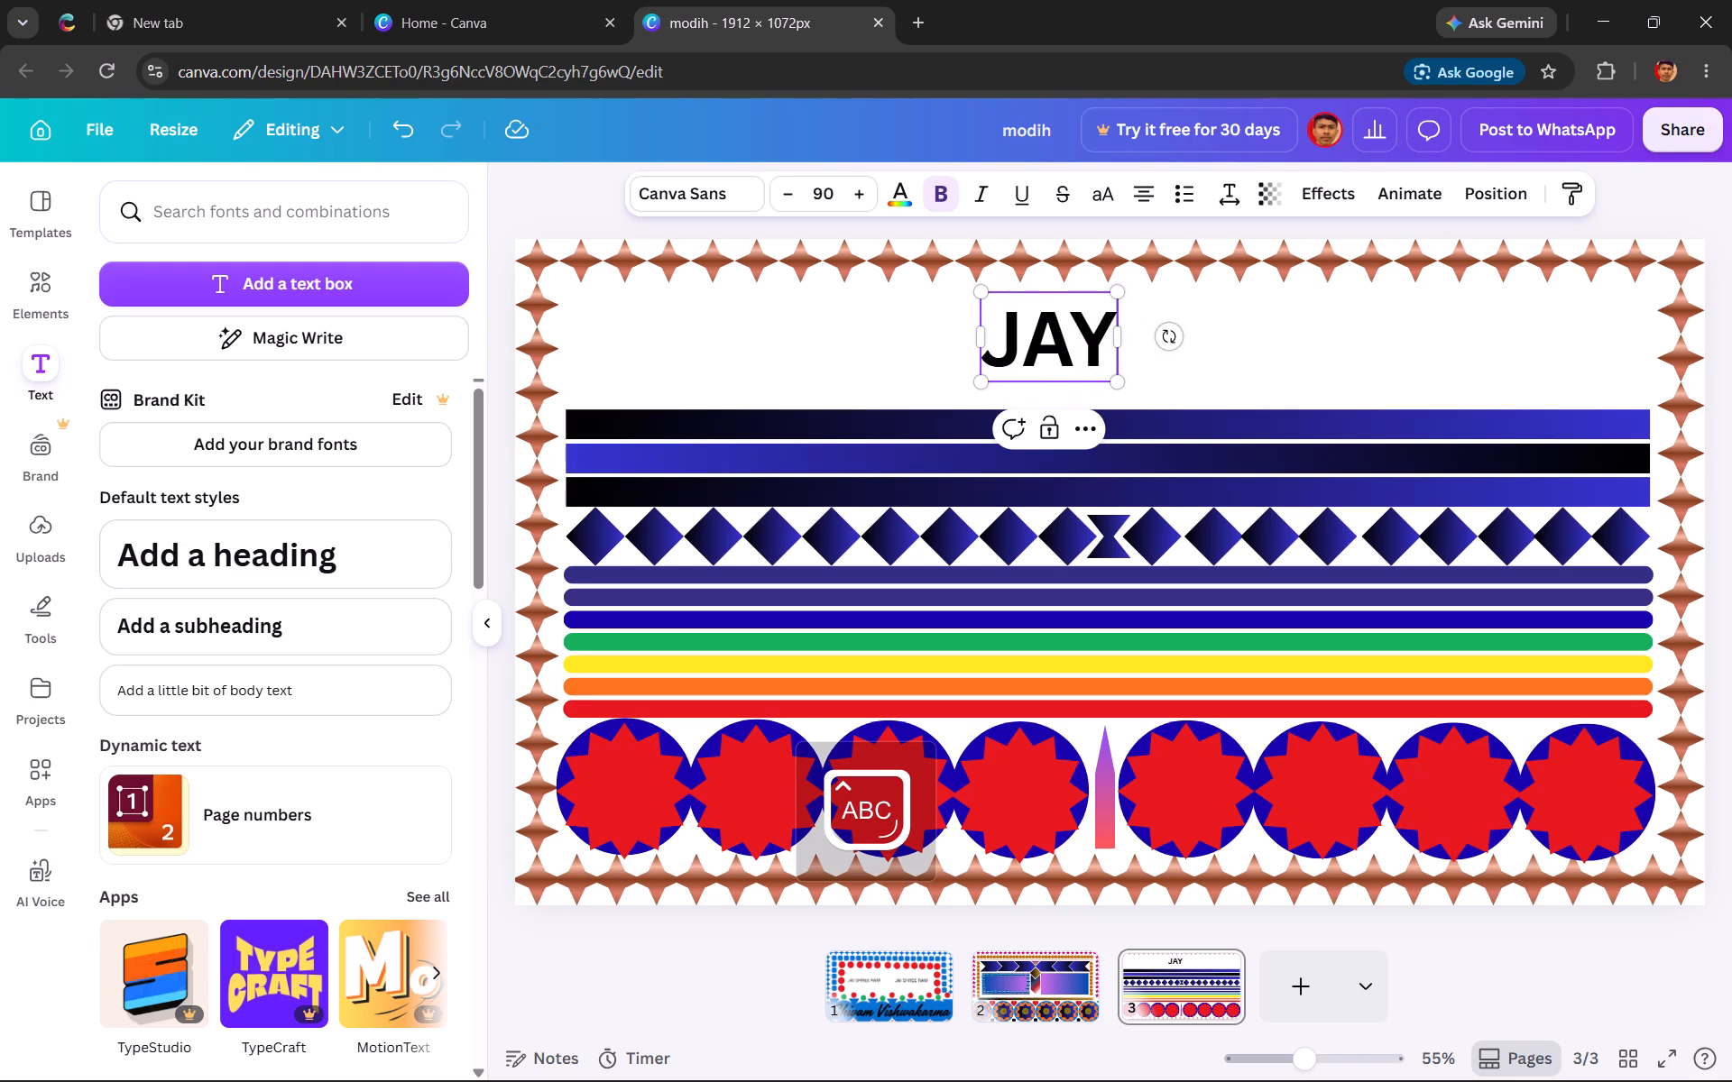
key("space")
type("SHREE")
key("space")
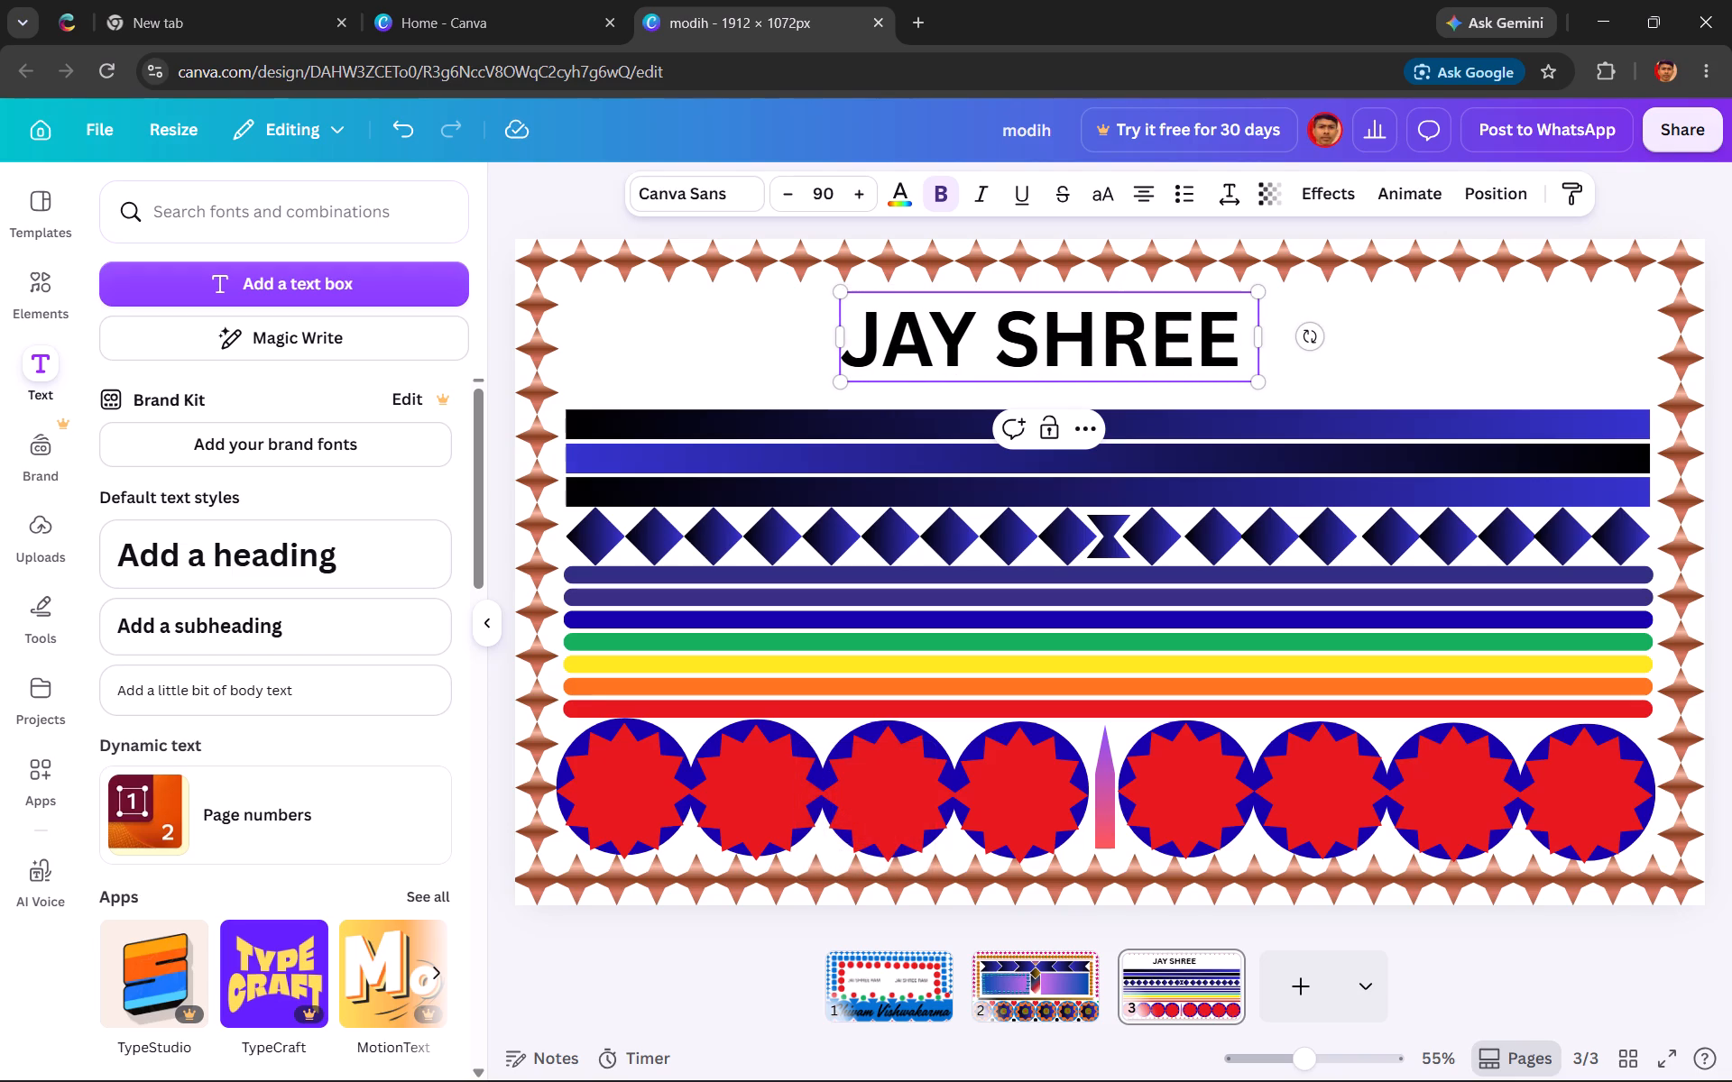
type("RA")
key("m")
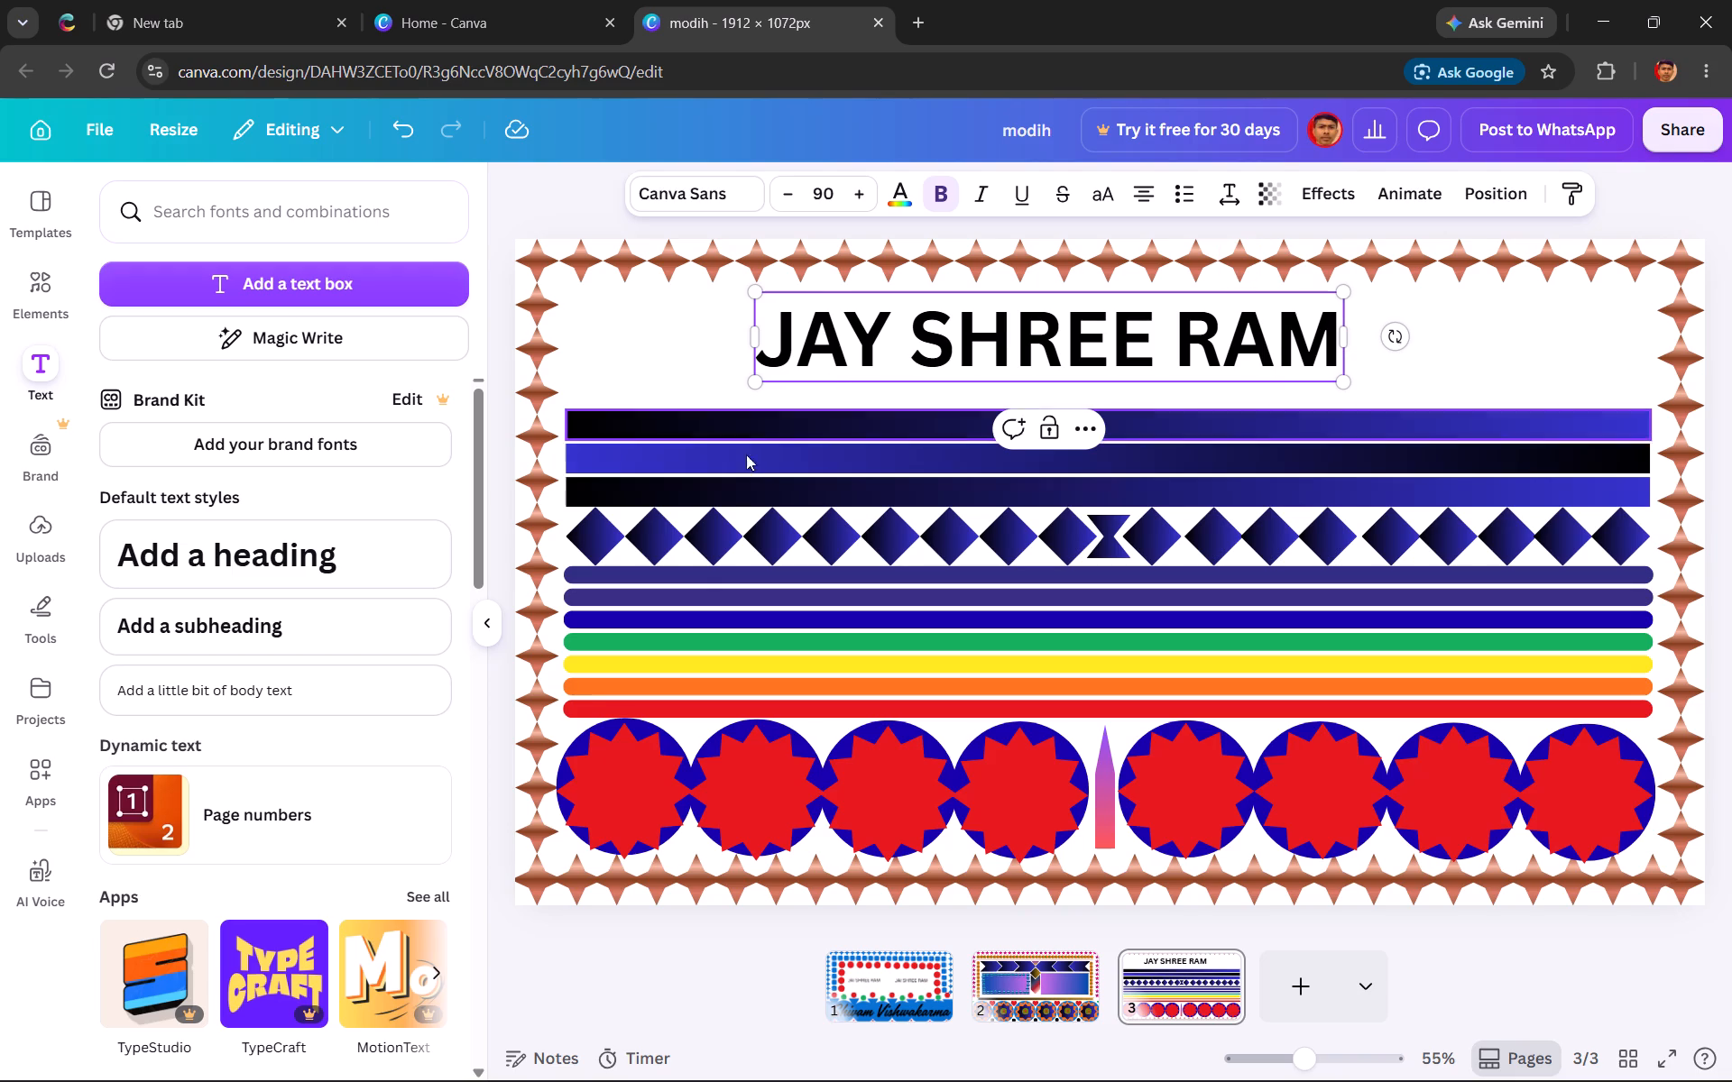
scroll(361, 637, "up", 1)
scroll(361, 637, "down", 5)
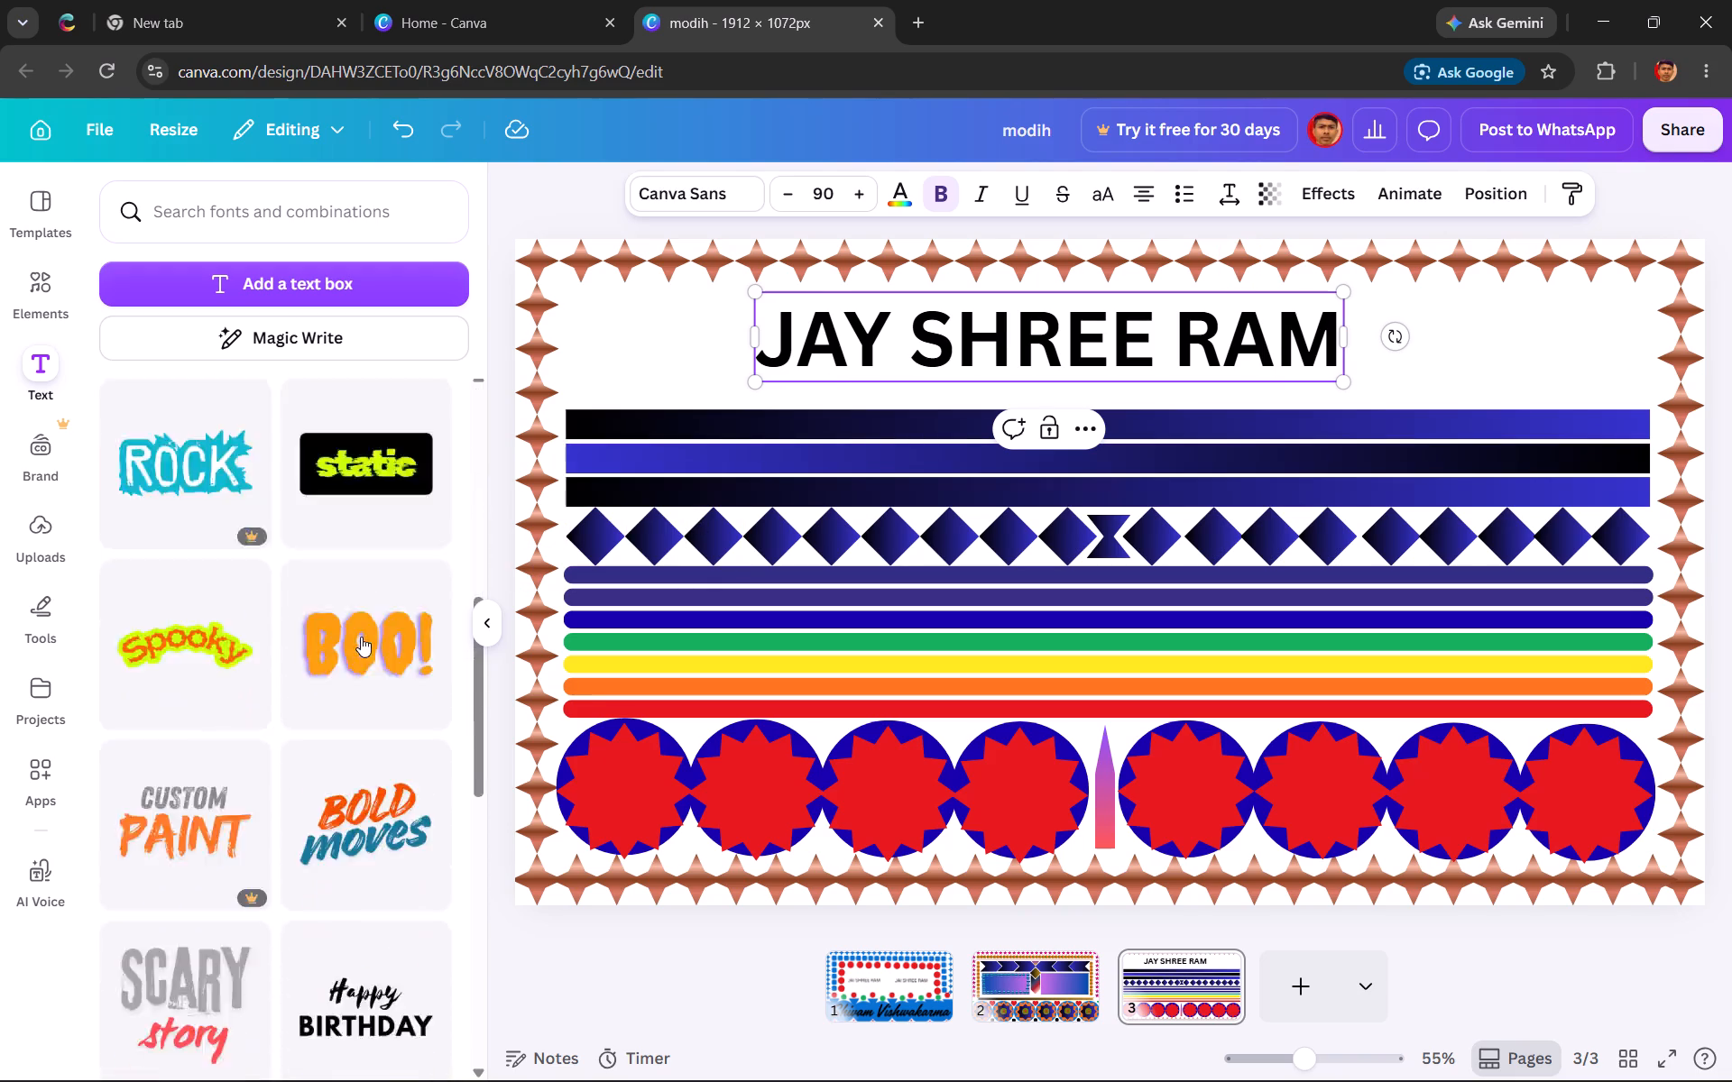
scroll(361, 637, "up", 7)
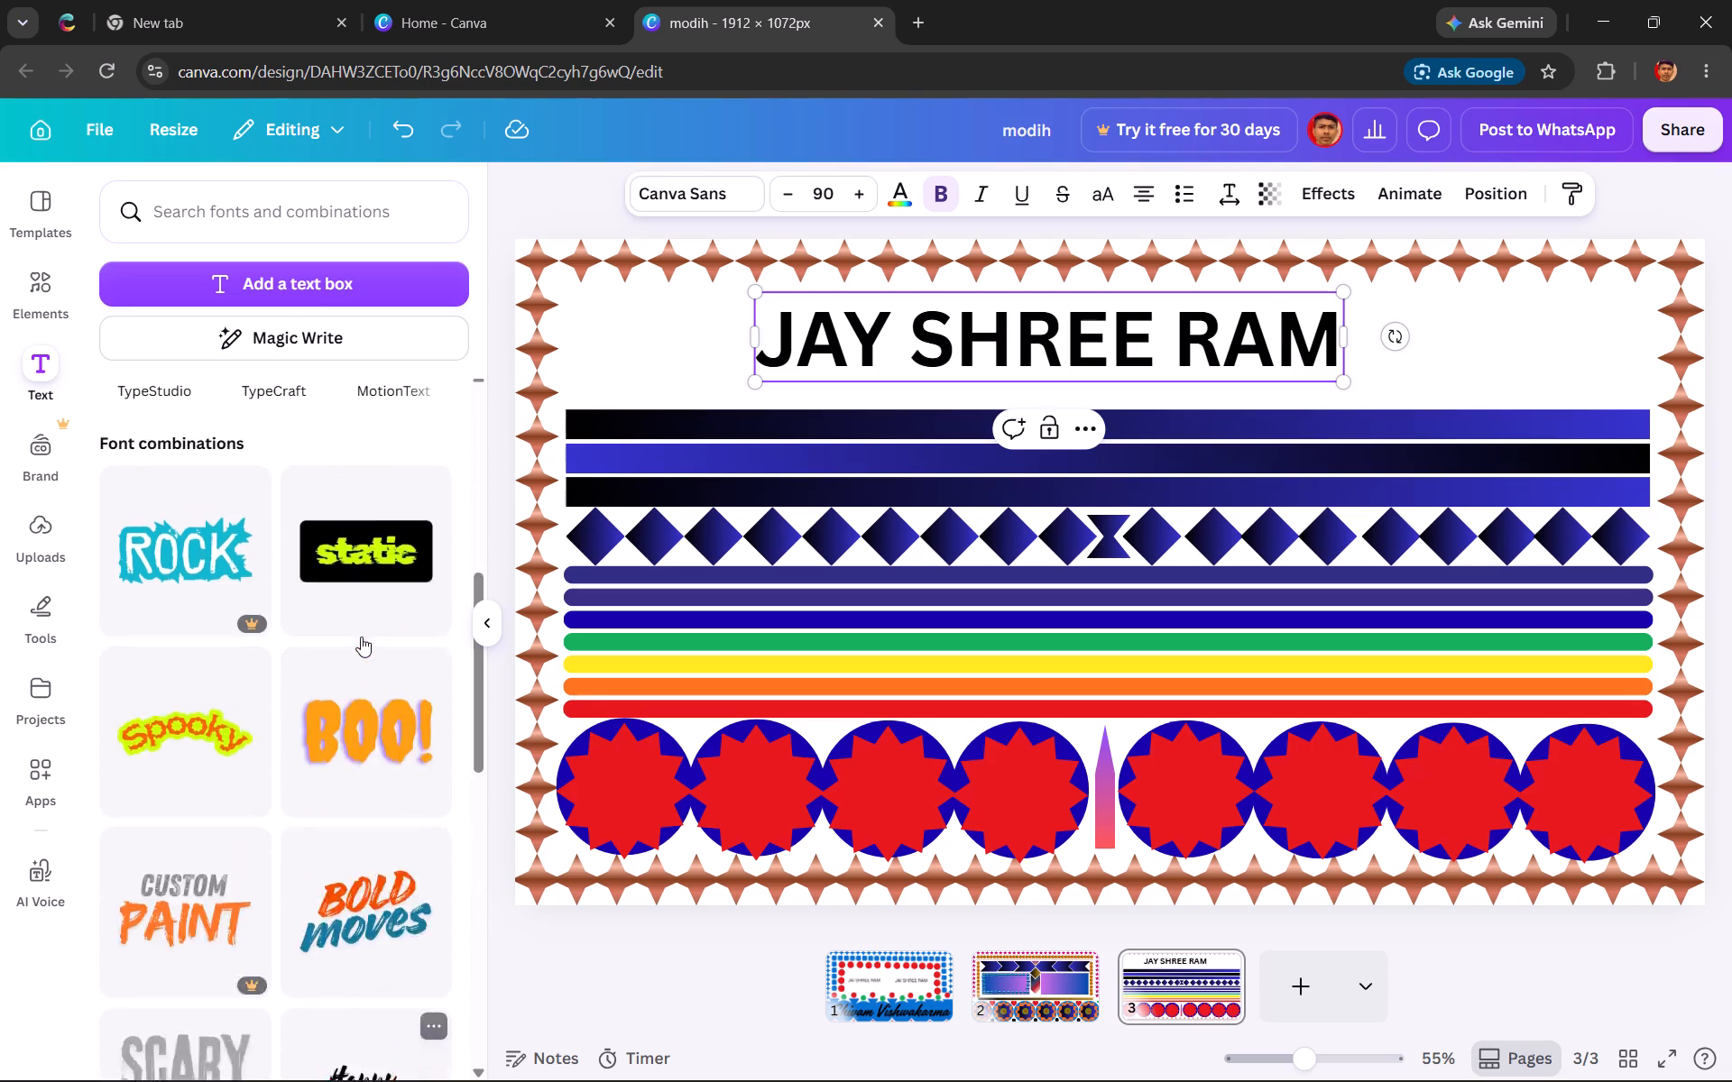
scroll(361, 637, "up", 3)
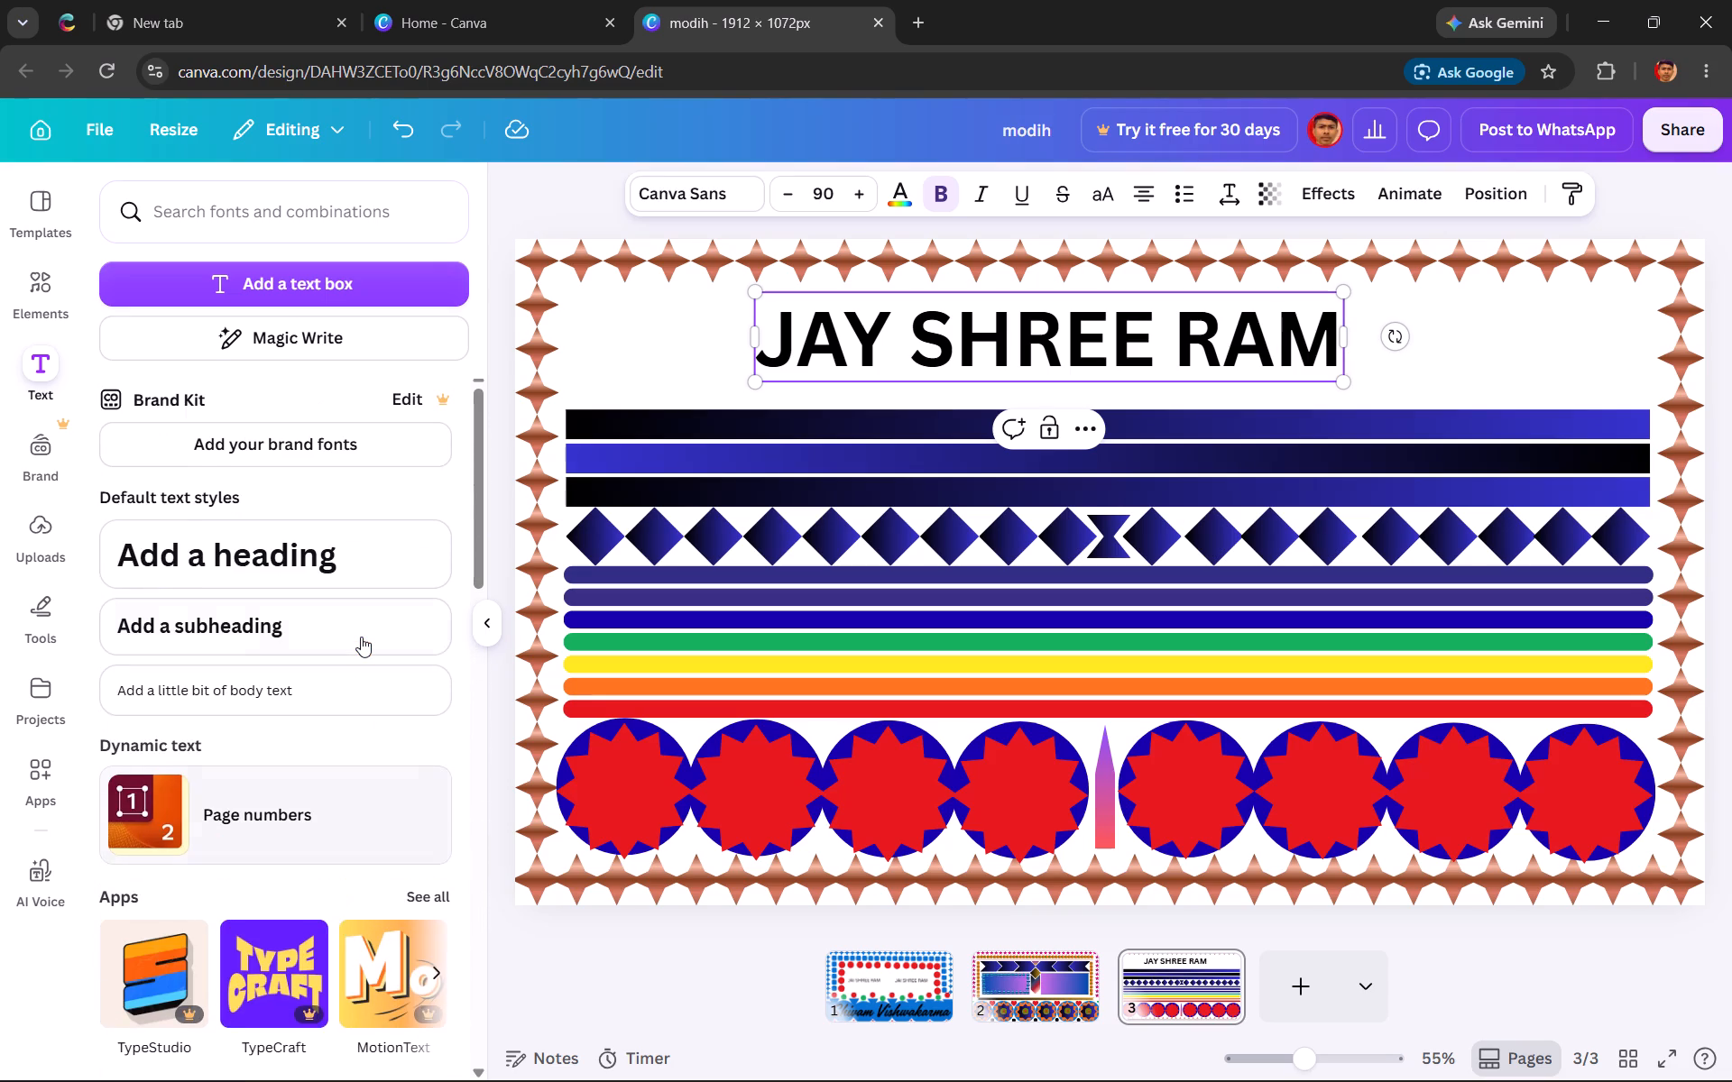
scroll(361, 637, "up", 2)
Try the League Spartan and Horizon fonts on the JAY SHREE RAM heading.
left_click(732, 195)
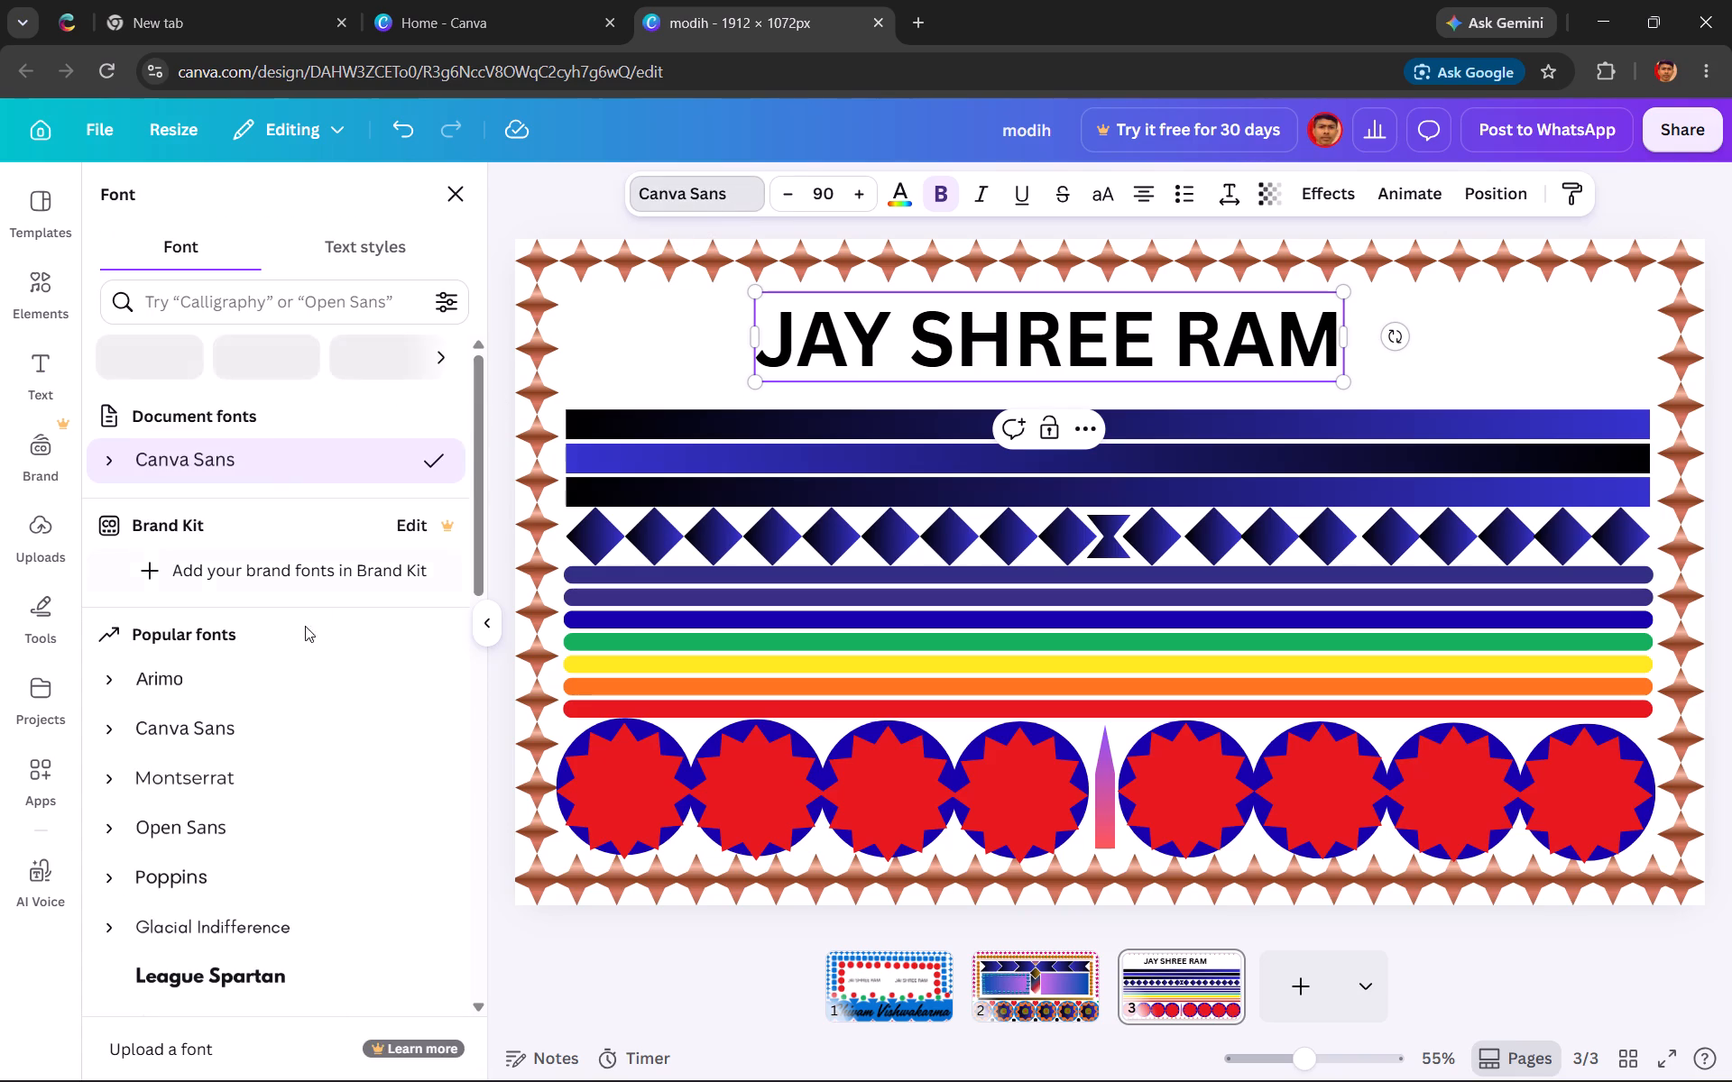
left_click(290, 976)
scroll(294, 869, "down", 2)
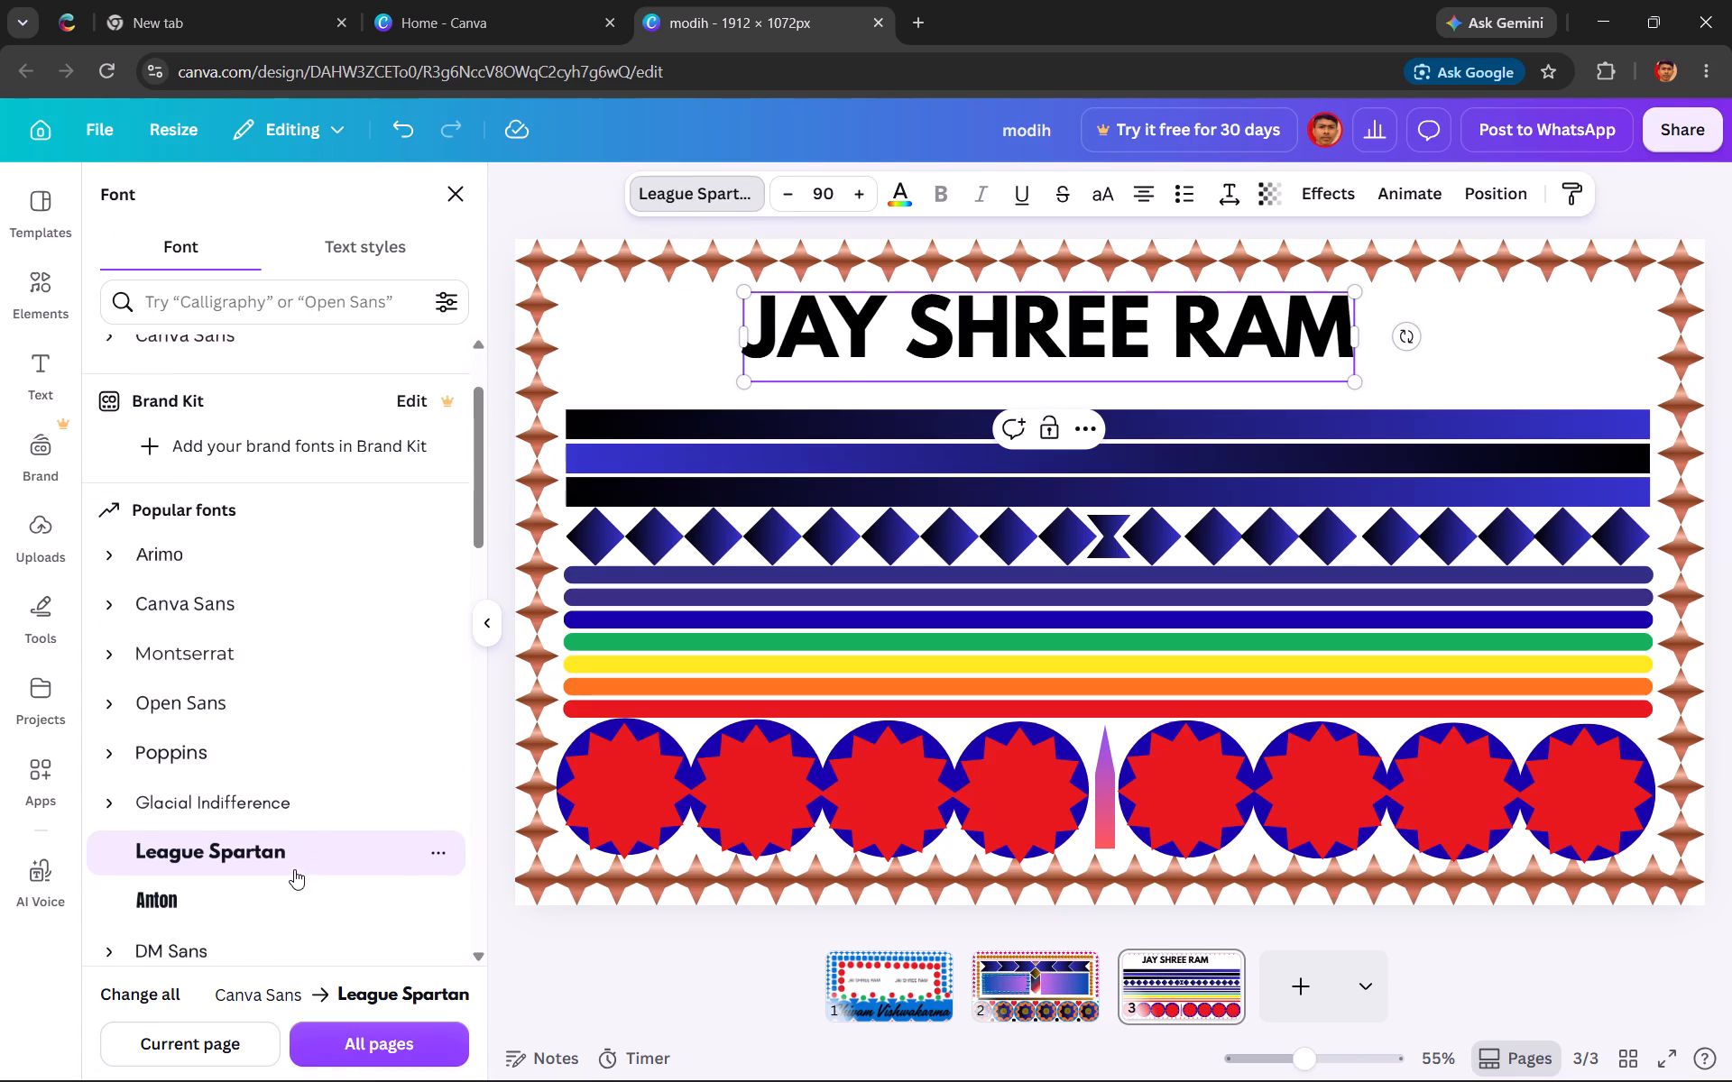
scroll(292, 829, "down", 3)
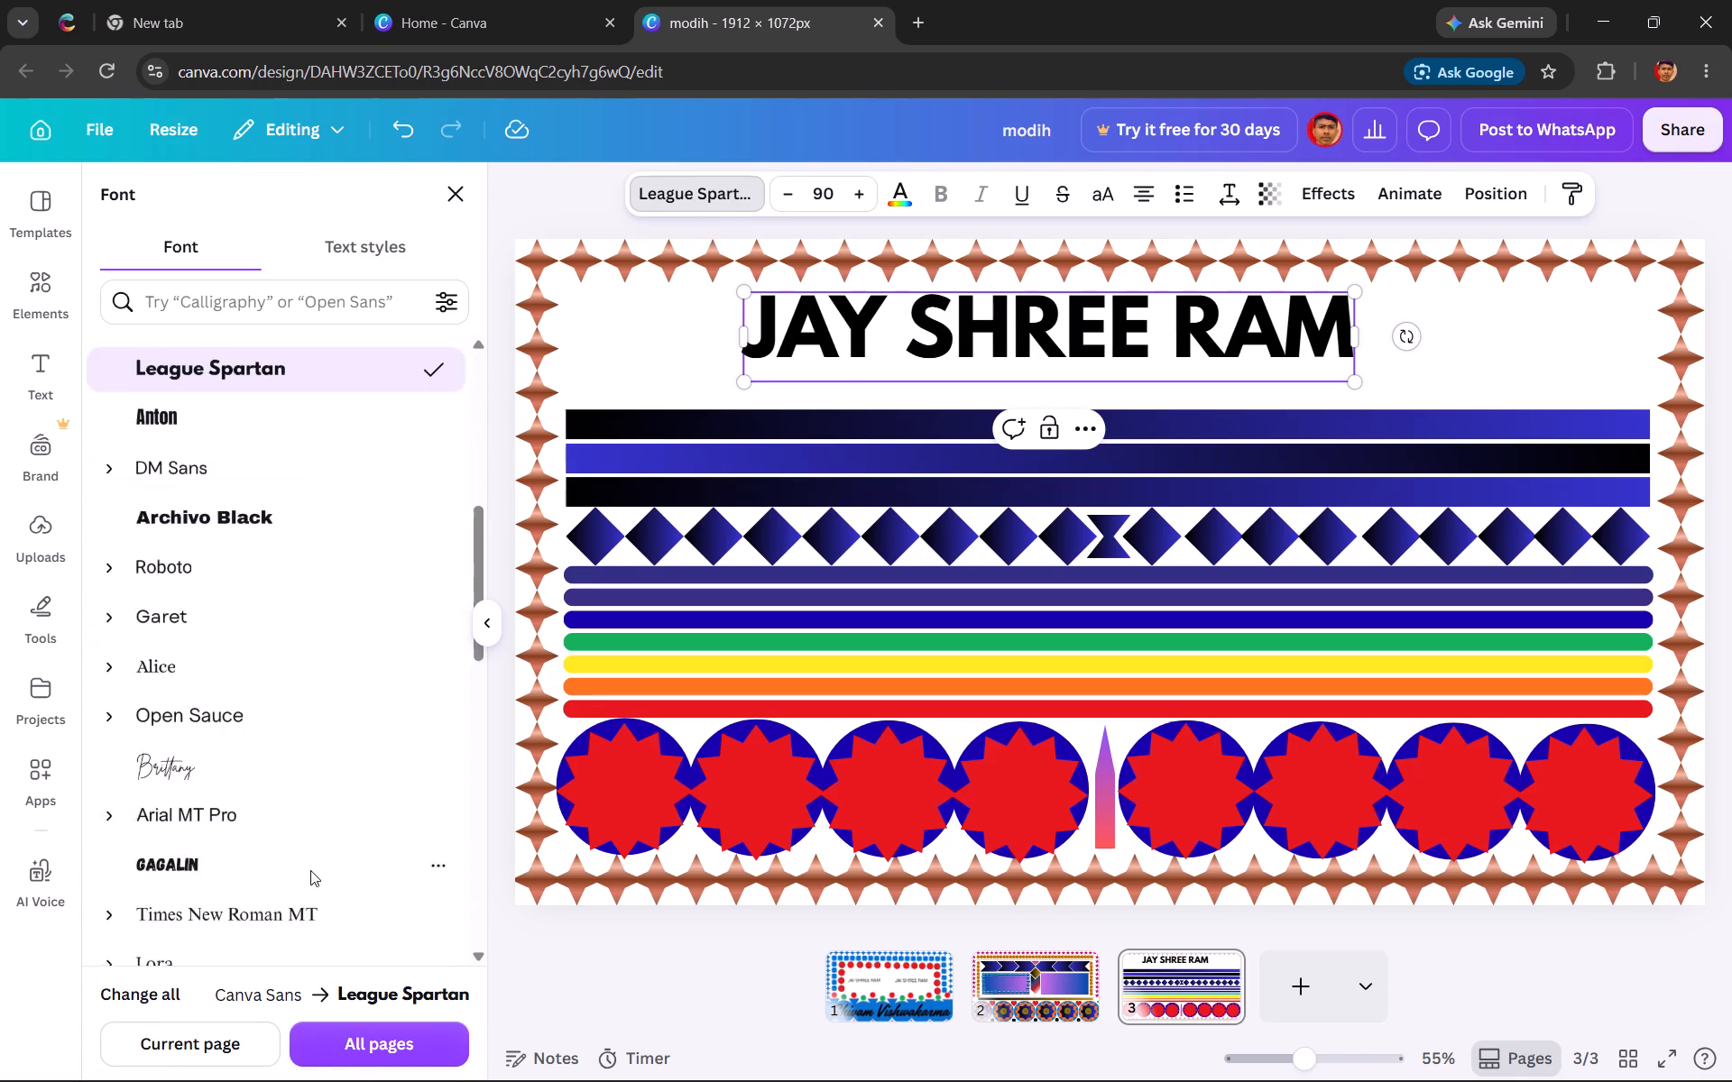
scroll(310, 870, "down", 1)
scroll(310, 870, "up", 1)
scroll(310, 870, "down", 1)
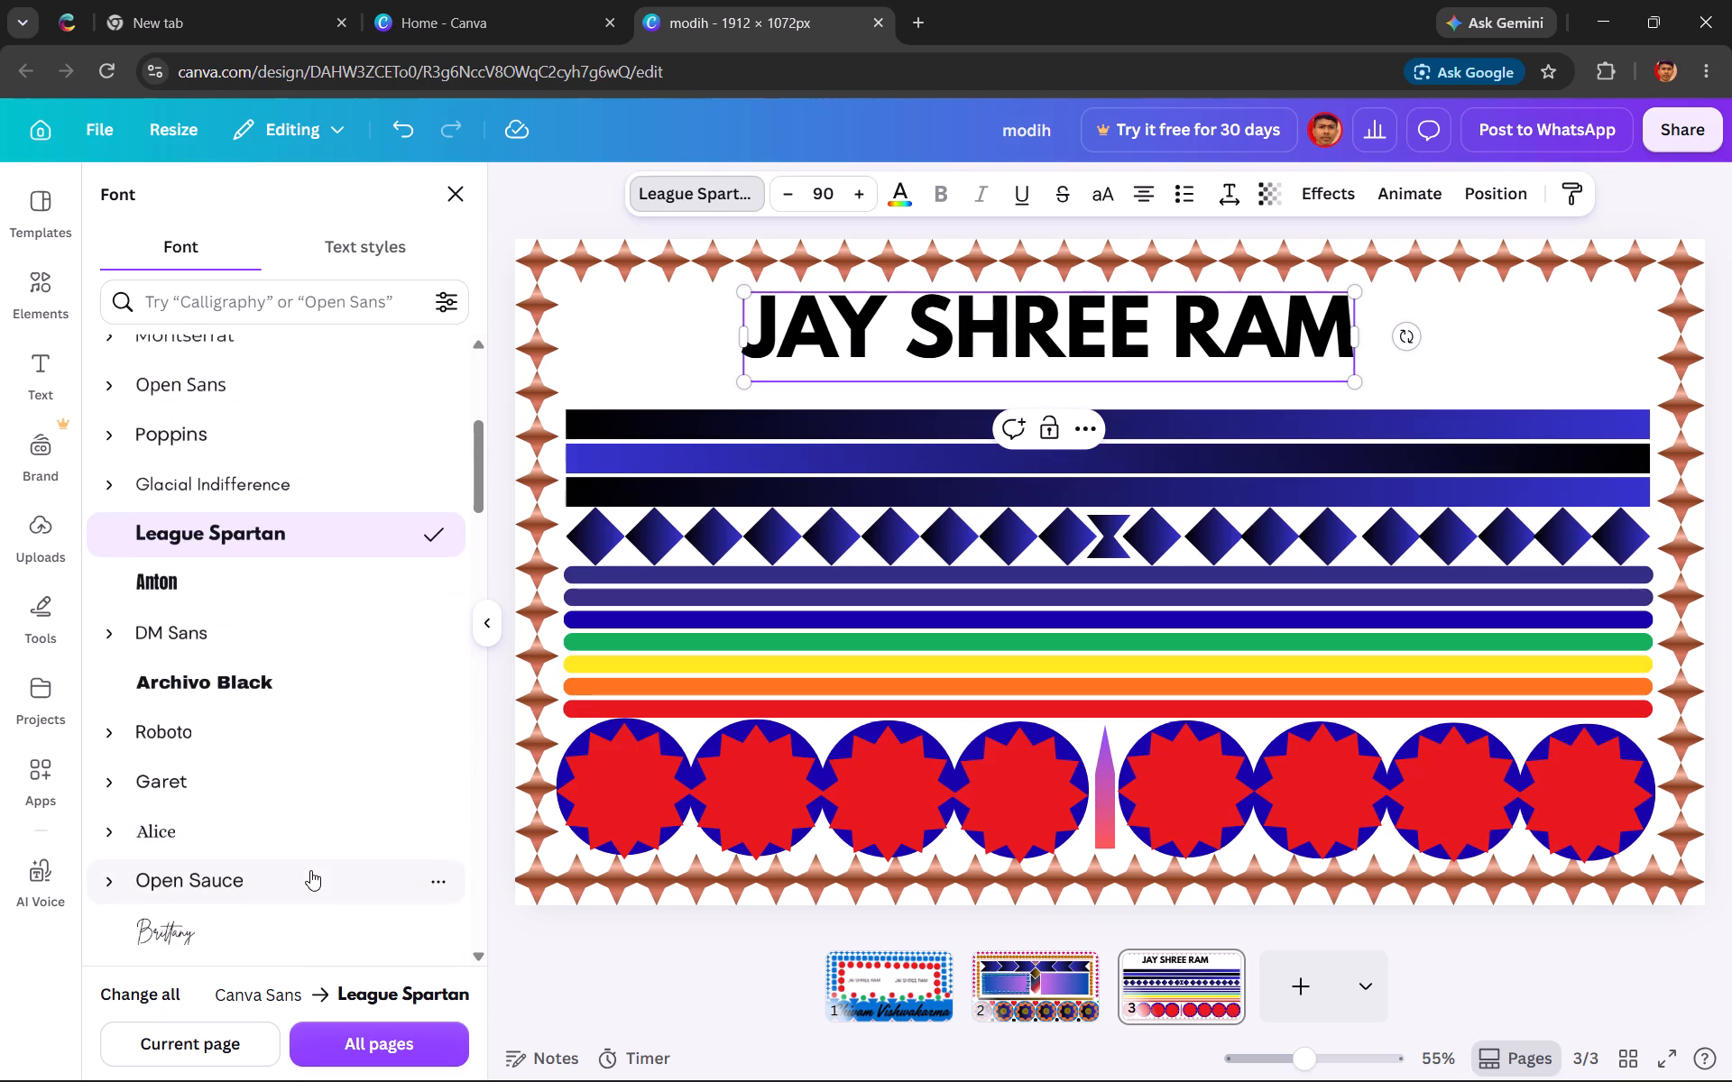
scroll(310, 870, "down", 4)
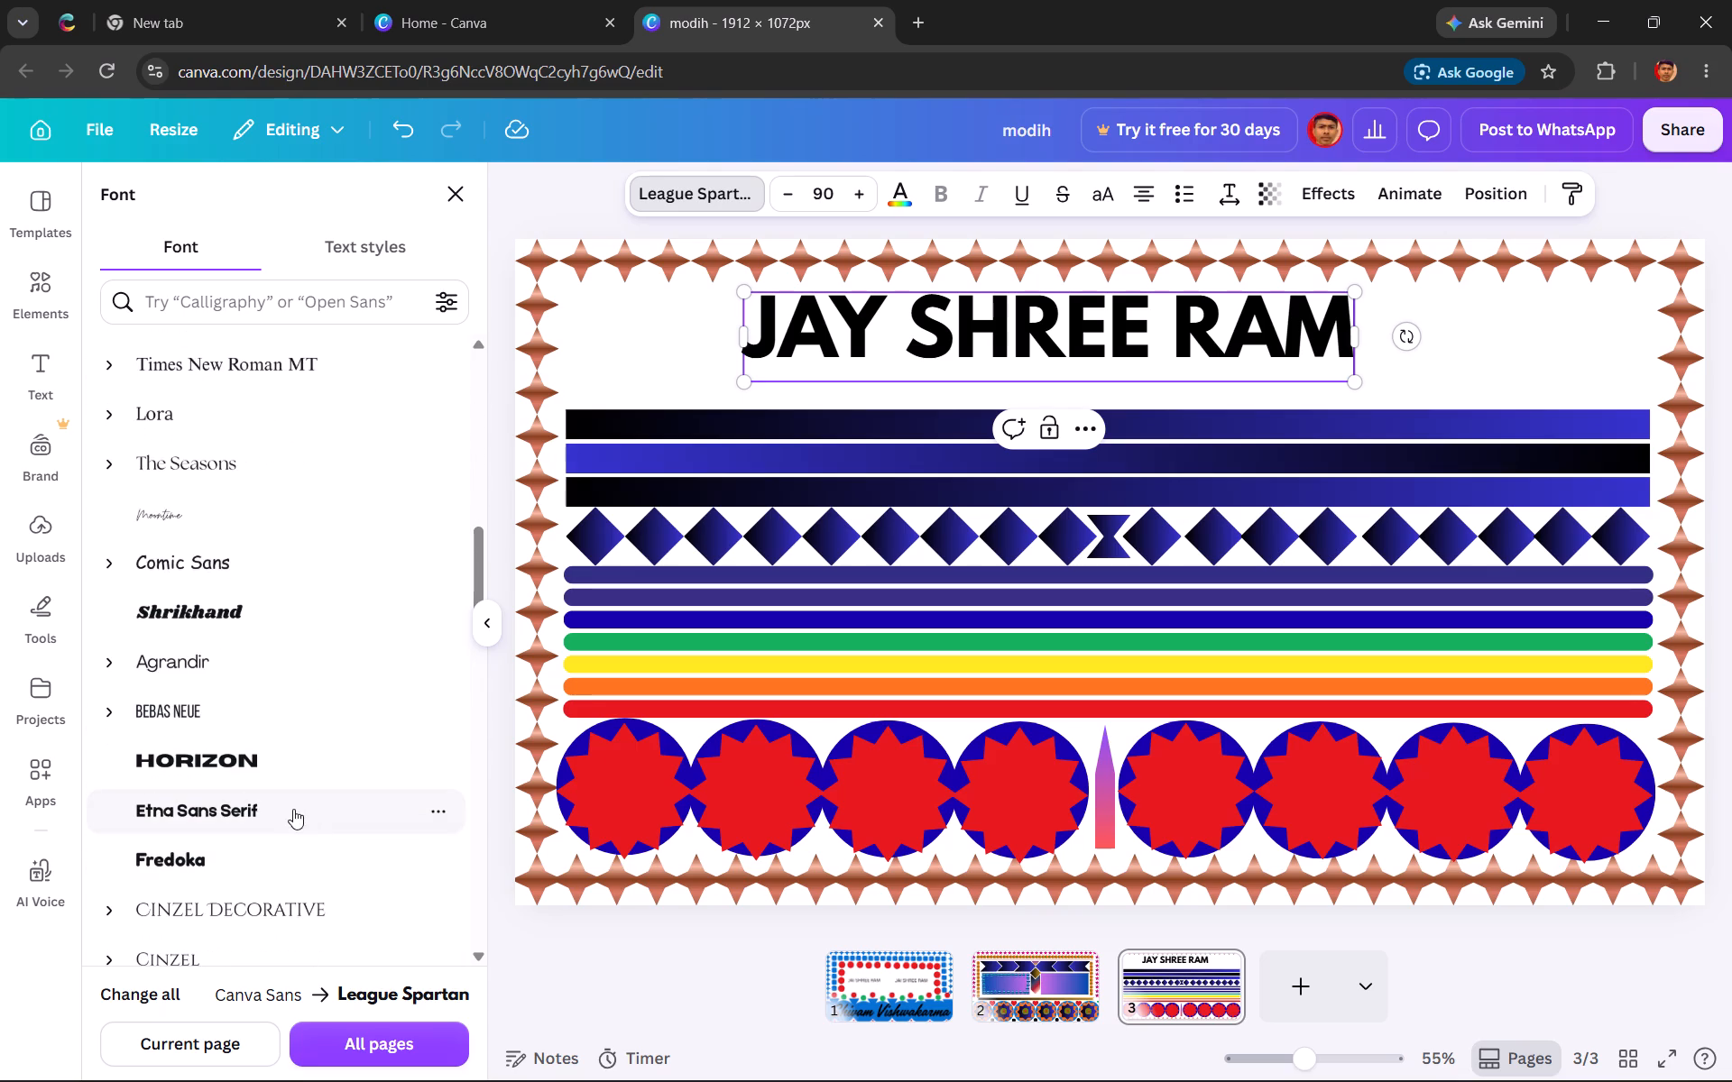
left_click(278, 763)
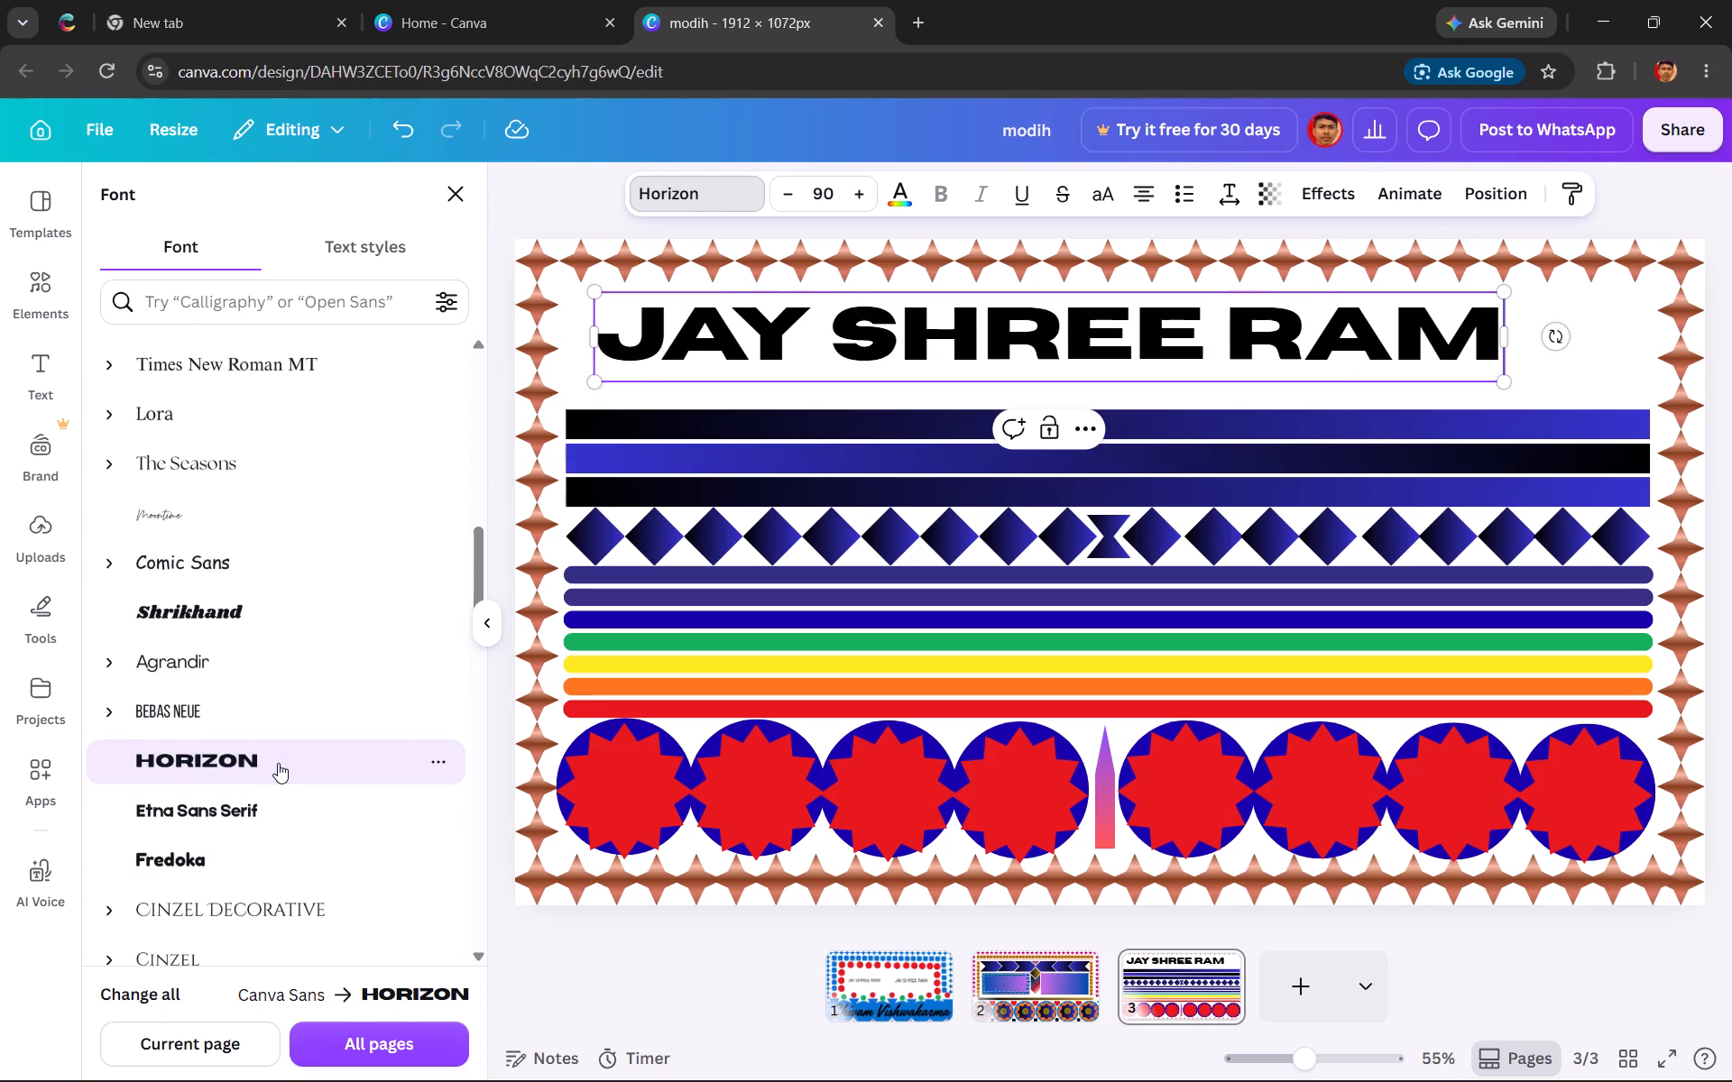
Set the heading's font to Abril Fatface.
scroll(278, 763, "down", 3)
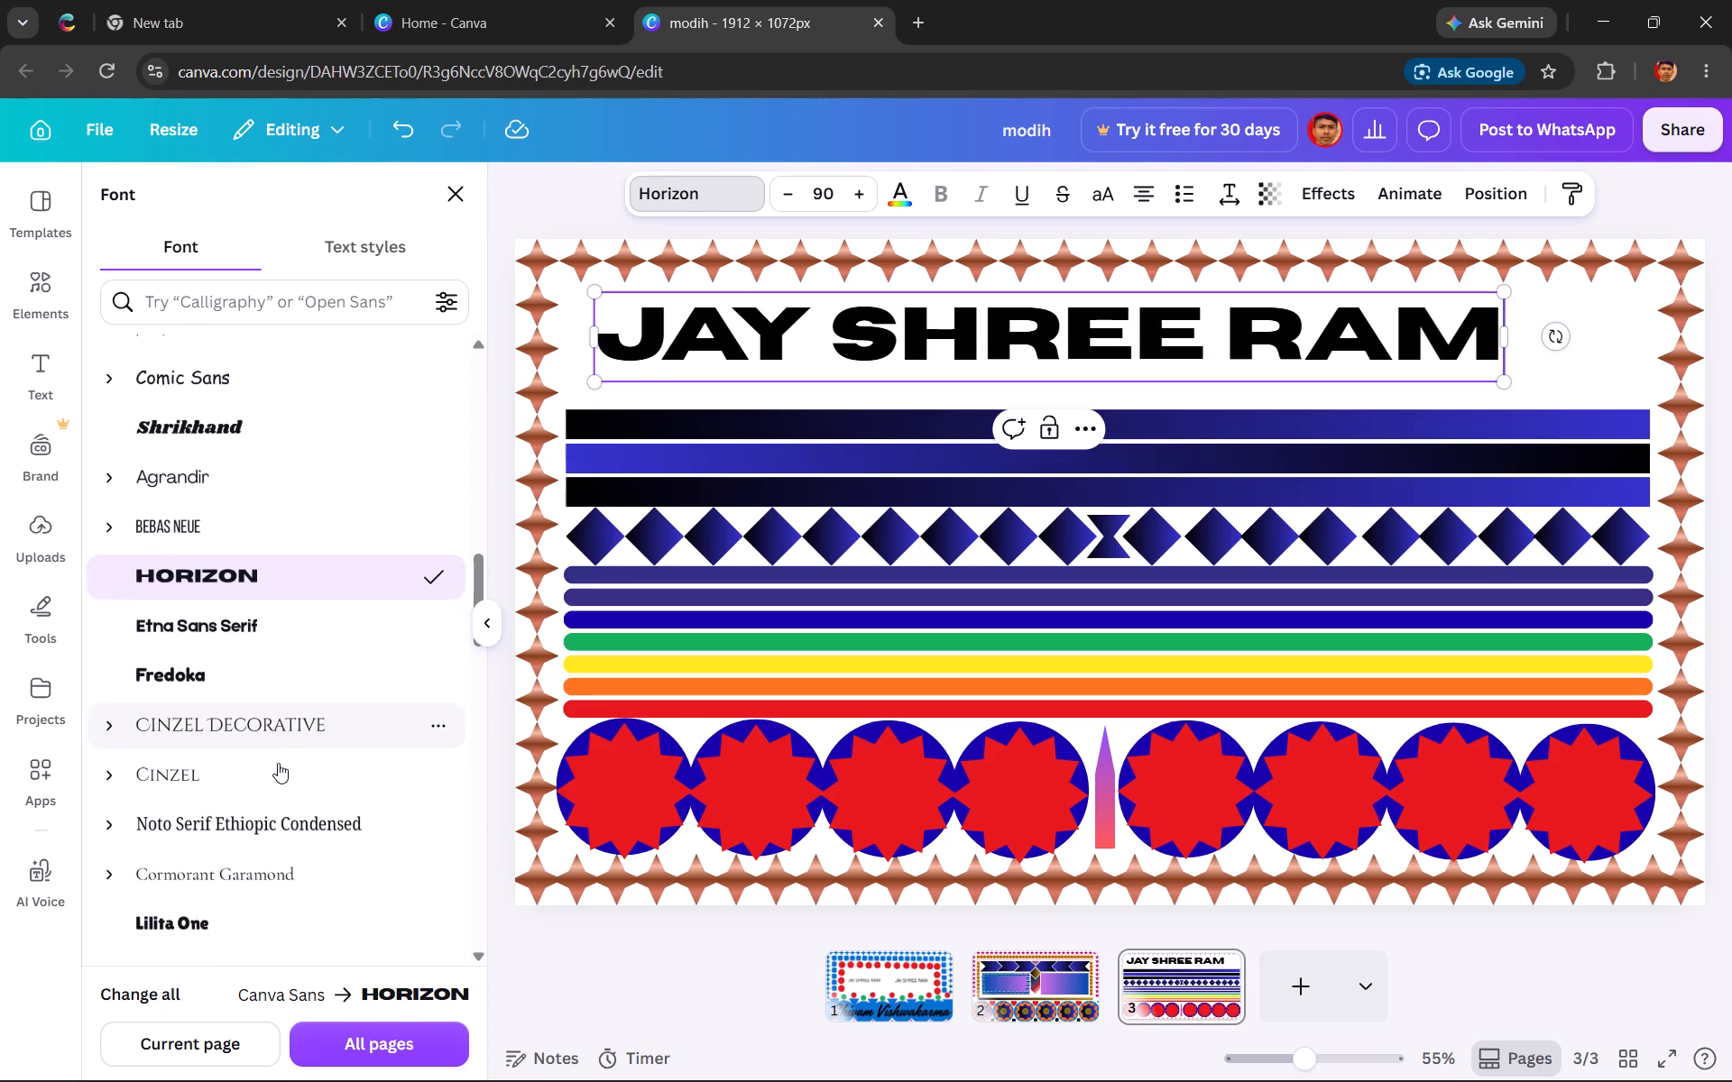
scroll(278, 763, "down", 2)
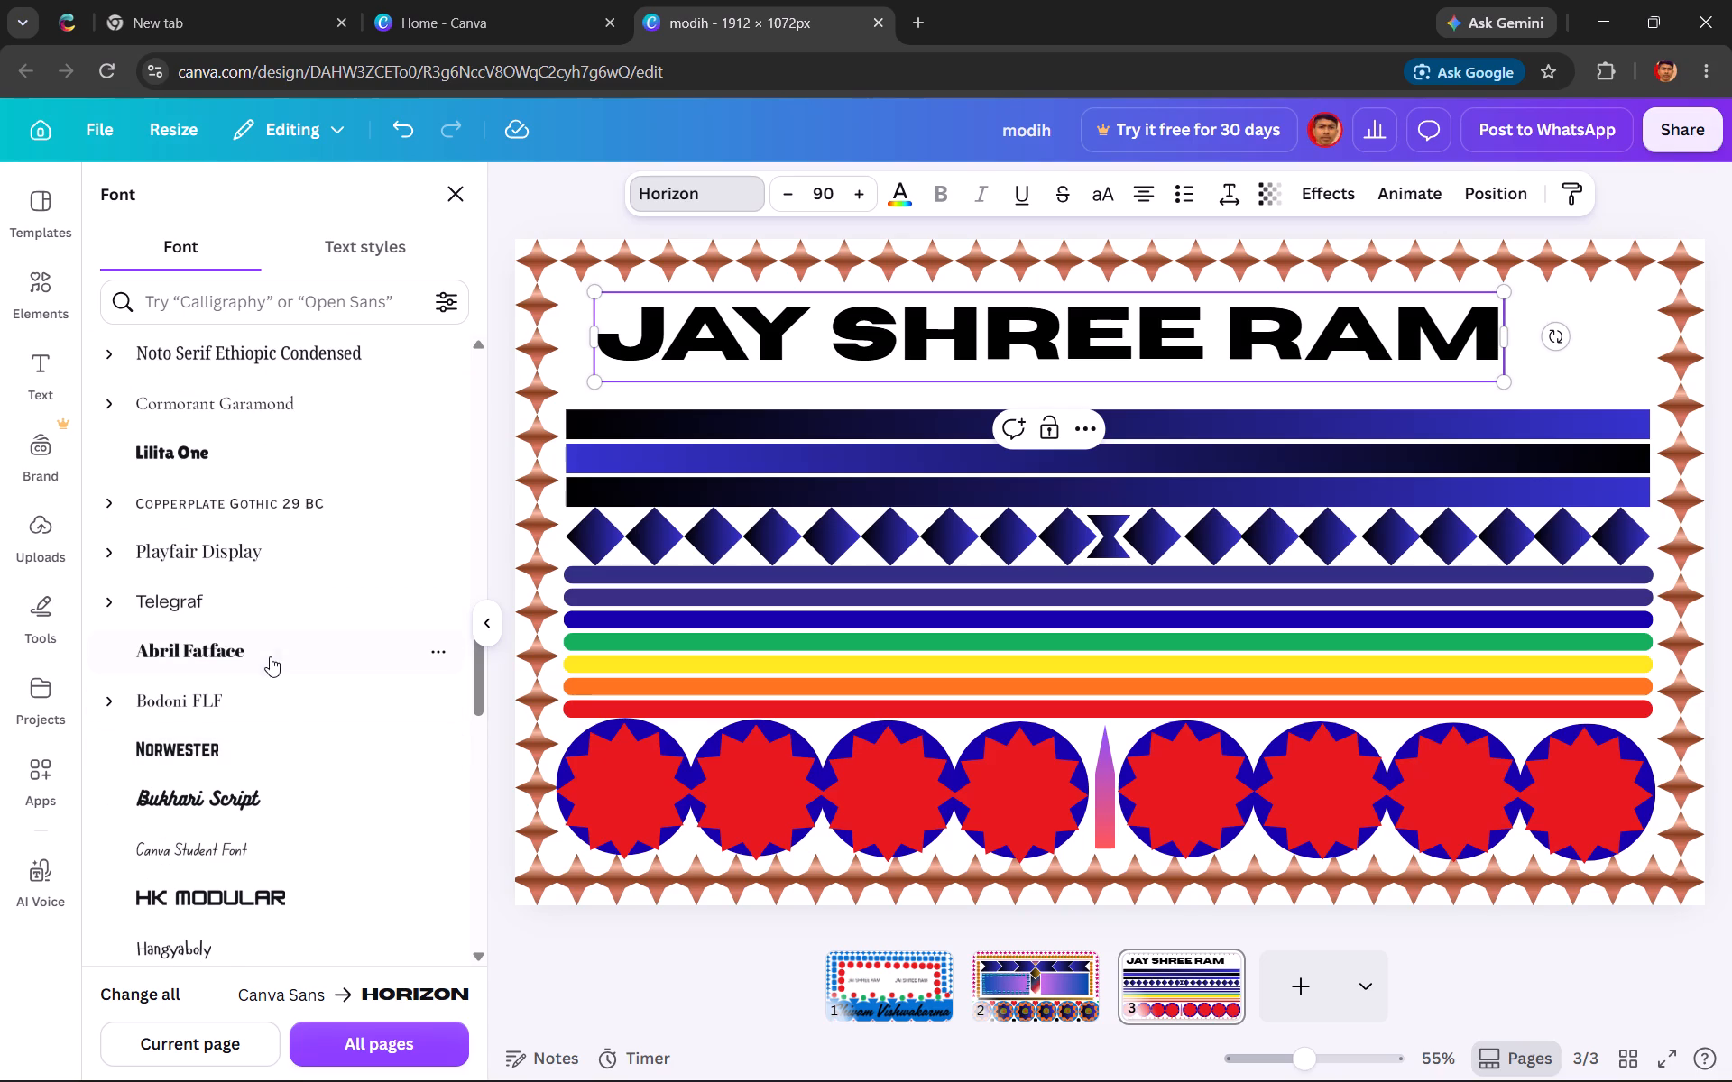
left_click(271, 651)
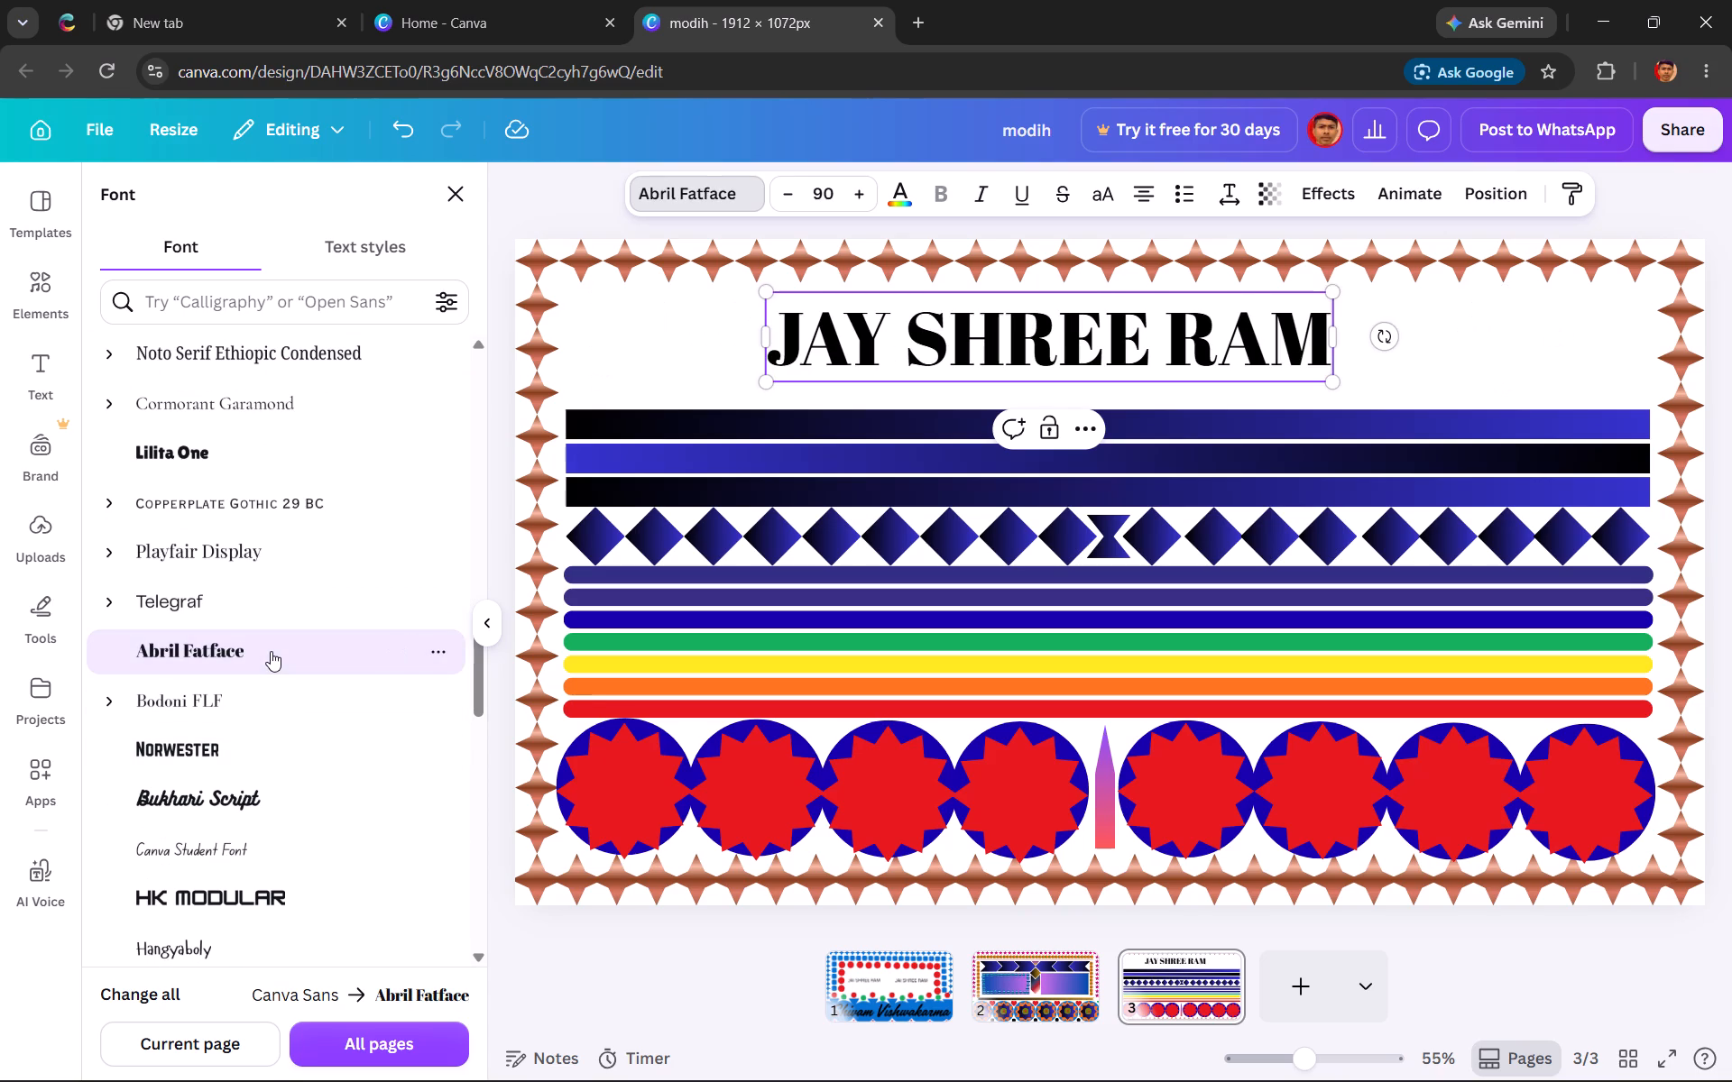
scroll(254, 836, "down", 3)
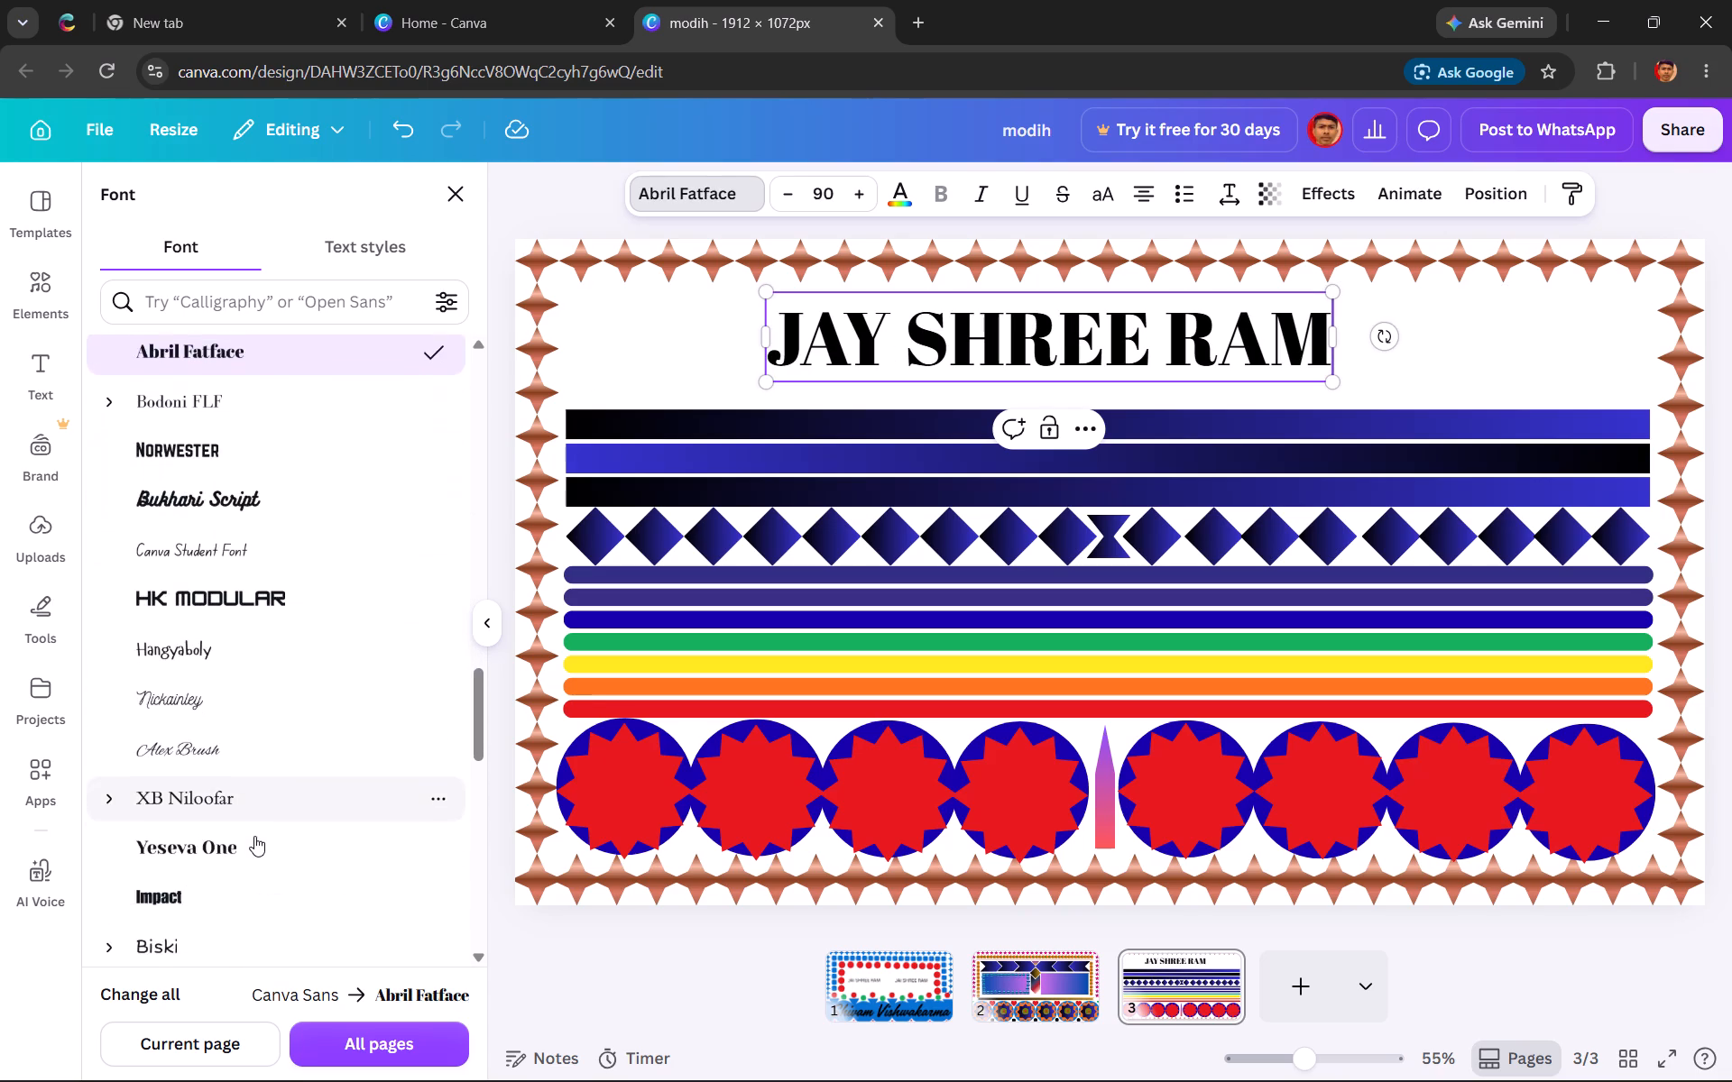
scroll(254, 836, "down", 1)
scroll(245, 683, "down", 1)
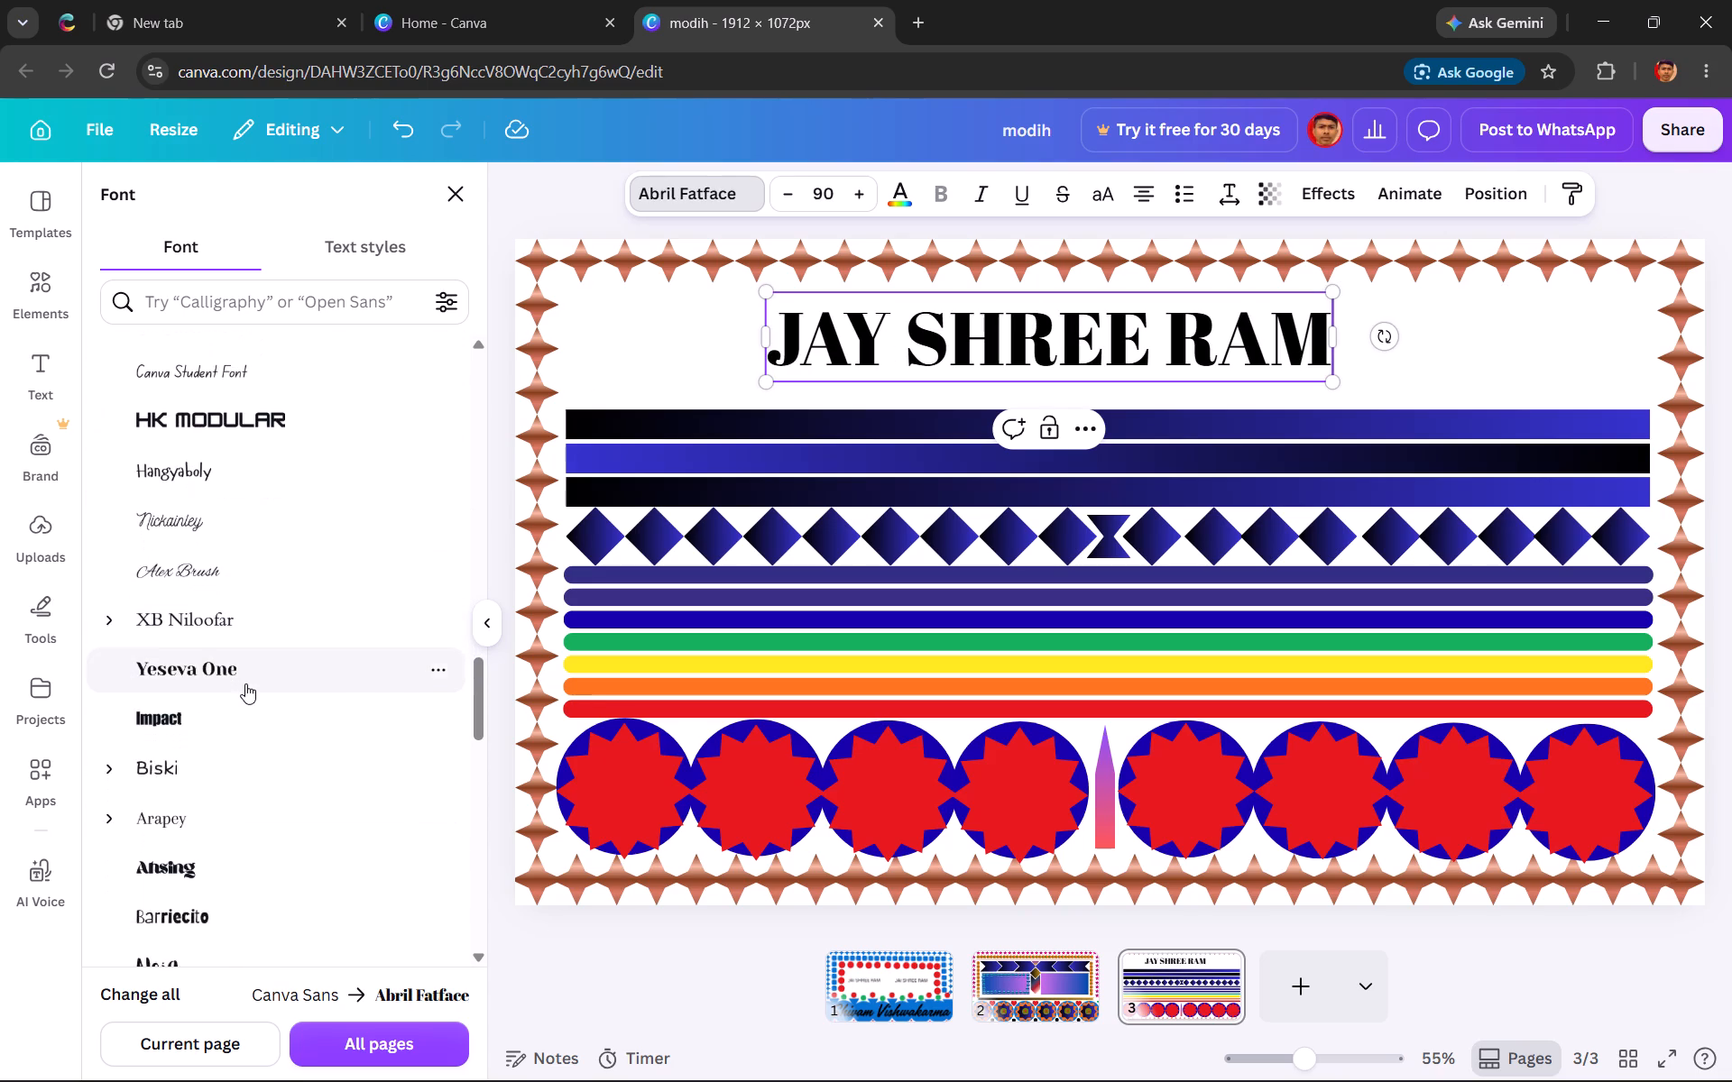
scroll(245, 683, "down", 1)
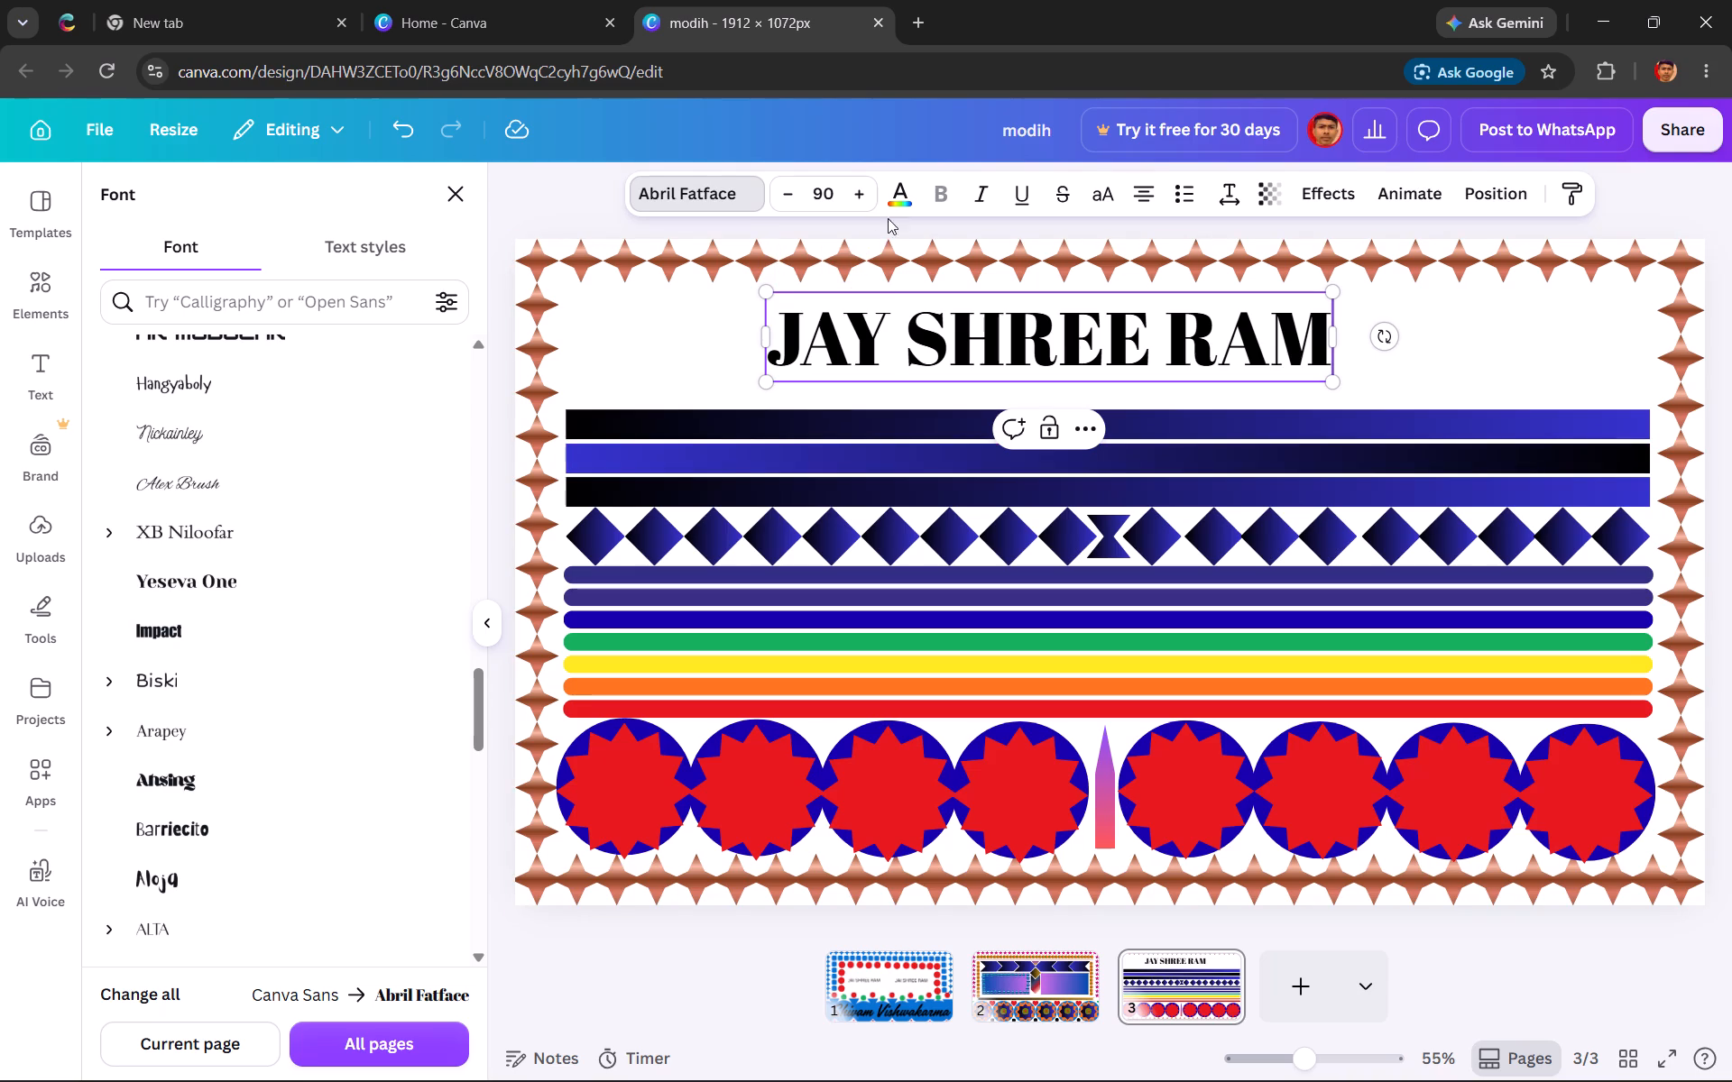
Set the heading's text colour to the muted indigo #433983, starting from the design's #1800AD blue.
left_click(898, 191)
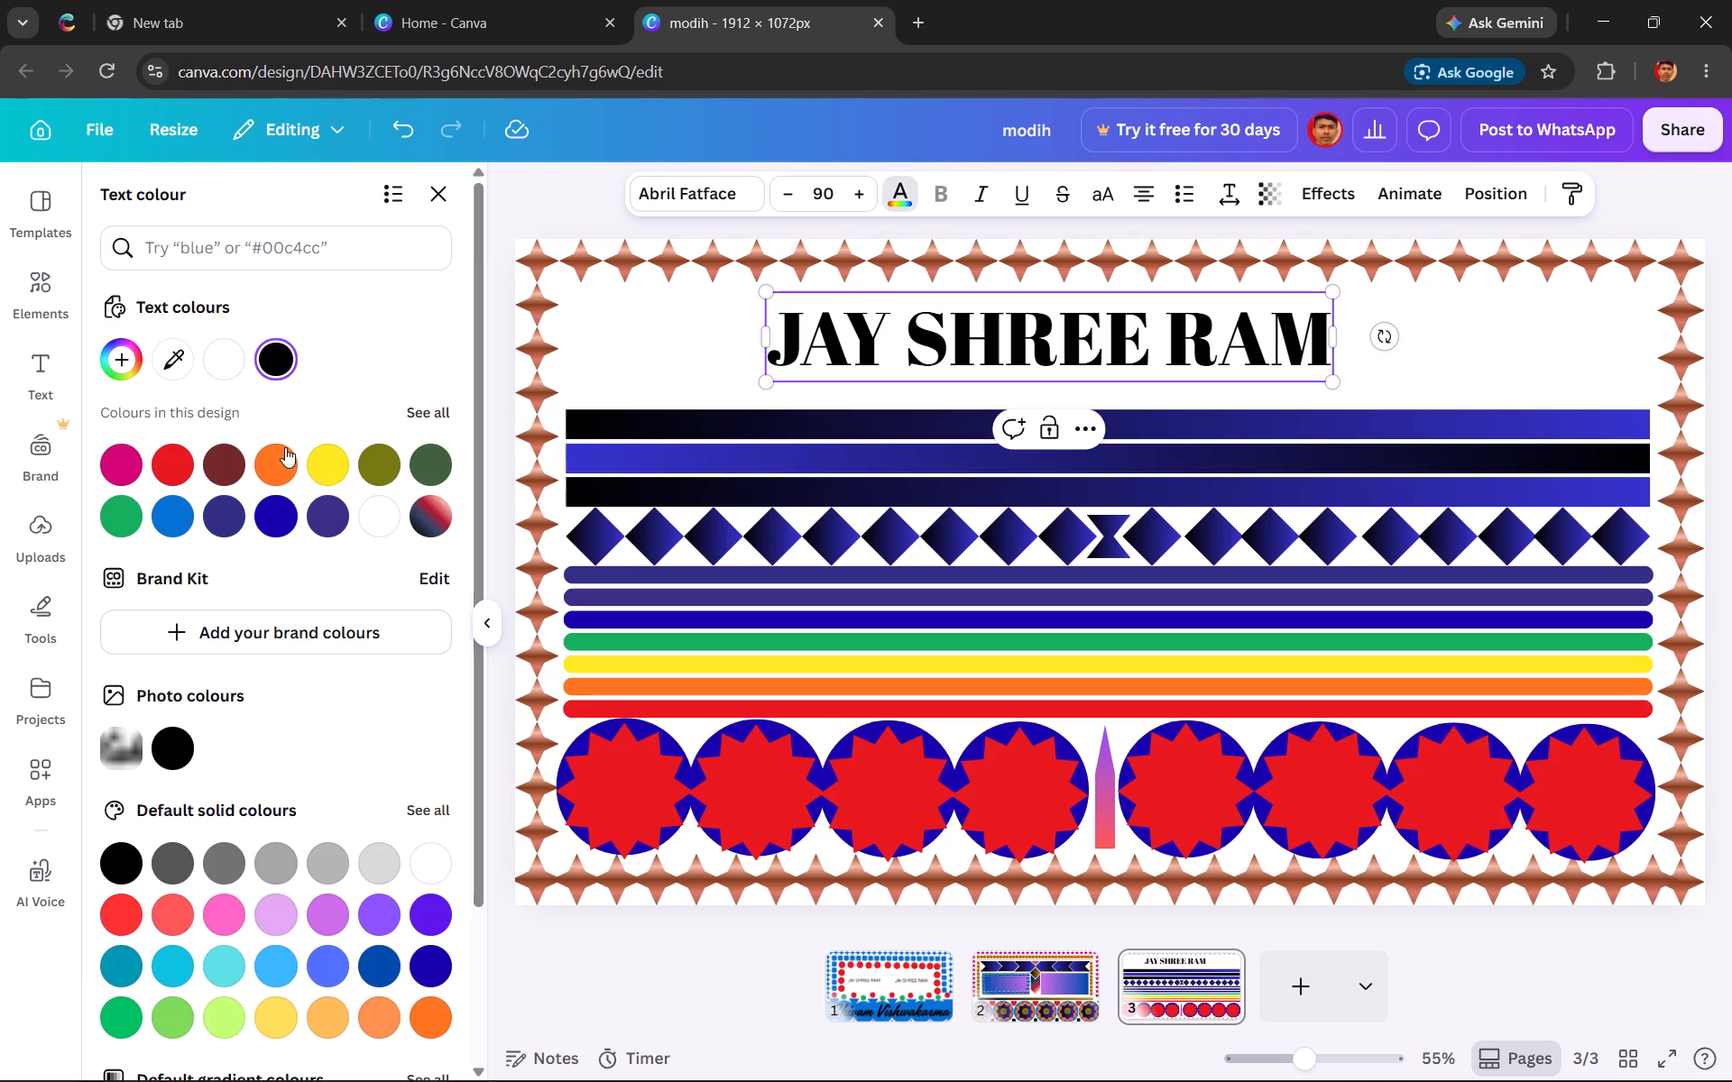
left_click(224, 500)
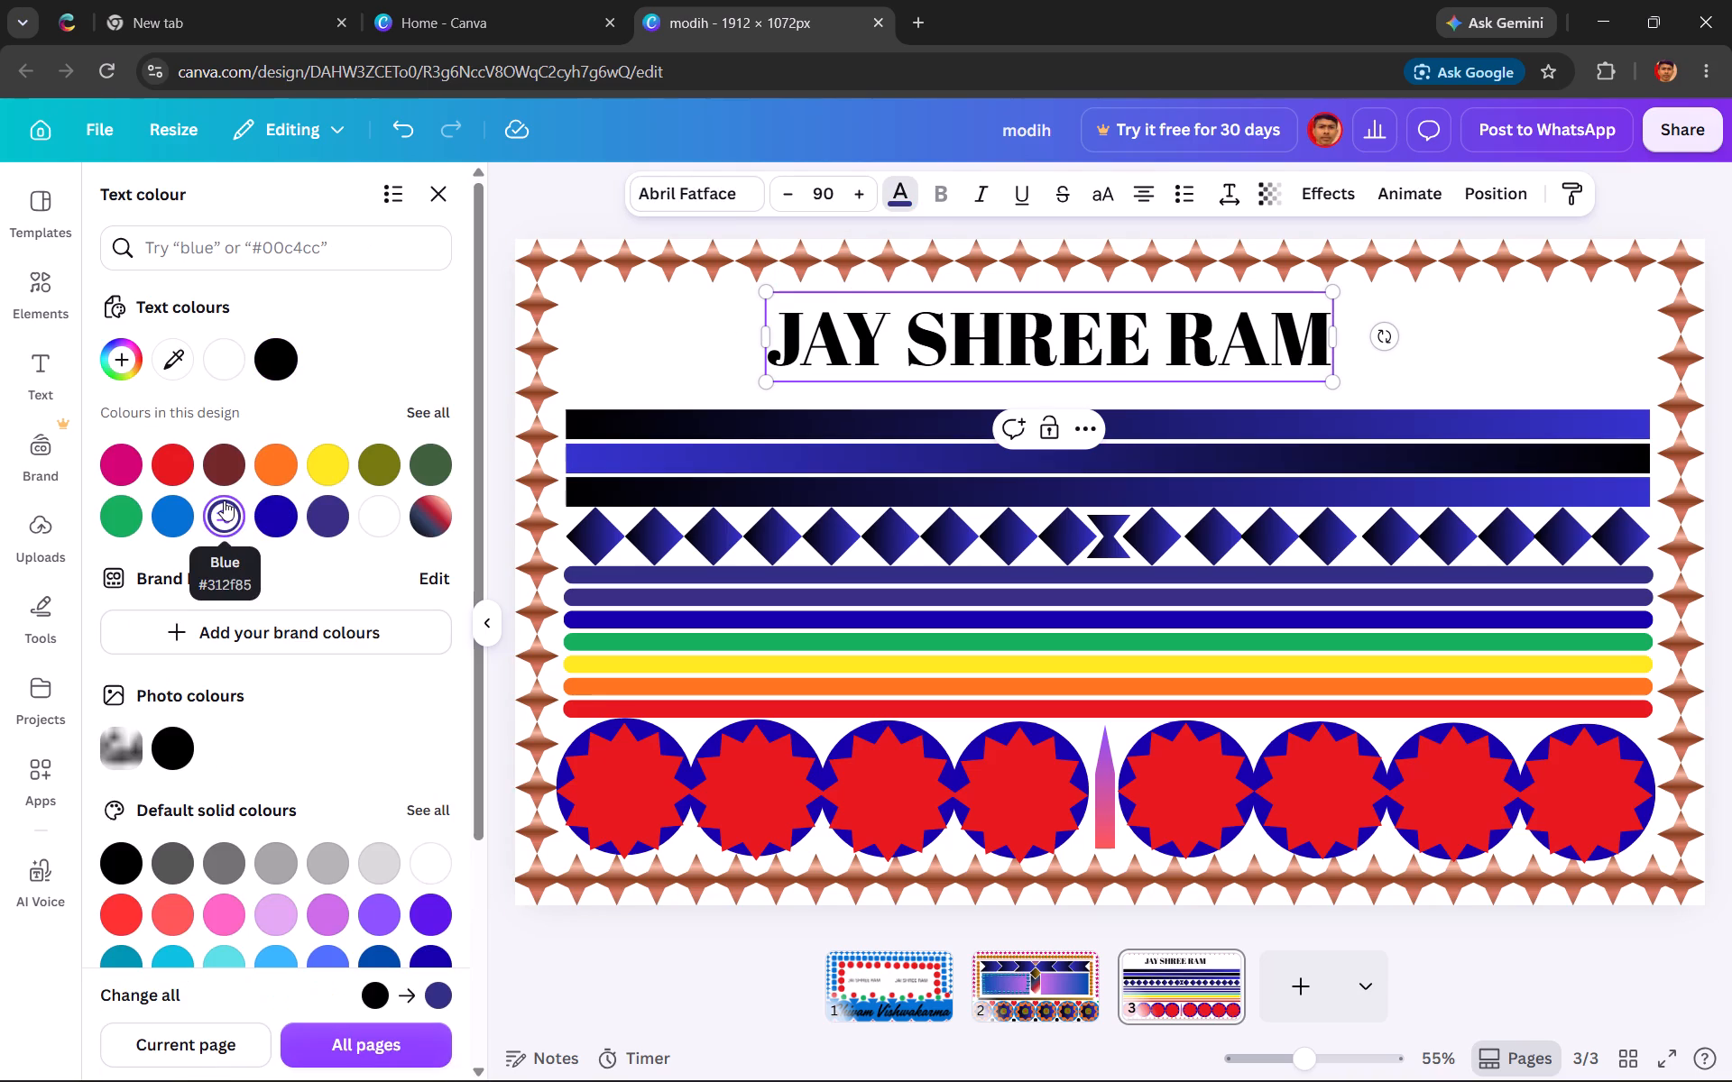
left_click(286, 518)
left_click(286, 518)
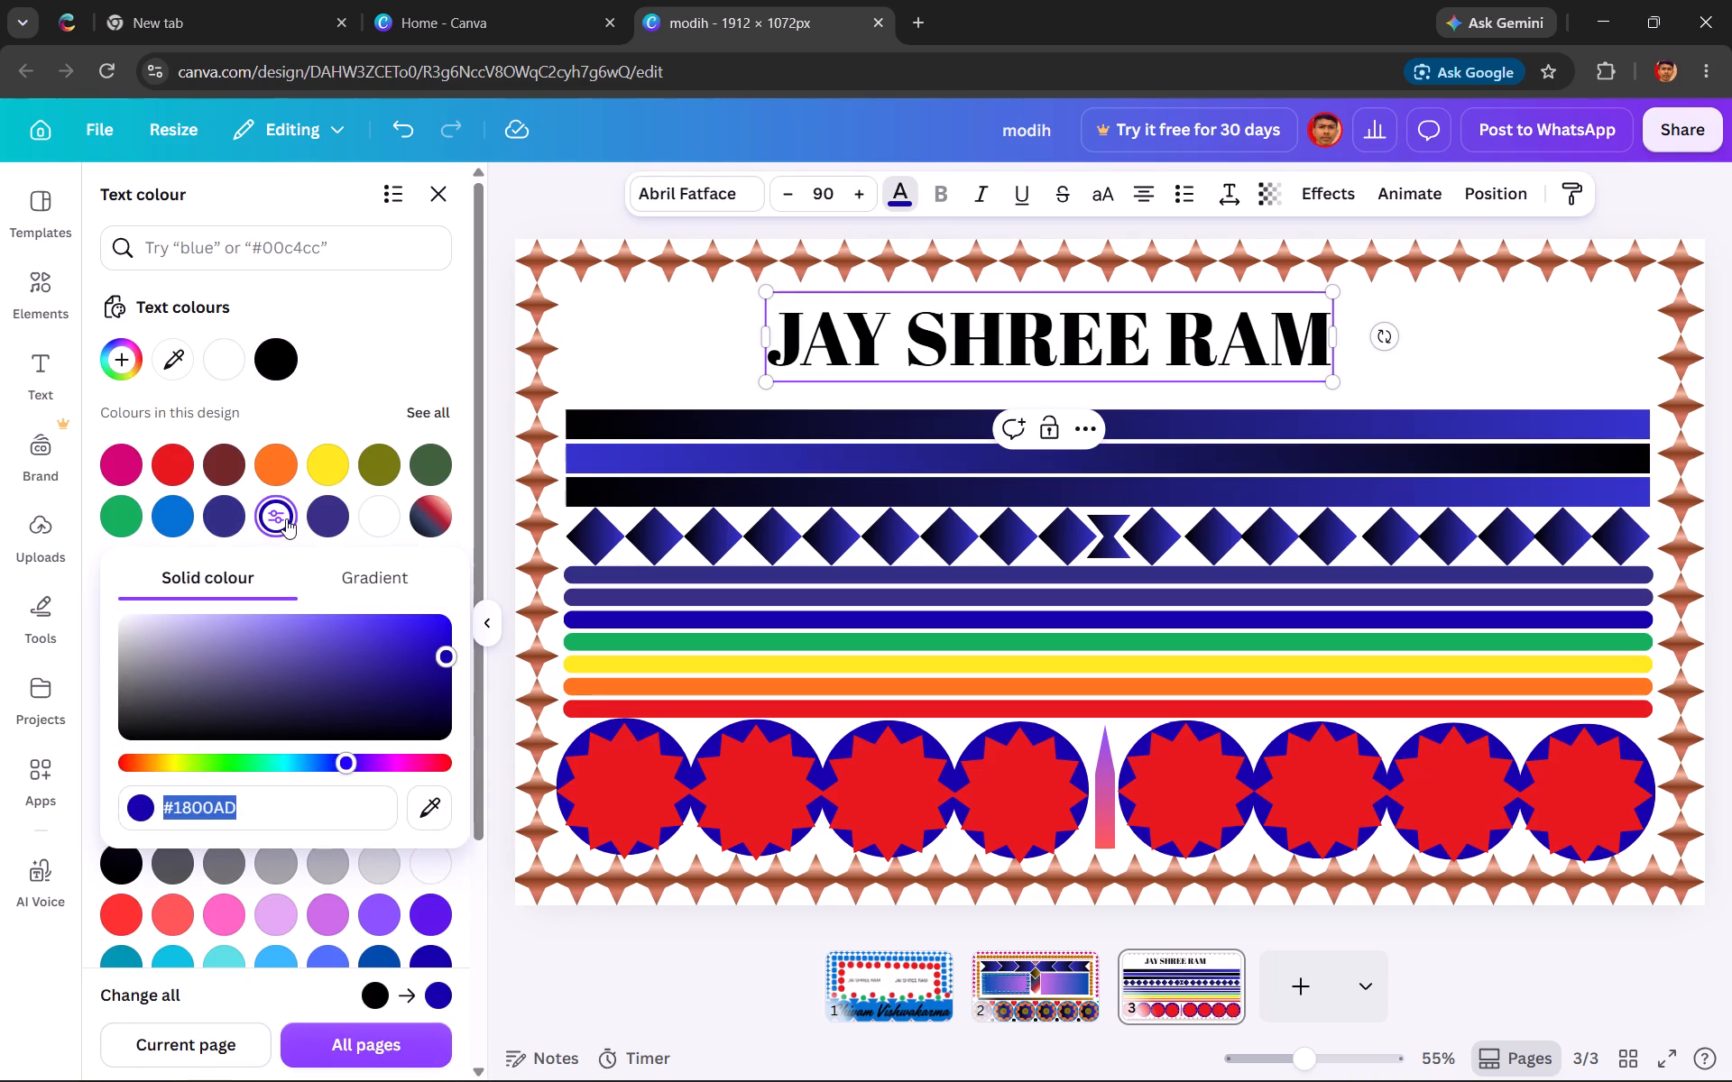
left_click_drag(438, 642, 357, 654)
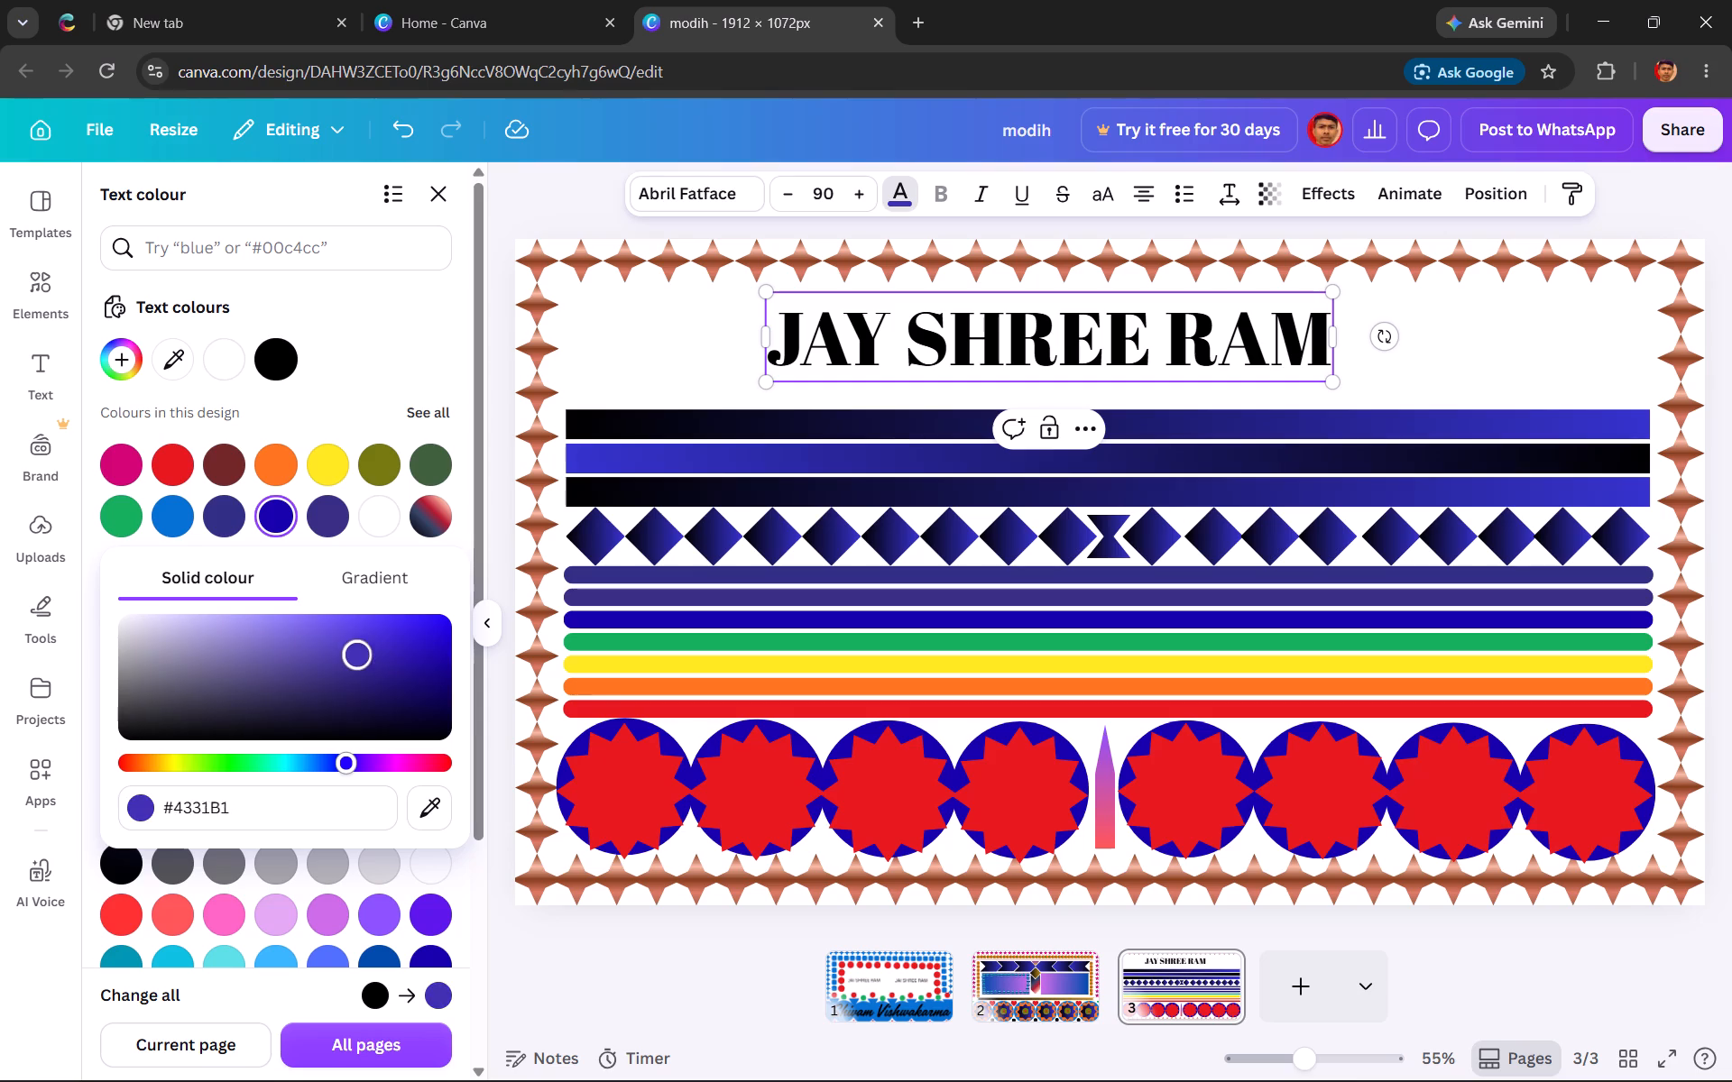
left_click_drag(357, 654, 336, 661)
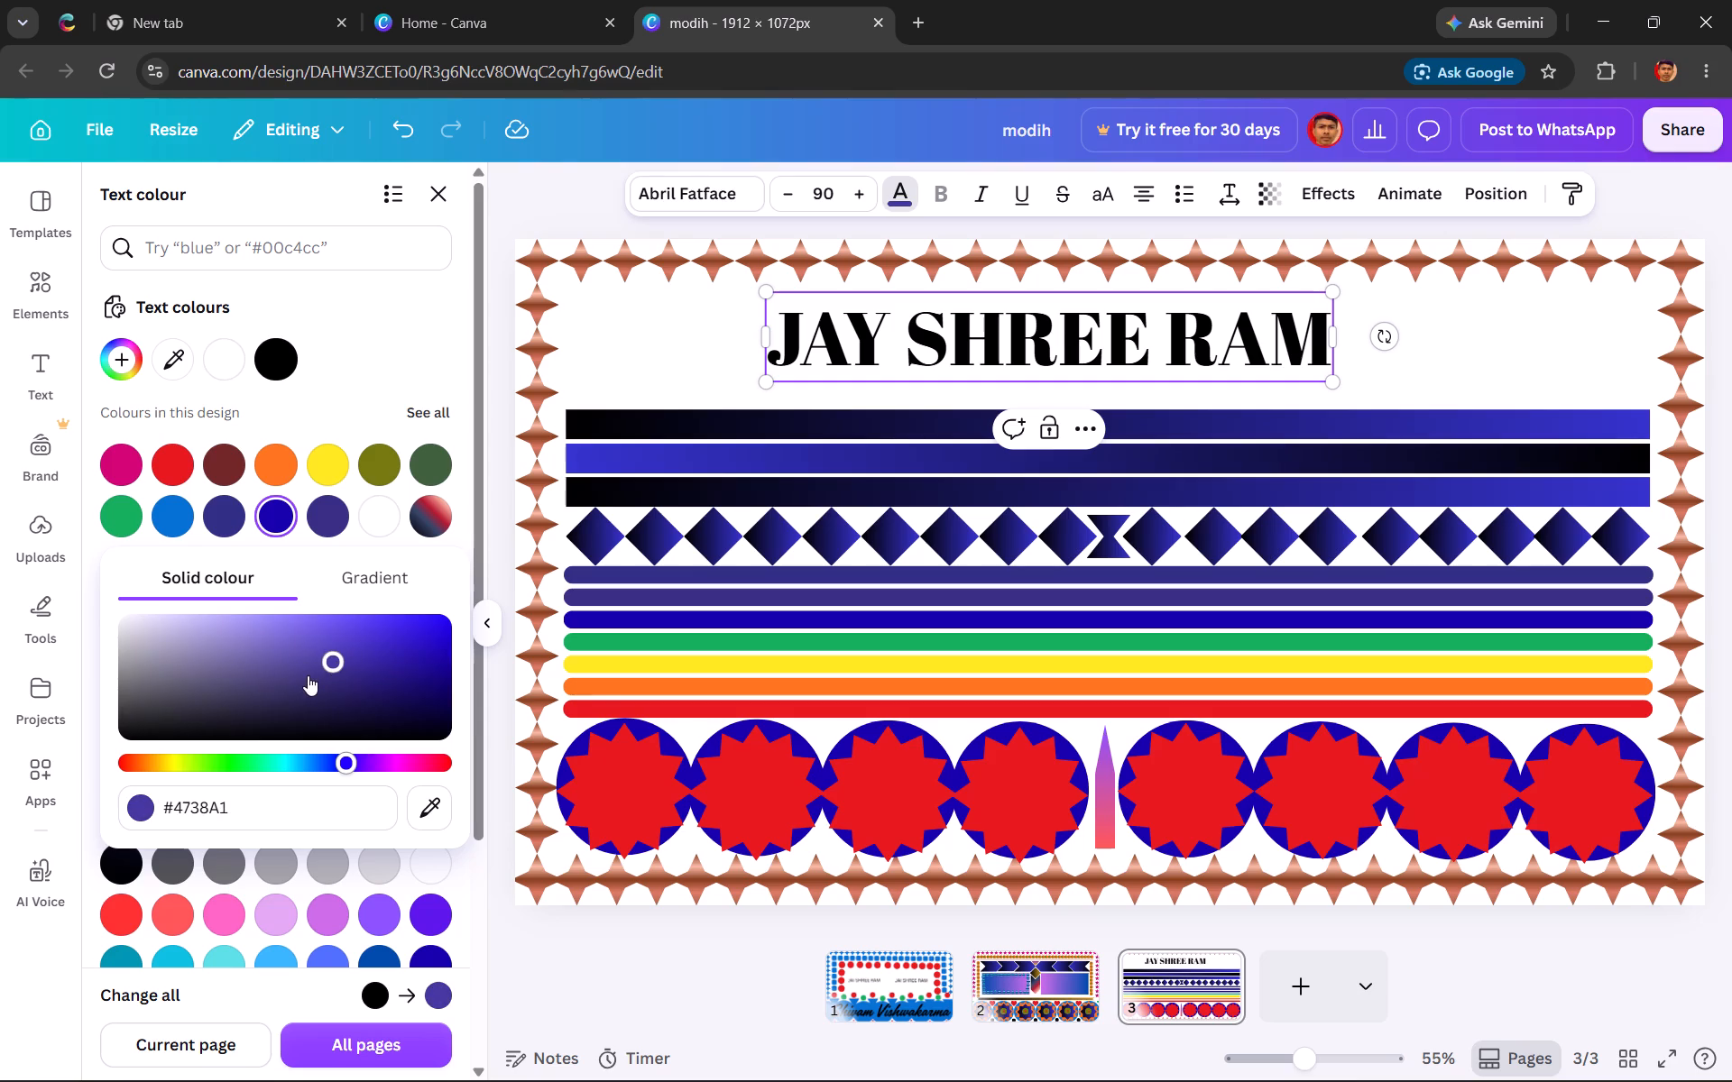
left_click(308, 675)
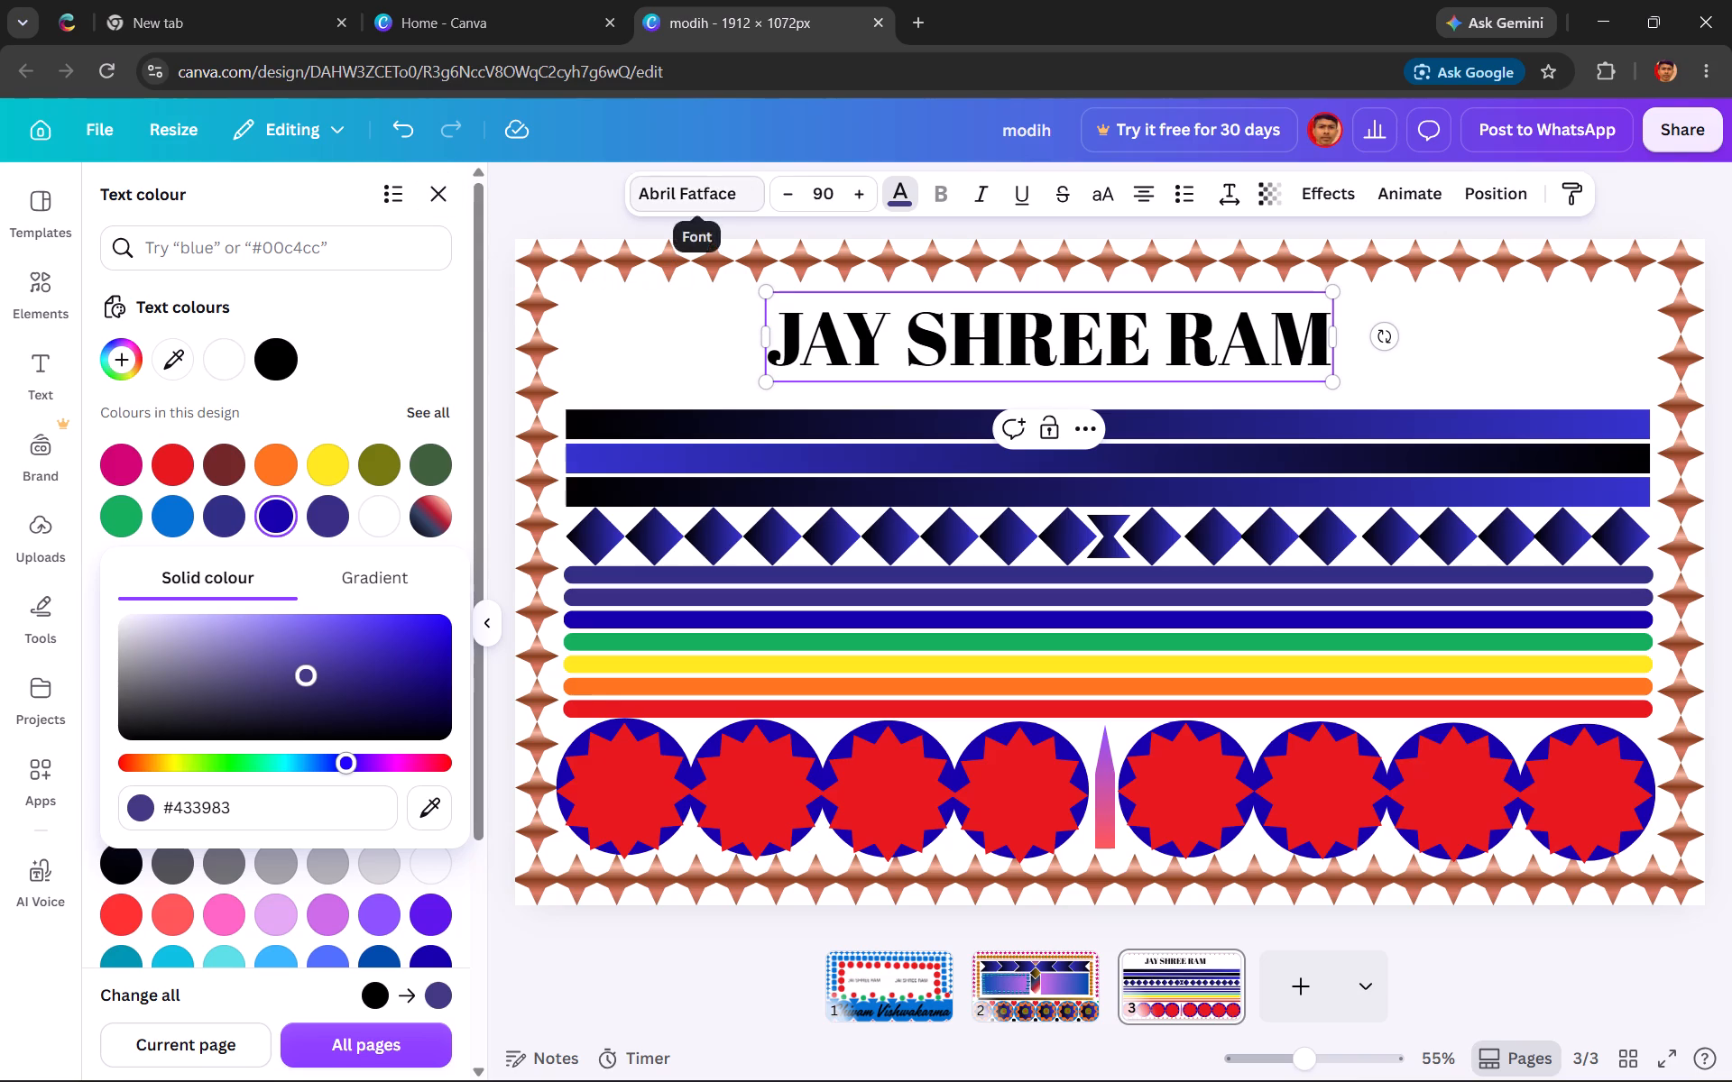
Increase the heading's font size to 98.
left_click(862, 195)
triple_click(862, 195)
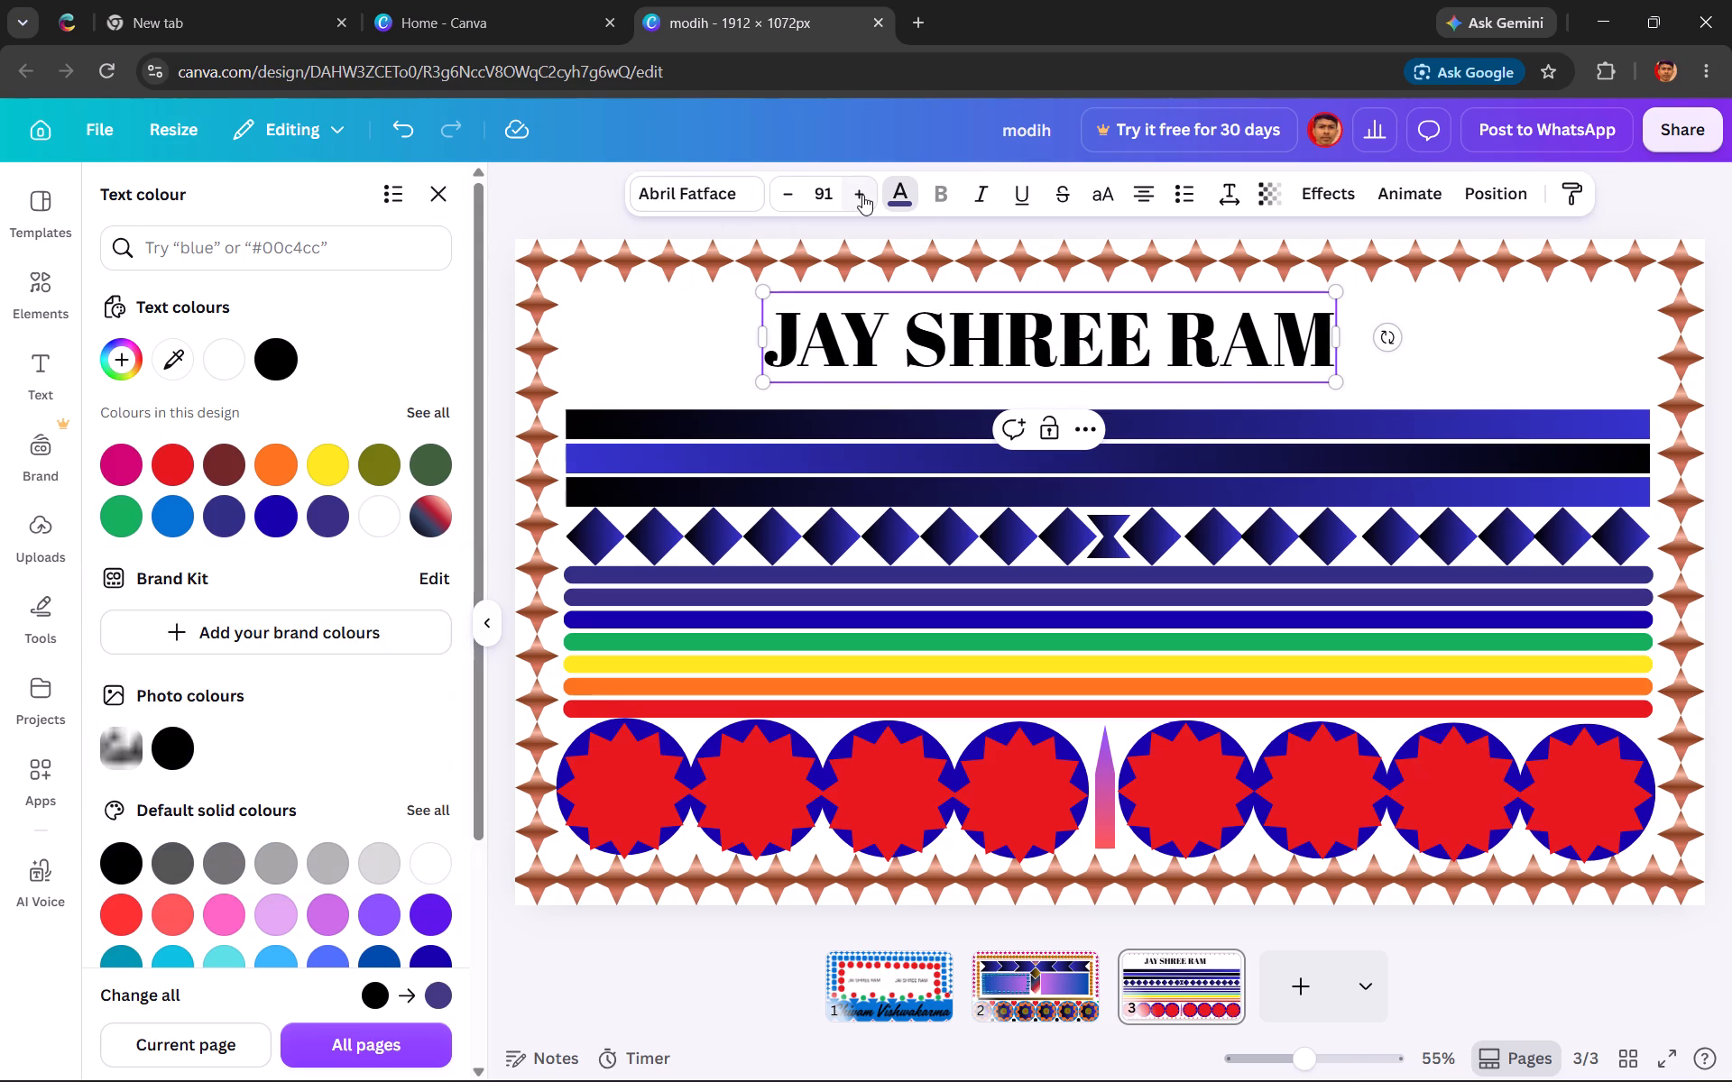
triple_click(862, 195)
left_click(862, 195)
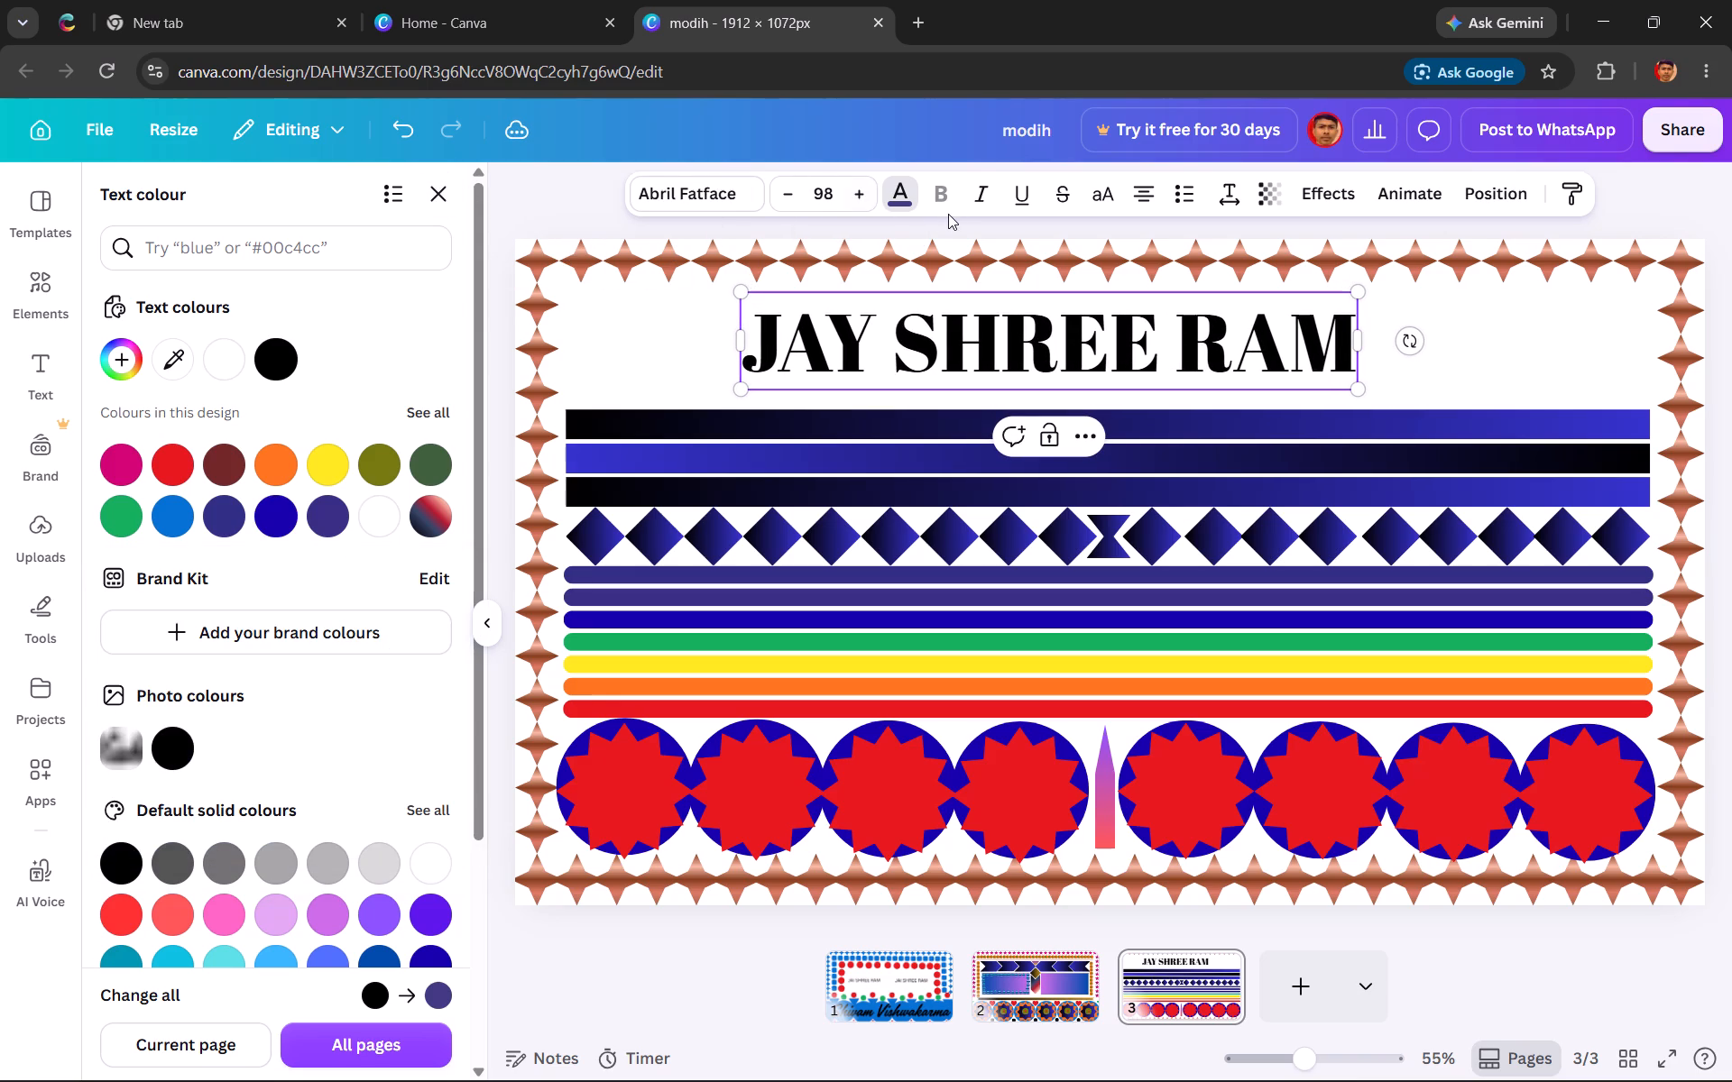
Turn on italic, underline and strikethrough formatting for the heading text.
left_click(977, 202)
left_click(1021, 201)
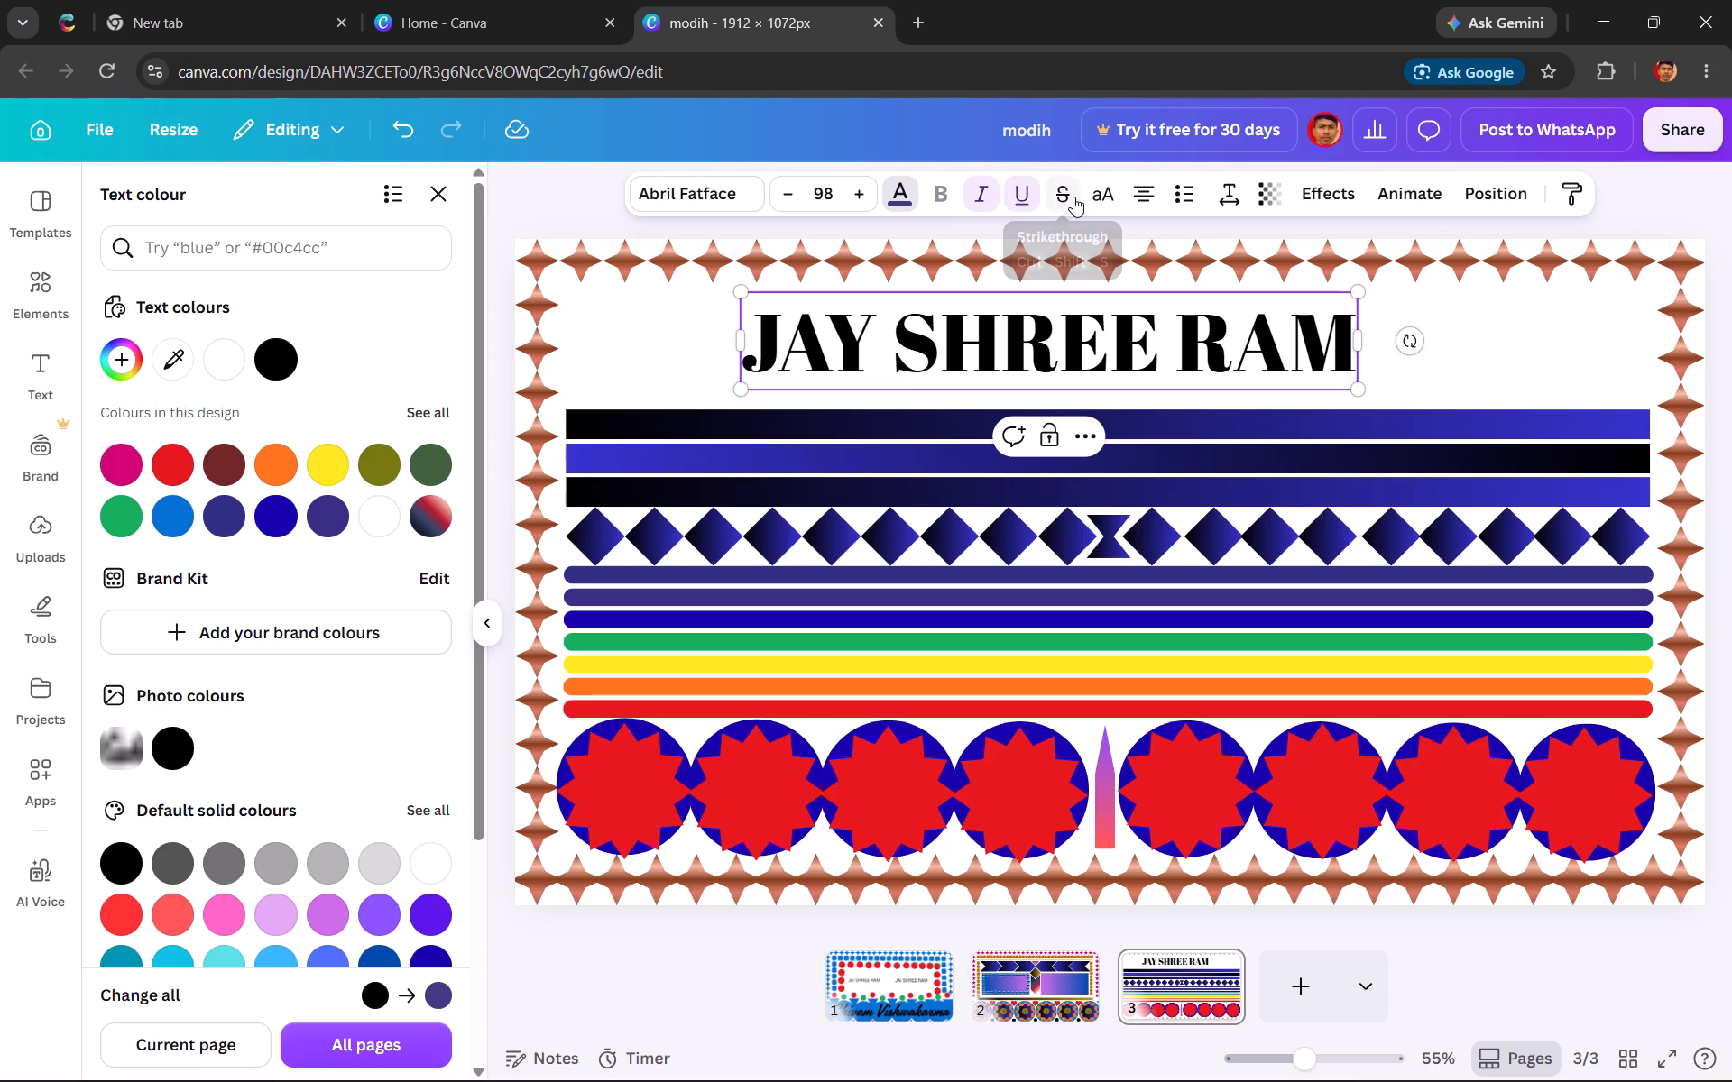
left_click(1062, 193)
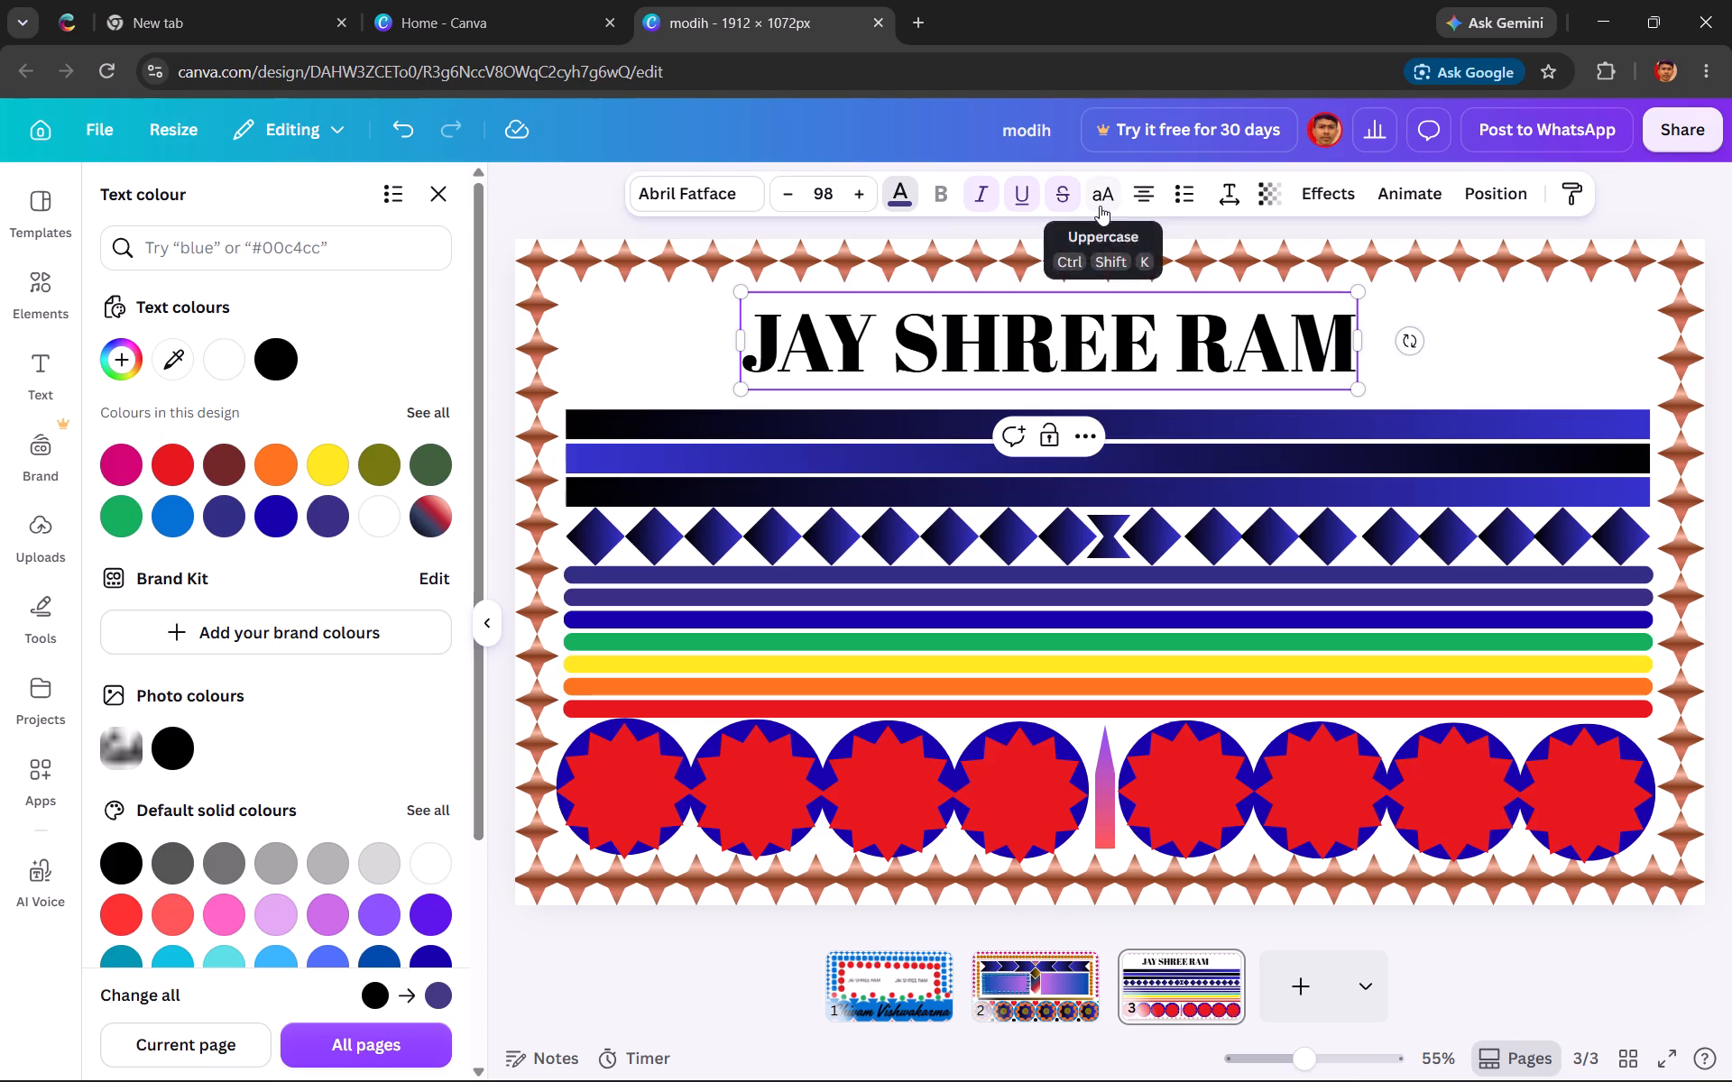
Open the text animation options for the JAY SHREE RAM heading.
left_click(1404, 180)
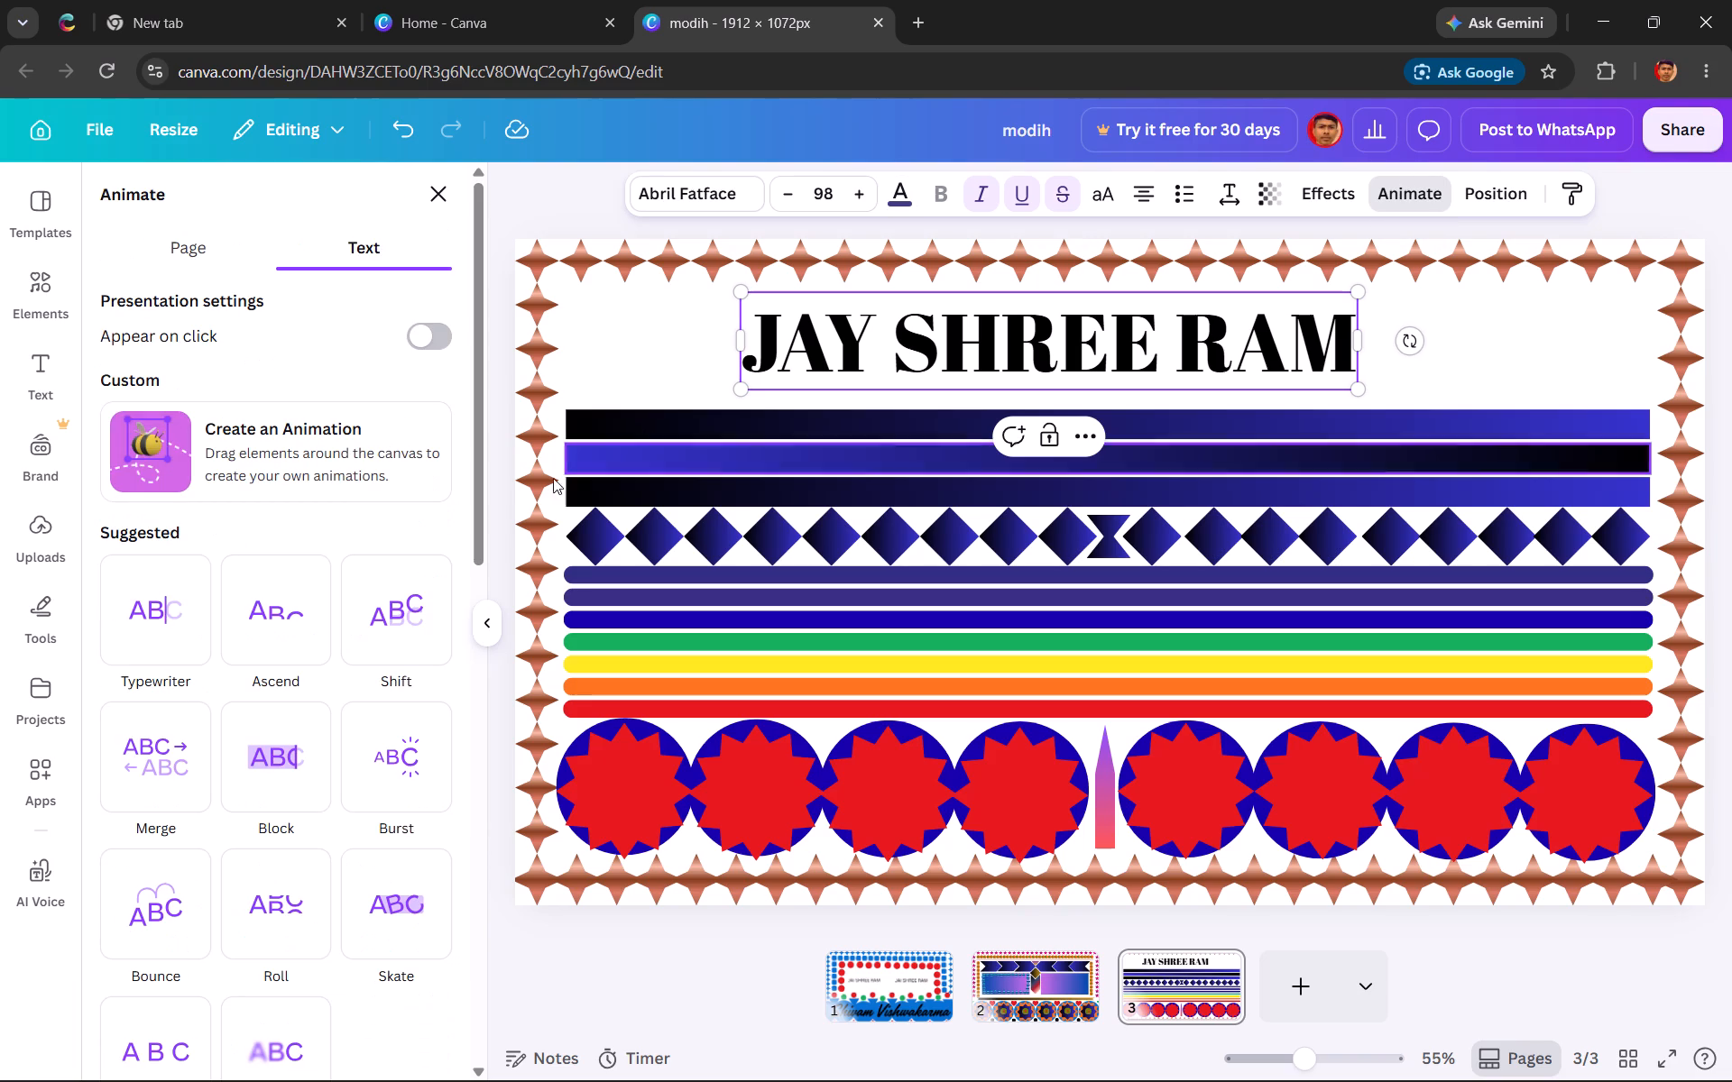